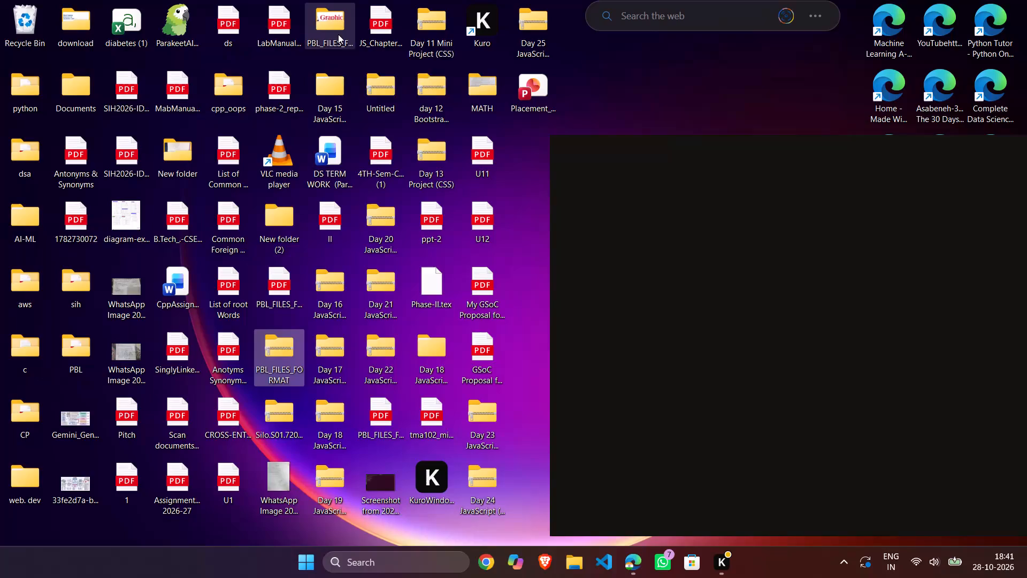
Open the Report subfolder inside the PBL_FILES_FORMAT folder on the desktop.
double_click(339, 32)
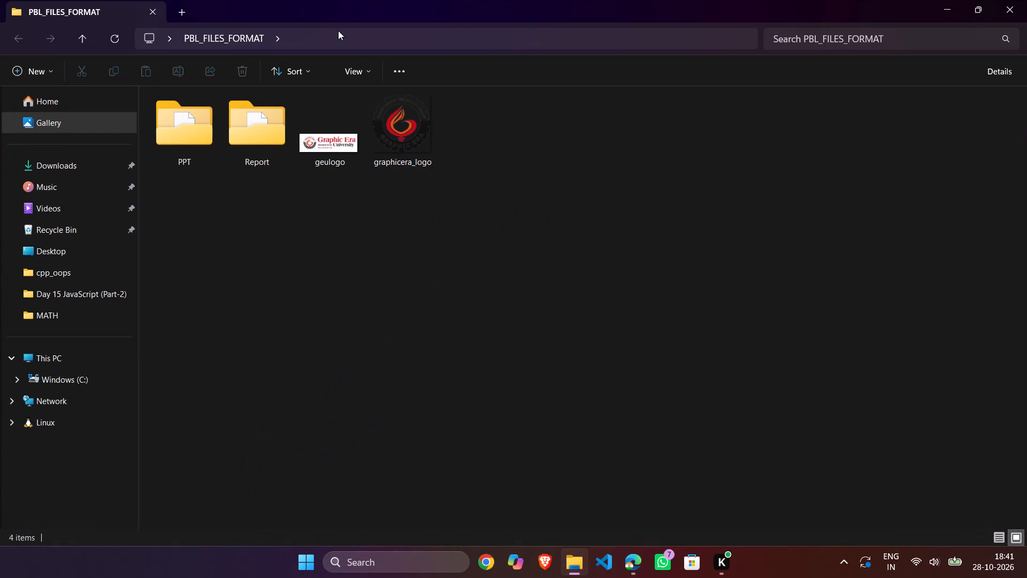
double_click(230, 147)
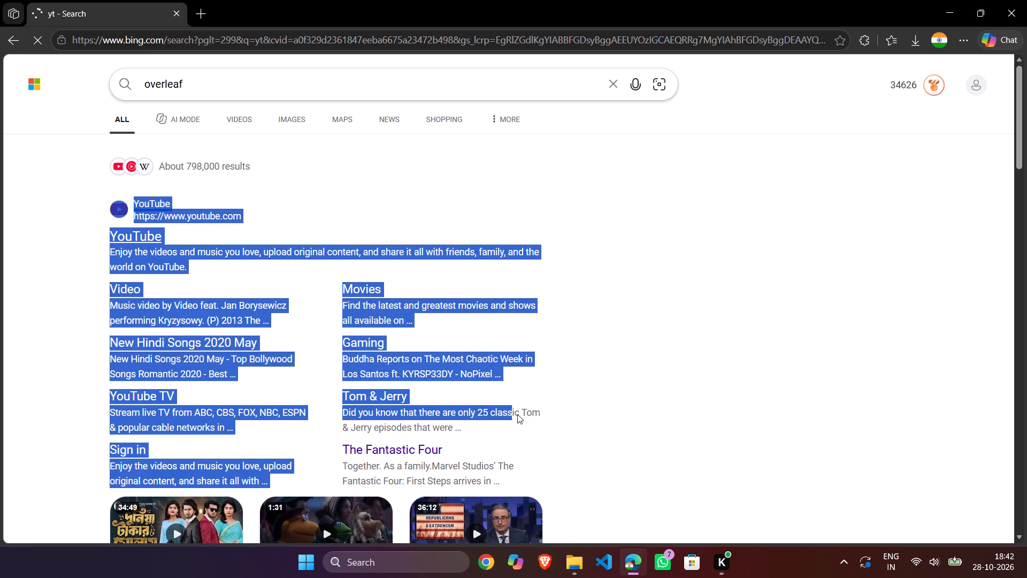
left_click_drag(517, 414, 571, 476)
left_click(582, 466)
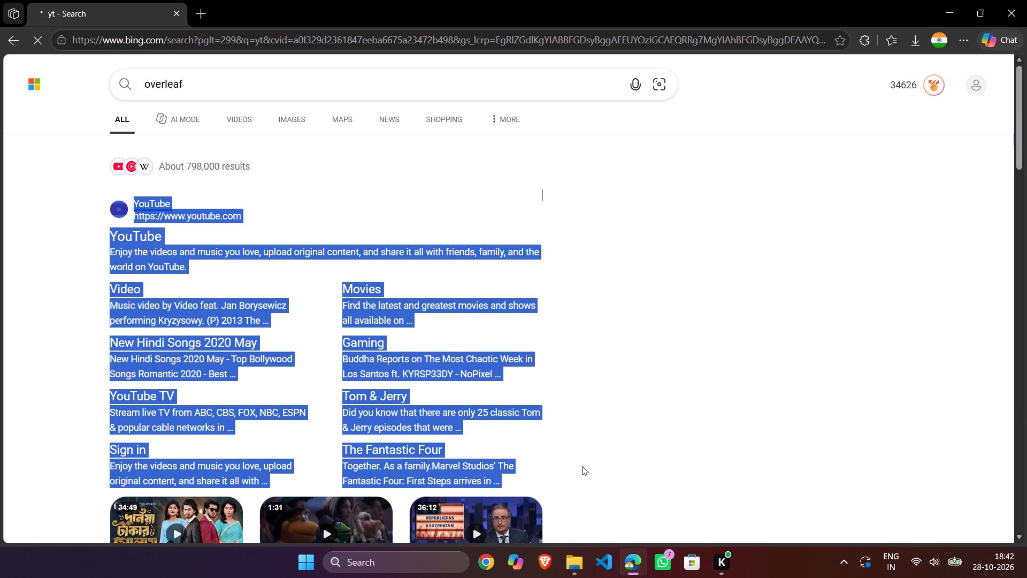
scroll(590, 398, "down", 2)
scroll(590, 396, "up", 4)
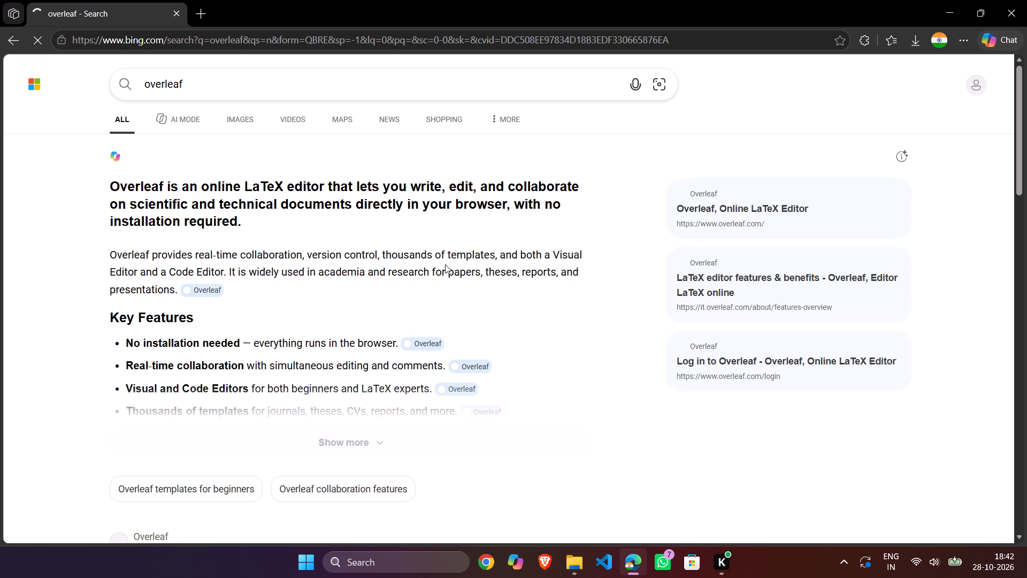
Open the Overleaf website from the search results and close the search results tab.
scroll(370, 271, "down", 3)
left_click(259, 363)
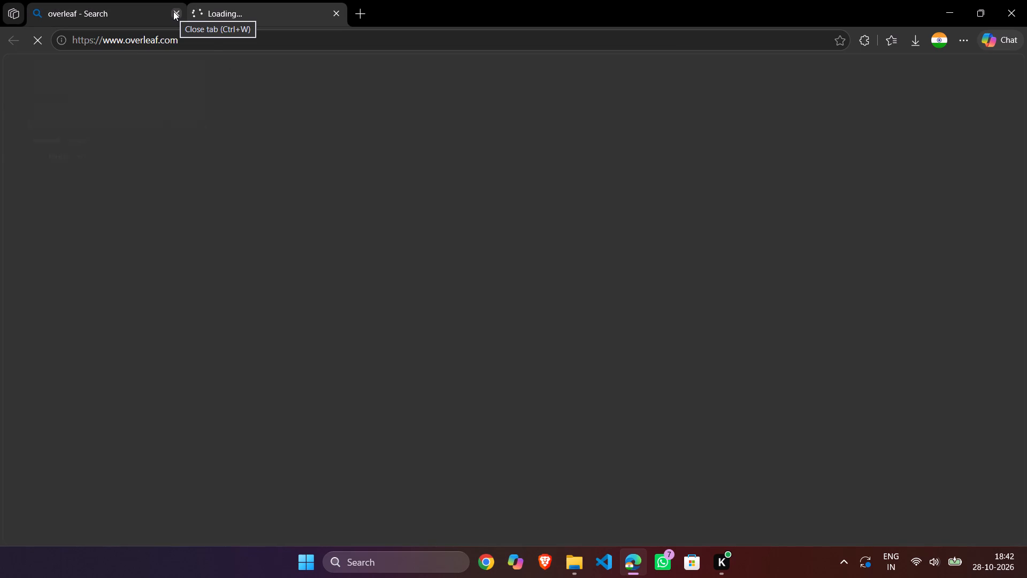
left_click(173, 11)
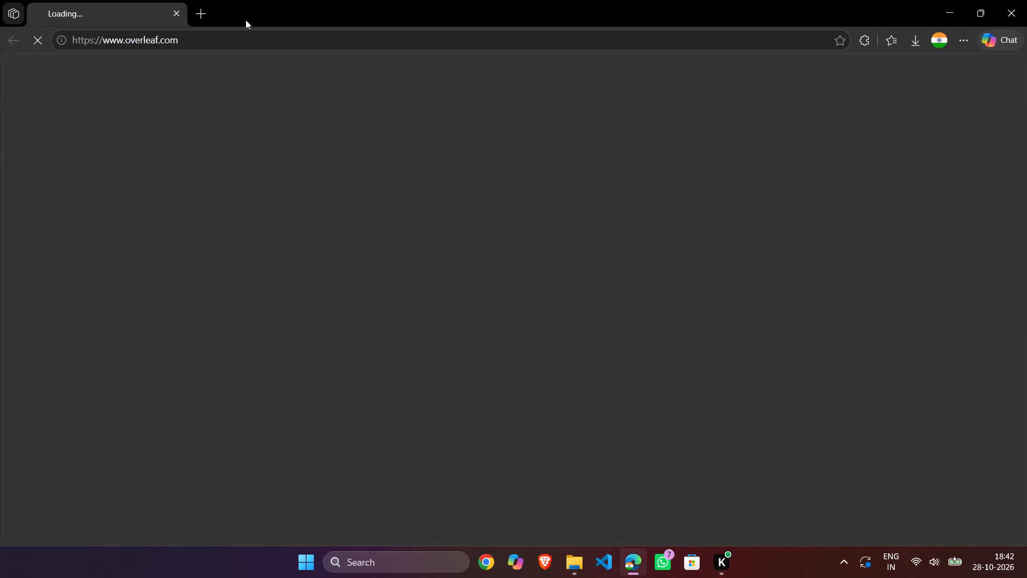
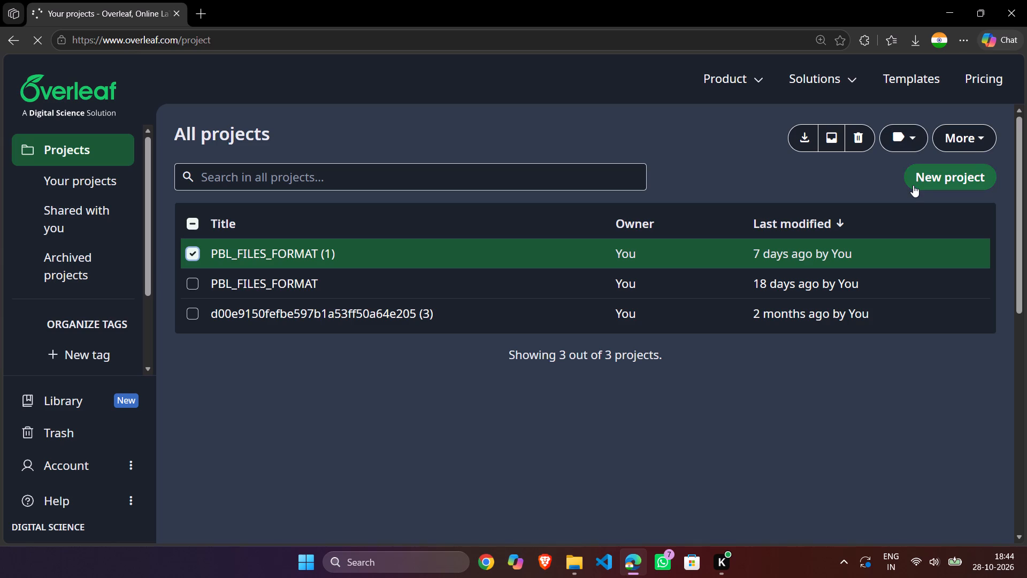
Create a new Overleaf project by importing the PBL_FILES_FORMAT zip file from the Desktop.
left_click(925, 179)
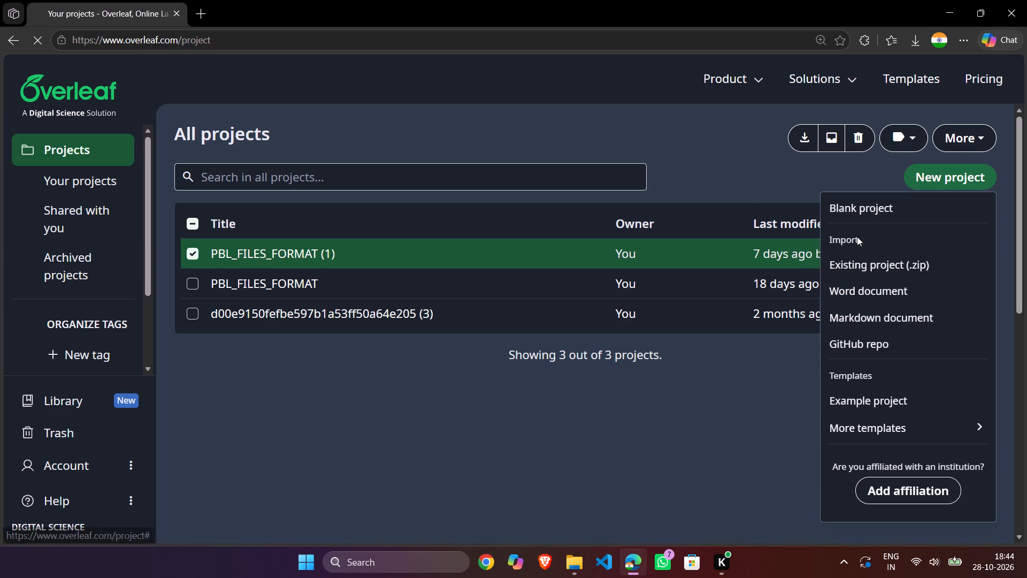
left_click(857, 237)
left_click(869, 270)
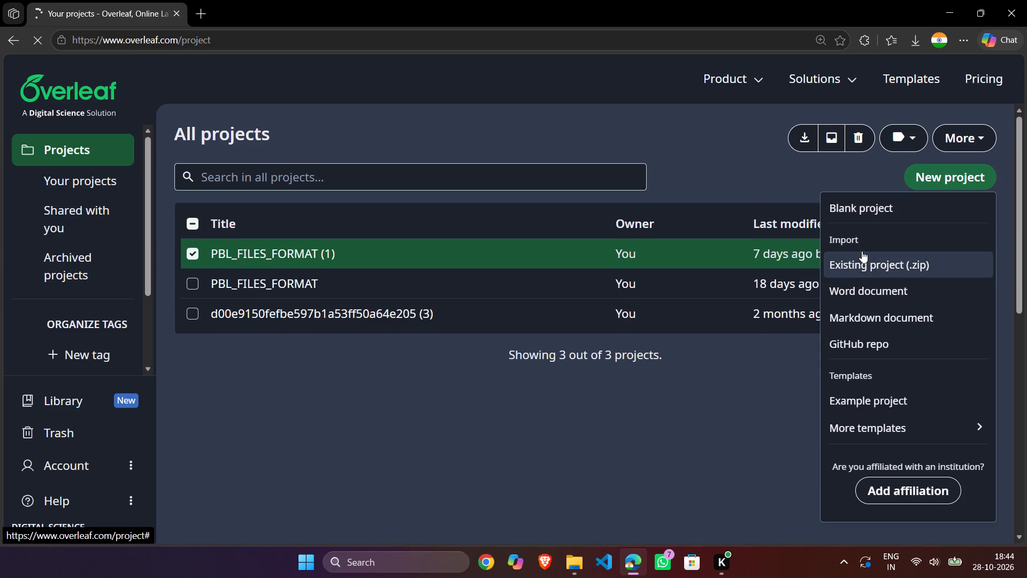
left_click(478, 218)
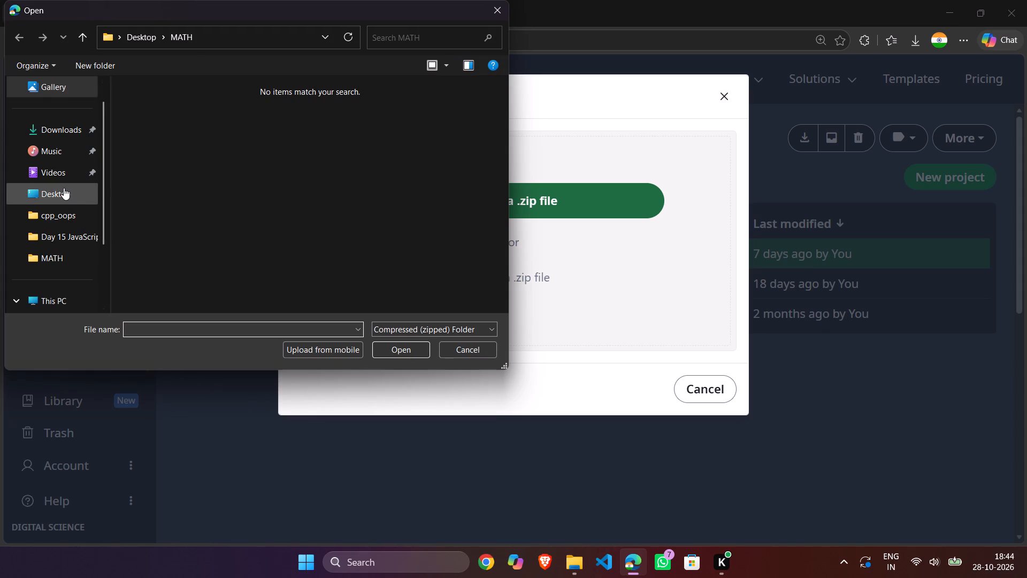
left_click(64, 188)
scroll(194, 188, "down", 3)
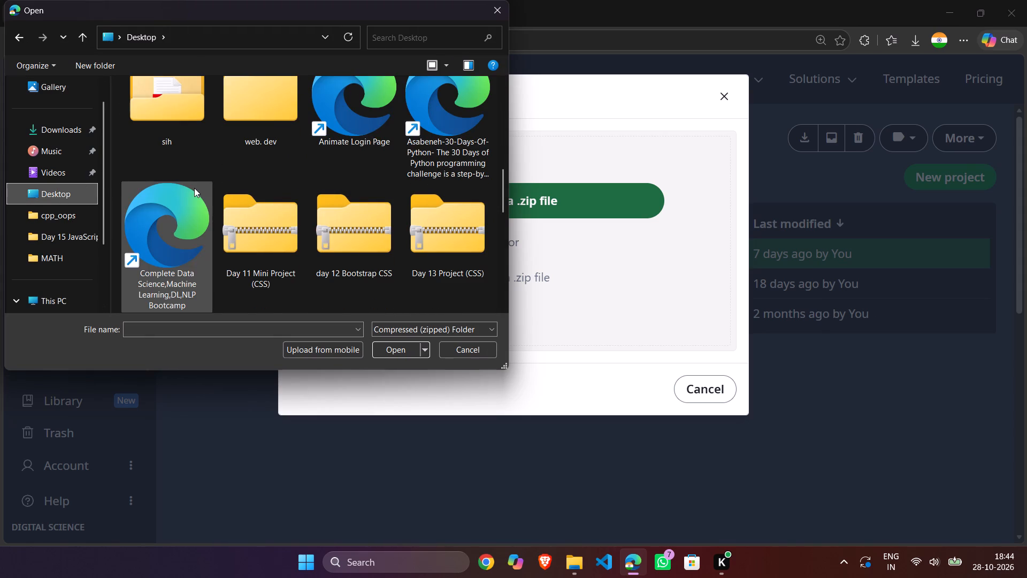
scroll(194, 188, "down", 5)
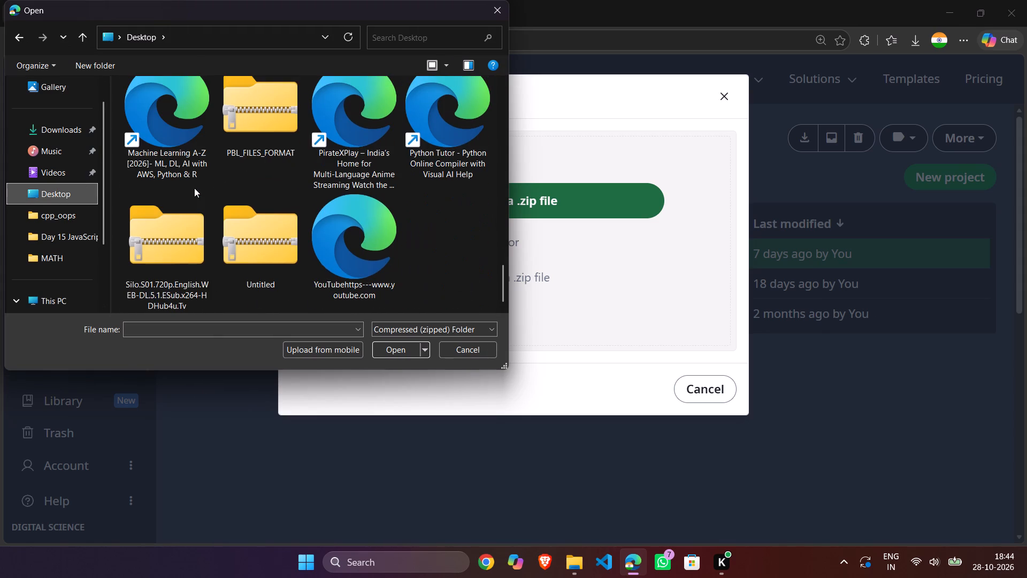
left_click(244, 115)
left_click(381, 346)
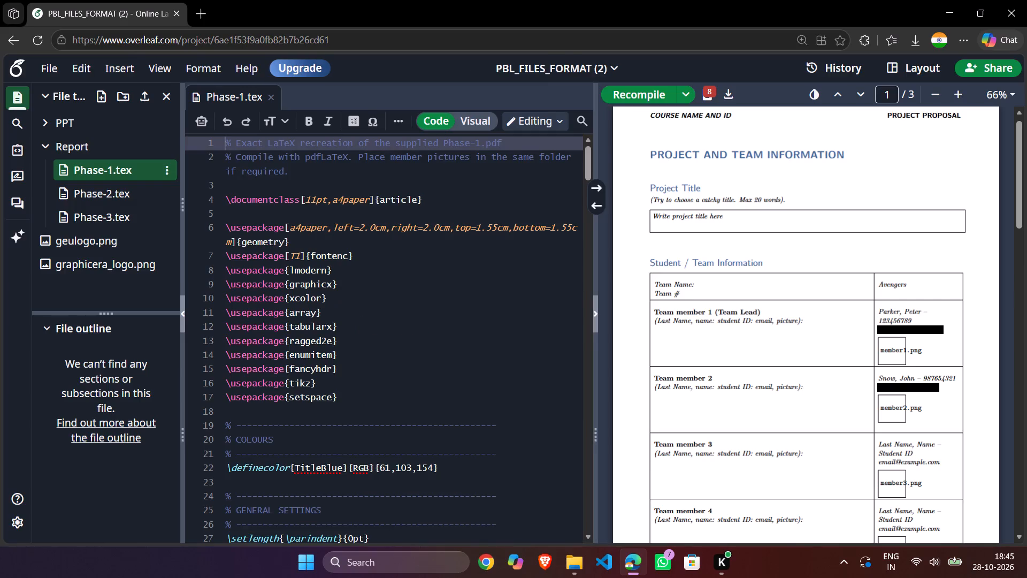
Look through the pages of the compiled Phase-1 project proposal in the PDF preview.
scroll(728, 265, "down", 1)
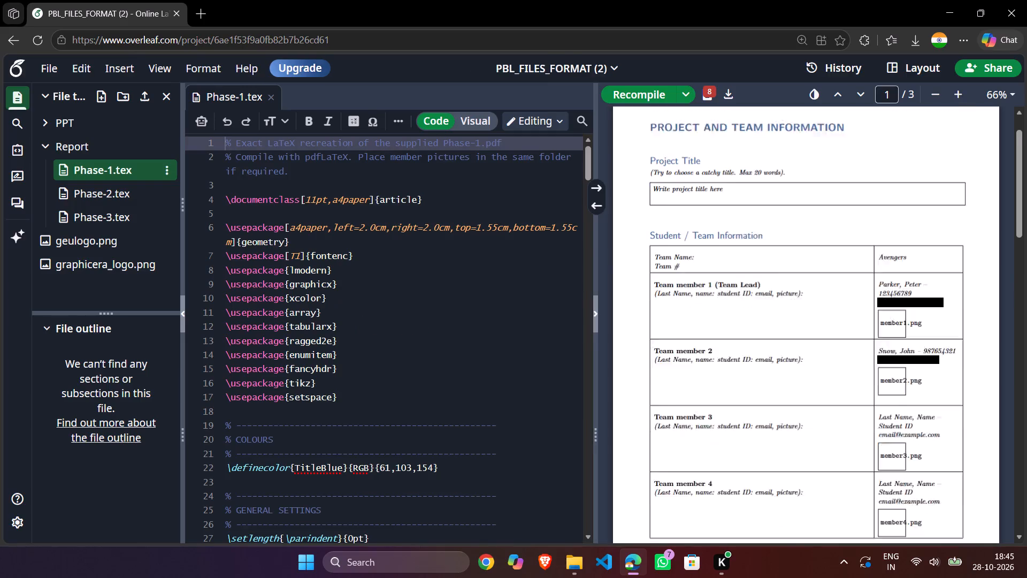
scroll(732, 276, "down", 2)
scroll(639, 467, "down", 18)
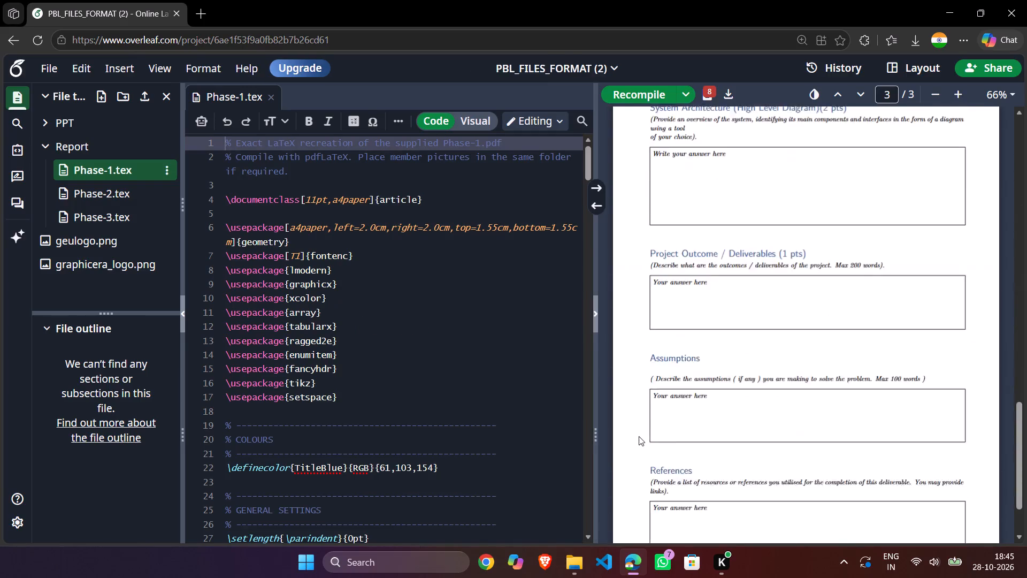
scroll(639, 436, "down", 8)
scroll(638, 436, "up", 20)
scroll(638, 436, "up", 8)
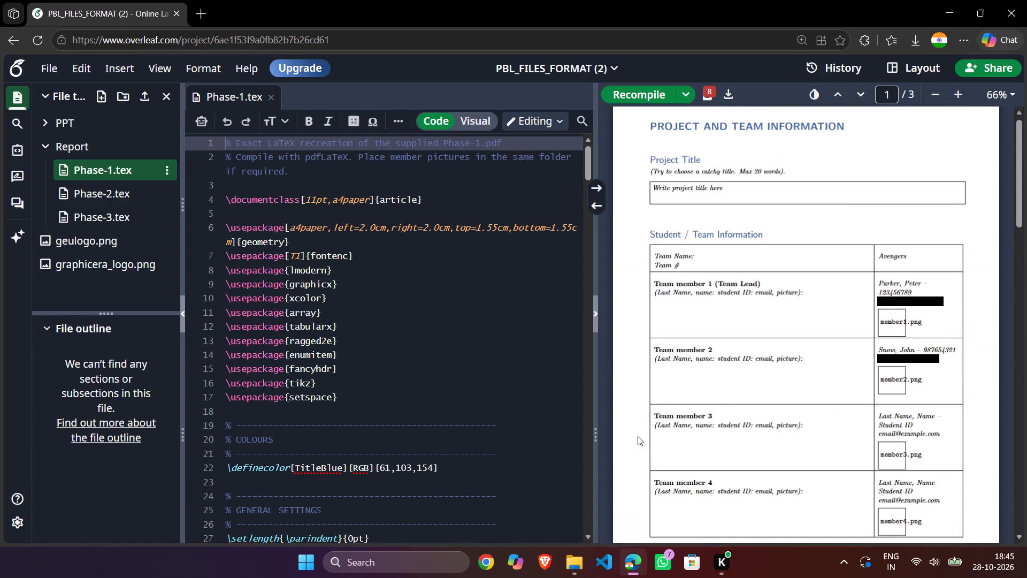
Open Phase-3.tex from the Report folder and look through its LaTeX source down to the team member table.
left_click(137, 221)
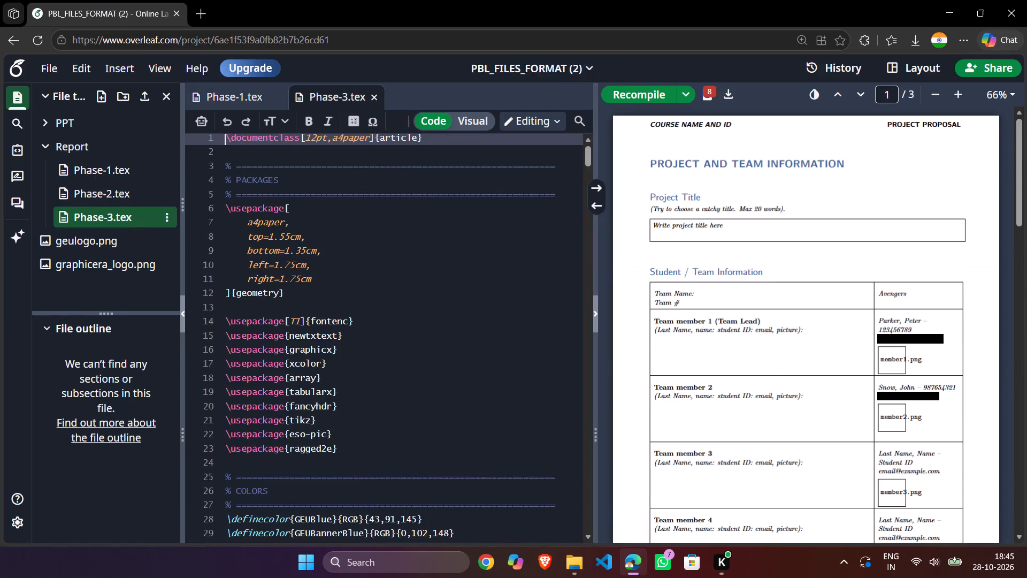
scroll(536, 267, "down", 14)
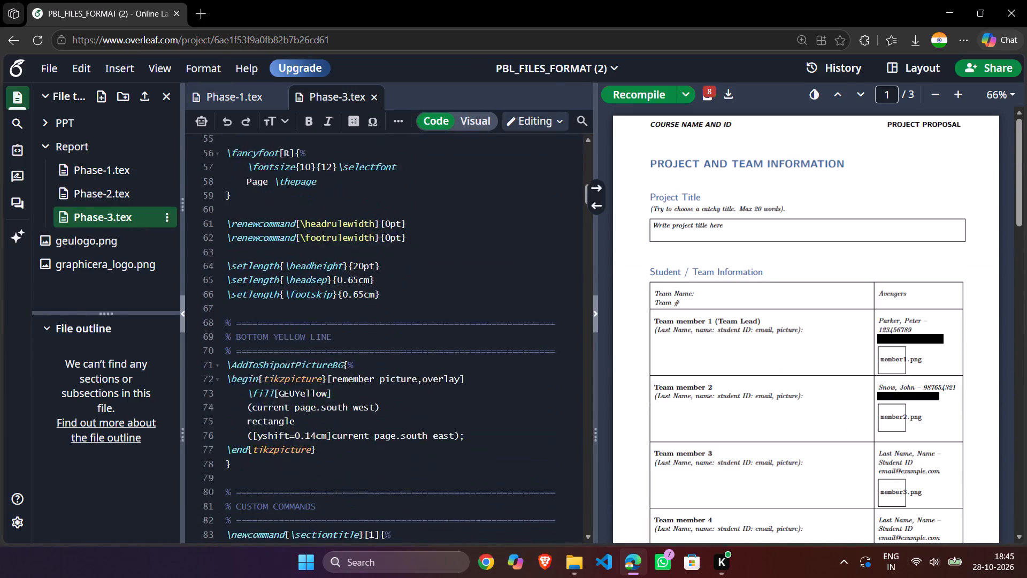
scroll(524, 261, "down", 12)
scroll(510, 266, "up", 12)
scroll(510, 266, "down", 1)
scroll(510, 266, "up", 1)
scroll(510, 266, "down", 4)
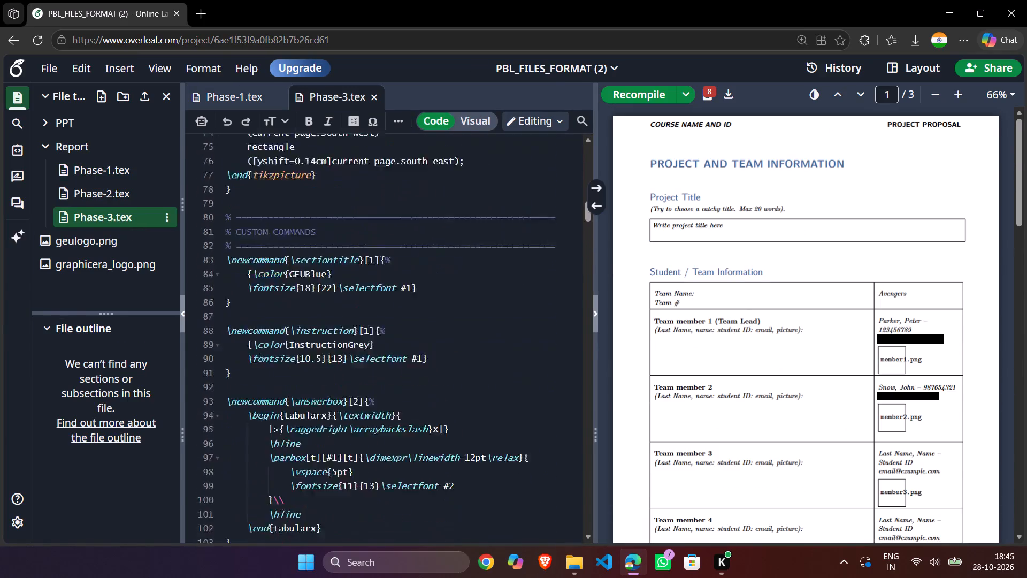
scroll(510, 266, "down", 20)
scroll(510, 266, "down", 7)
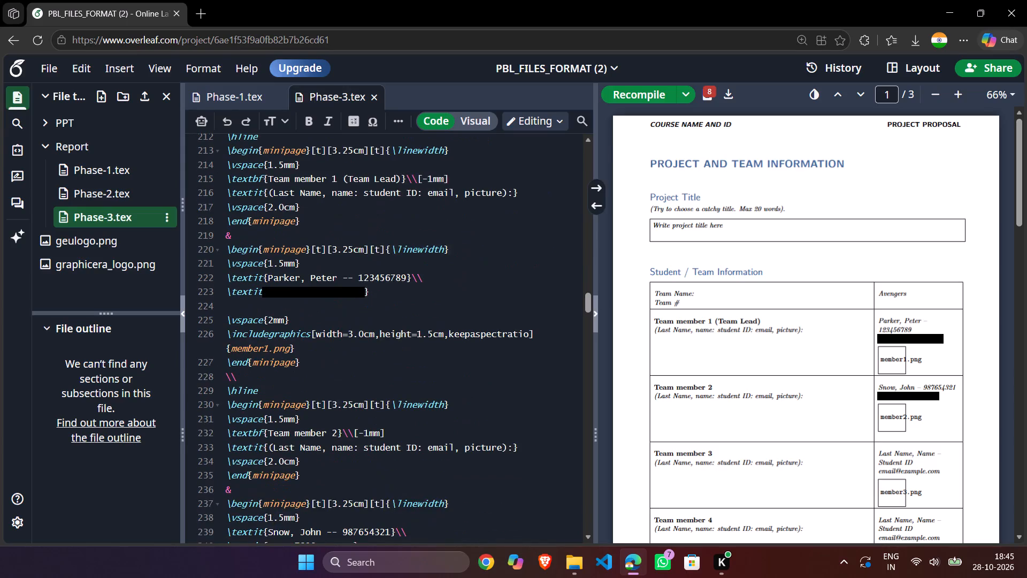
Recompile the project with Phase-3.tex open to render the Phase-3 report.
left_click(621, 92)
scroll(739, 245, "down", 12)
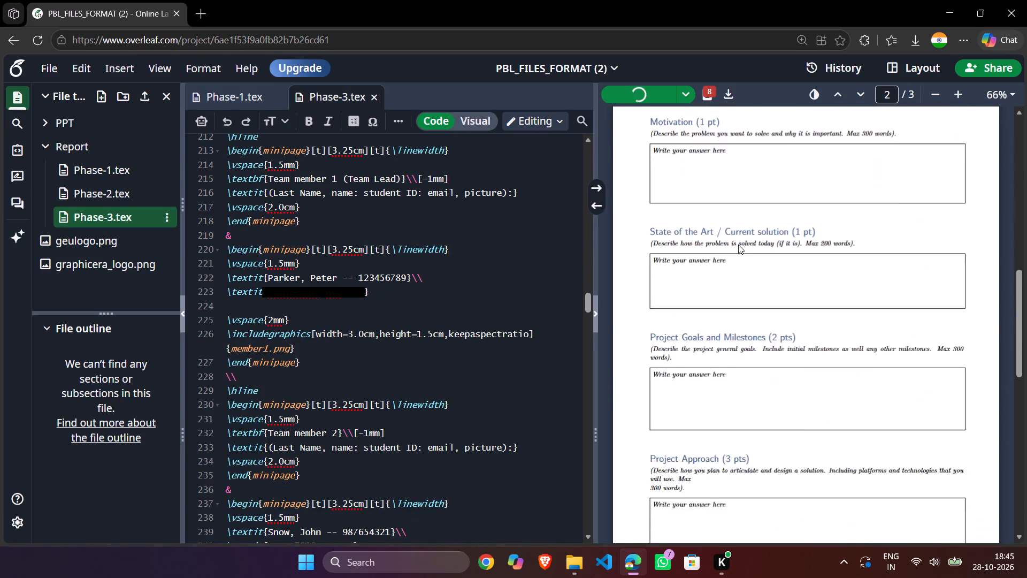
scroll(738, 245, "down", 17)
scroll(735, 246, "up", 18)
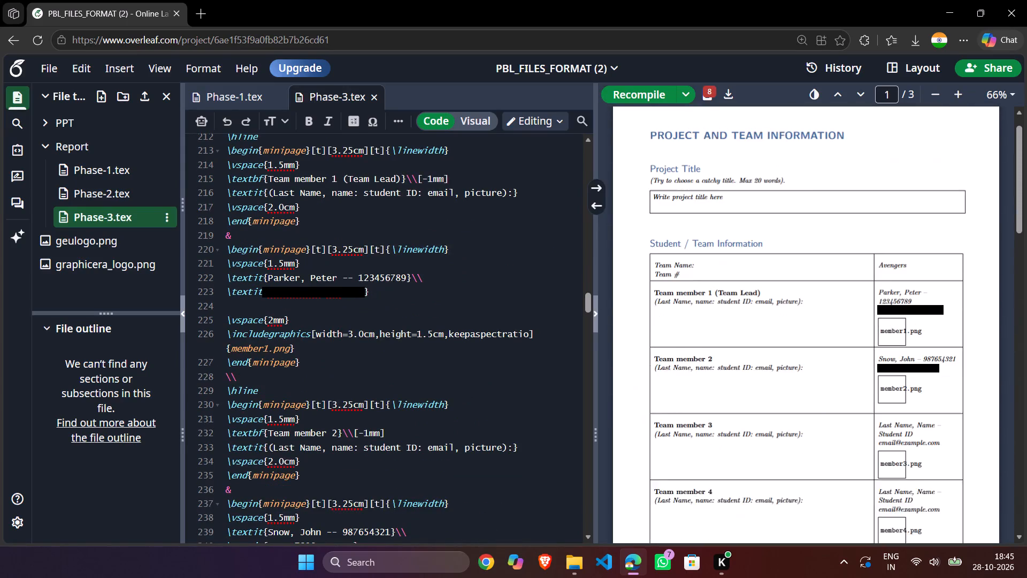
scroll(735, 246, "up", 5)
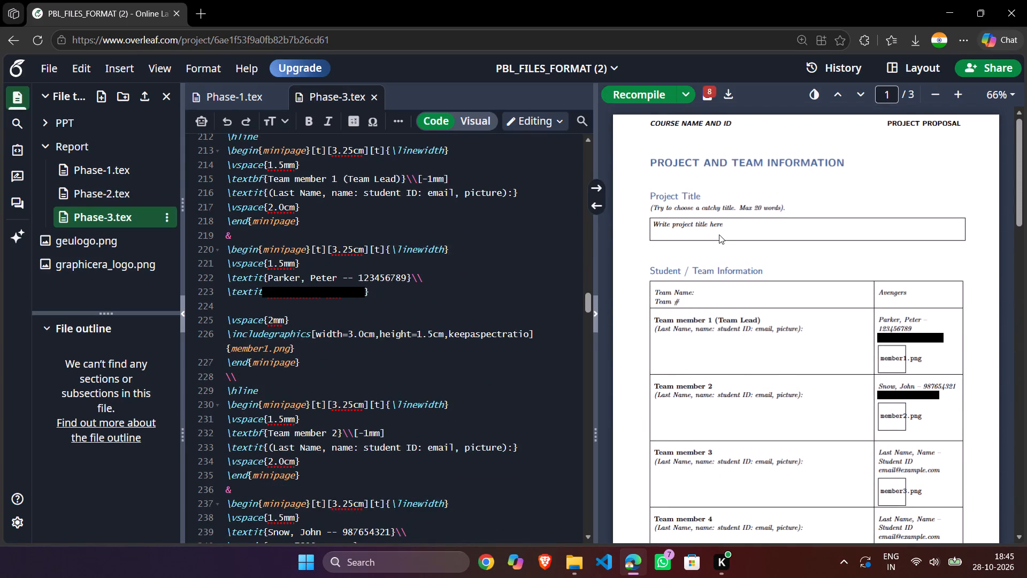
double_click(113, 219)
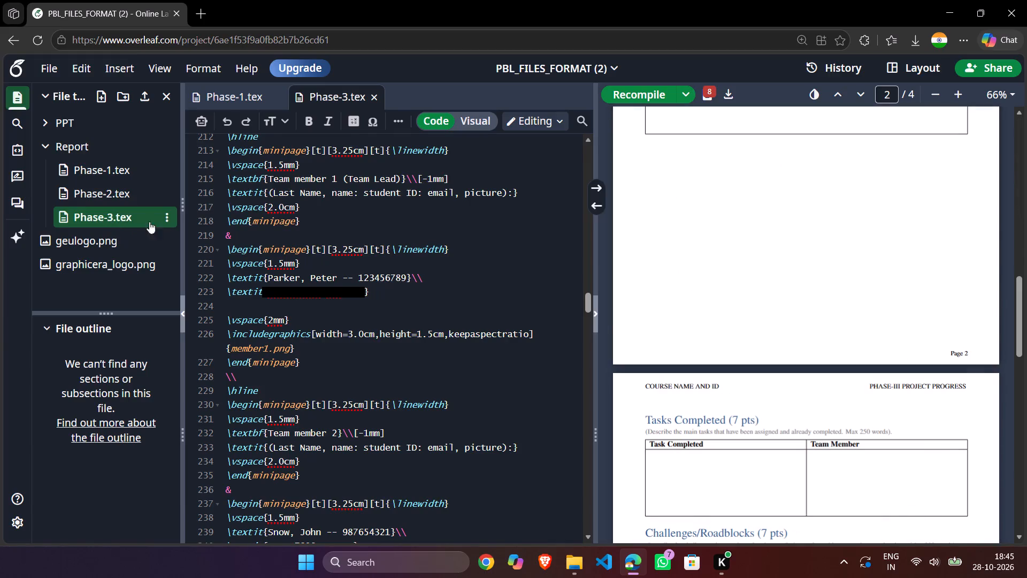
Examine the compiled Phase-3 report in the PDF preview, from the team information table to the Deliverables Progress section.
scroll(810, 254, "down", 18)
scroll(808, 254, "up", 2)
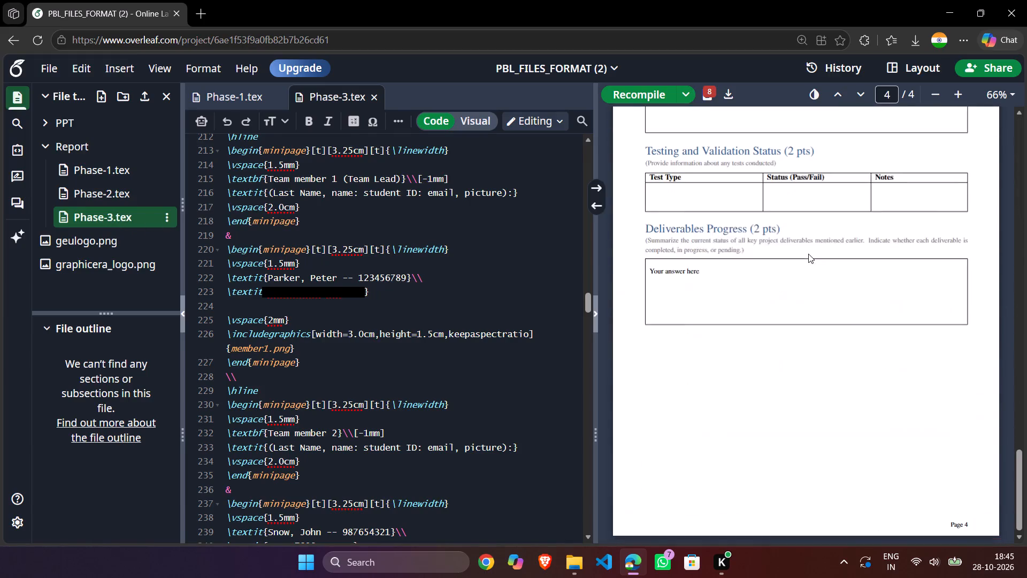
scroll(808, 254, "up", 11)
scroll(808, 254, "down", 1)
scroll(808, 254, "up", 12)
scroll(807, 254, "down", 2)
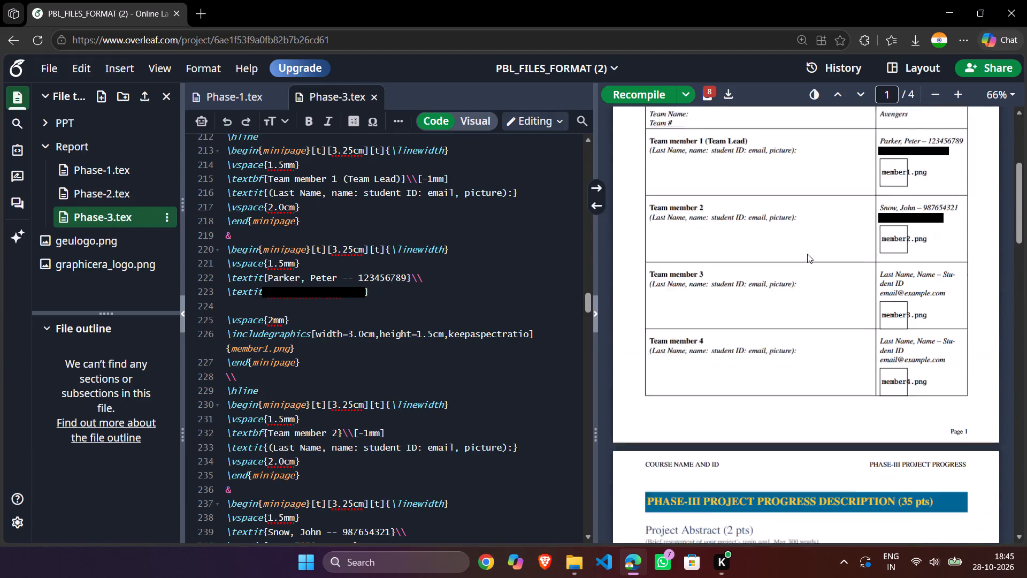
scroll(807, 254, "down", 3)
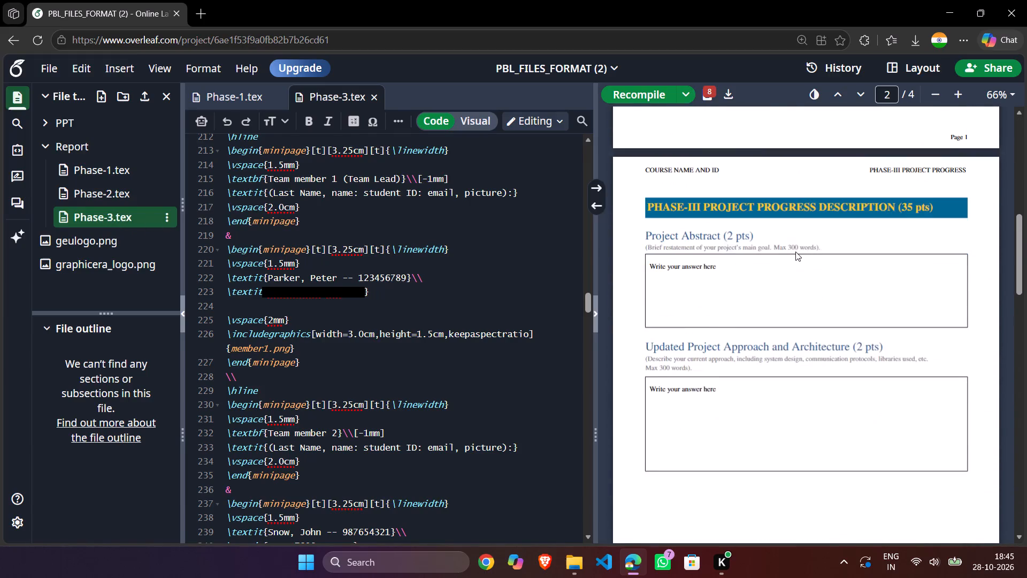
scroll(795, 252, "down", 20)
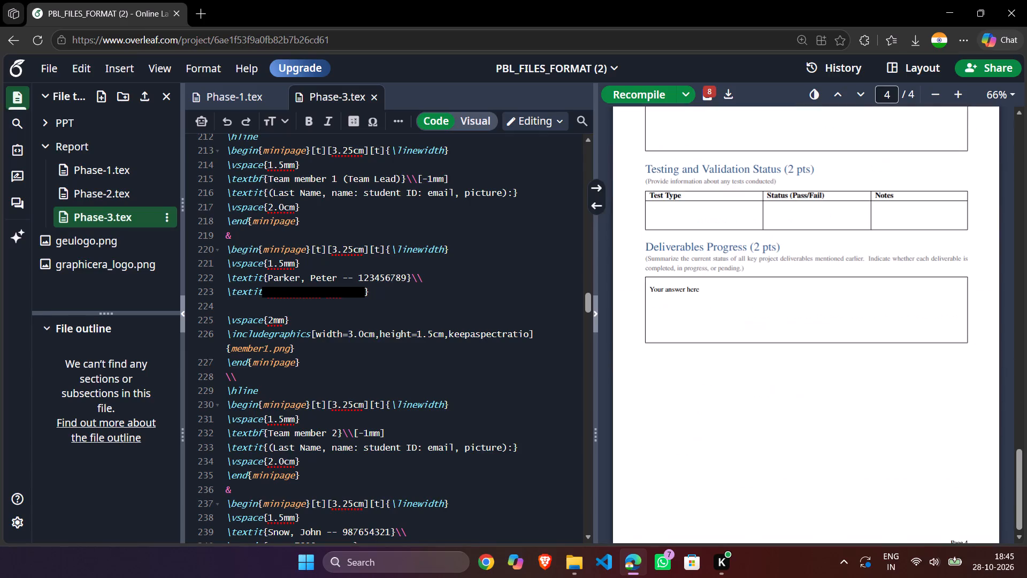
scroll(805, 285, "down", 3)
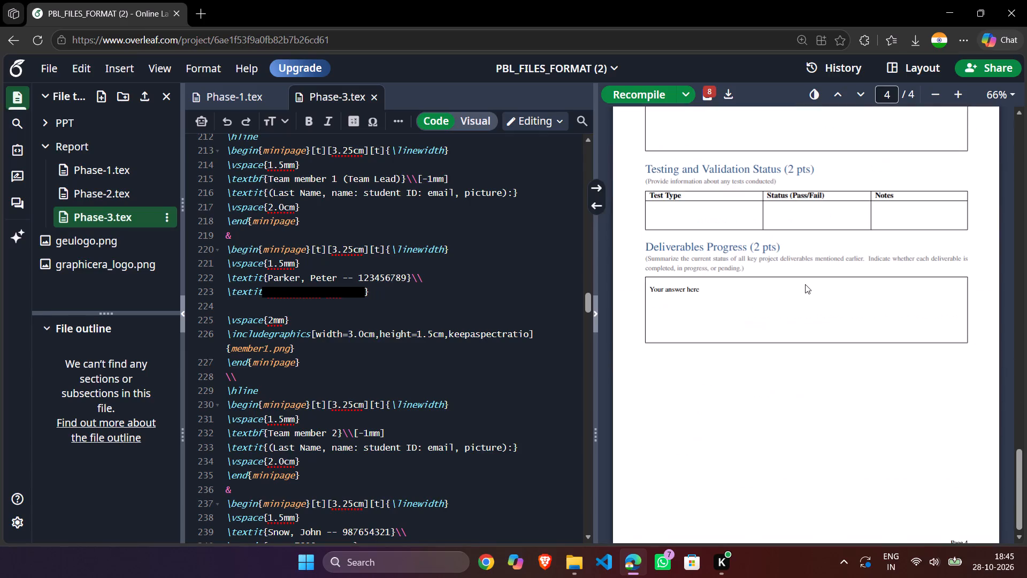
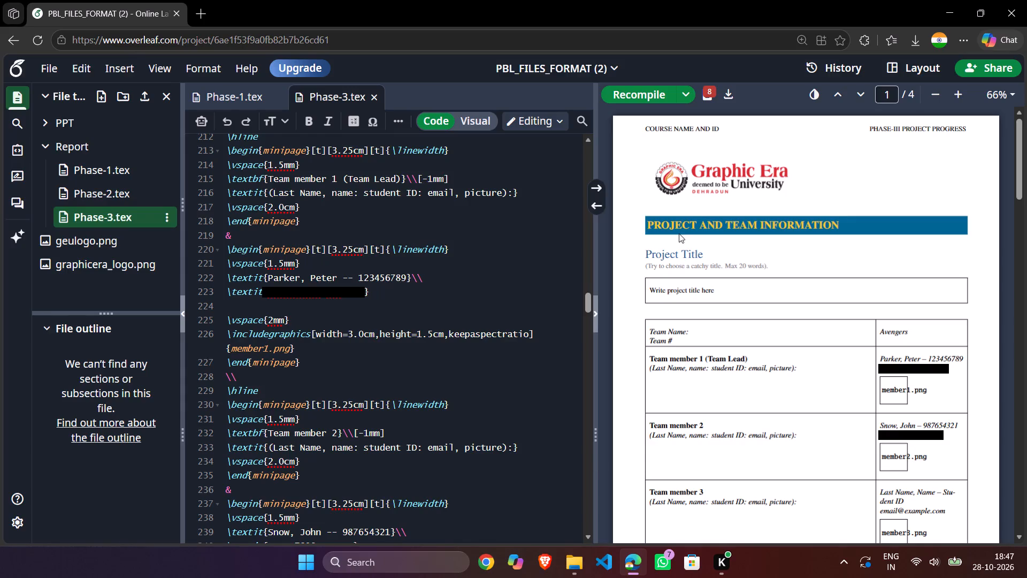
Look back through the Phase-3.tex source from the team member table up to the package declarations at the start of the file.
scroll(308, 258, "up", 16)
scroll(369, 250, "up", 1)
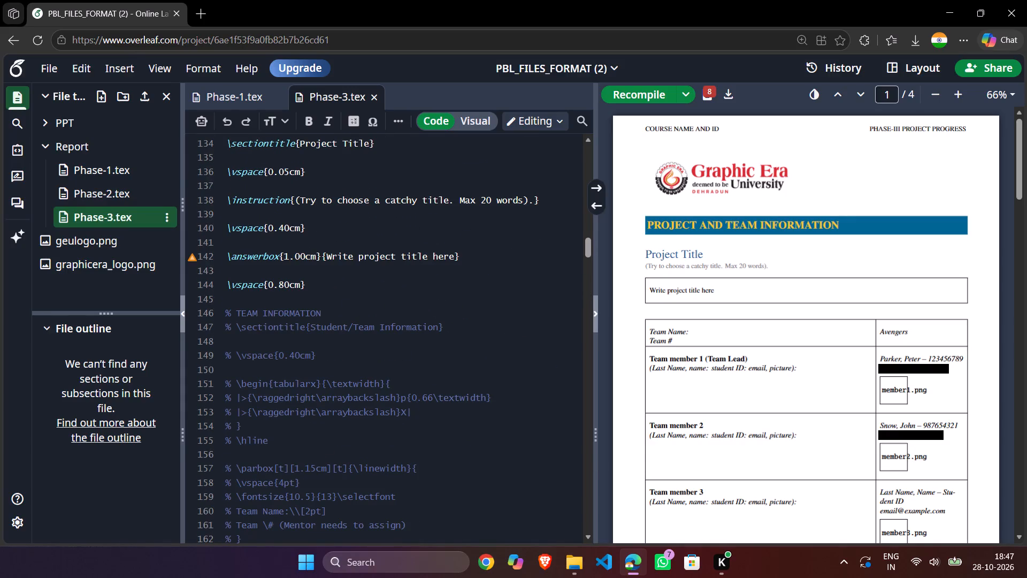
scroll(559, 235, "up", 20)
scroll(559, 235, "up", 1)
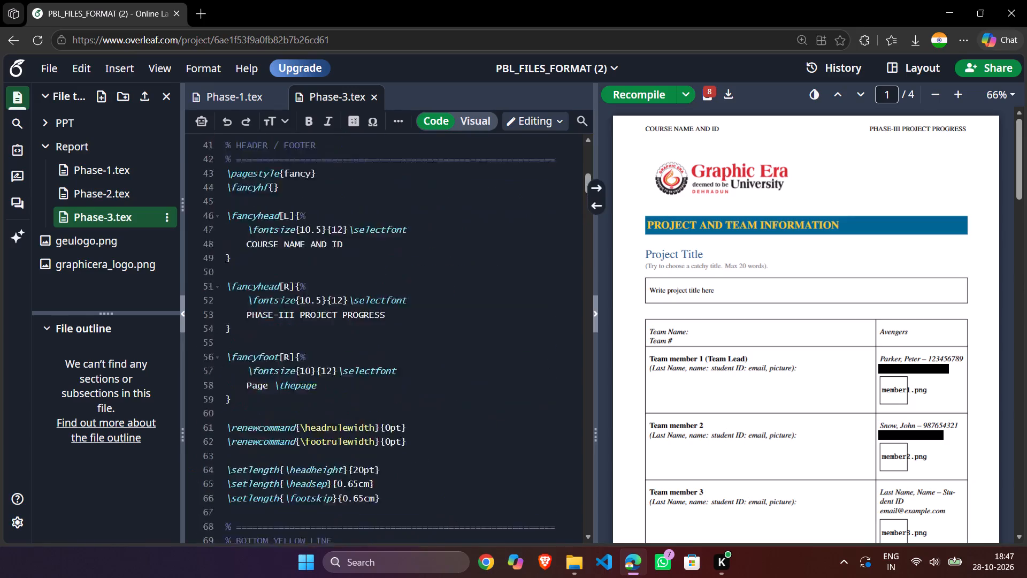
scroll(560, 235, "up", 14)
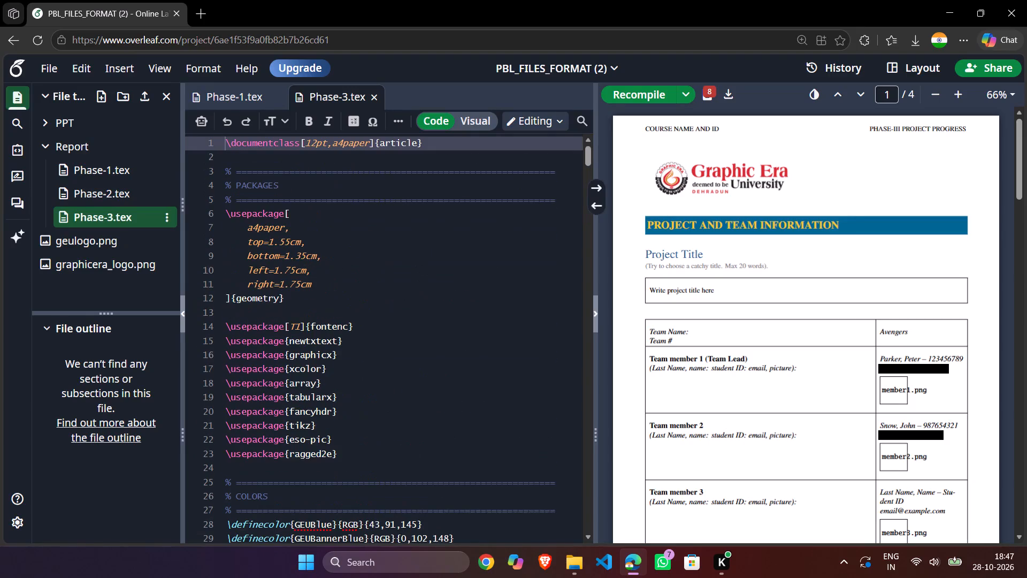
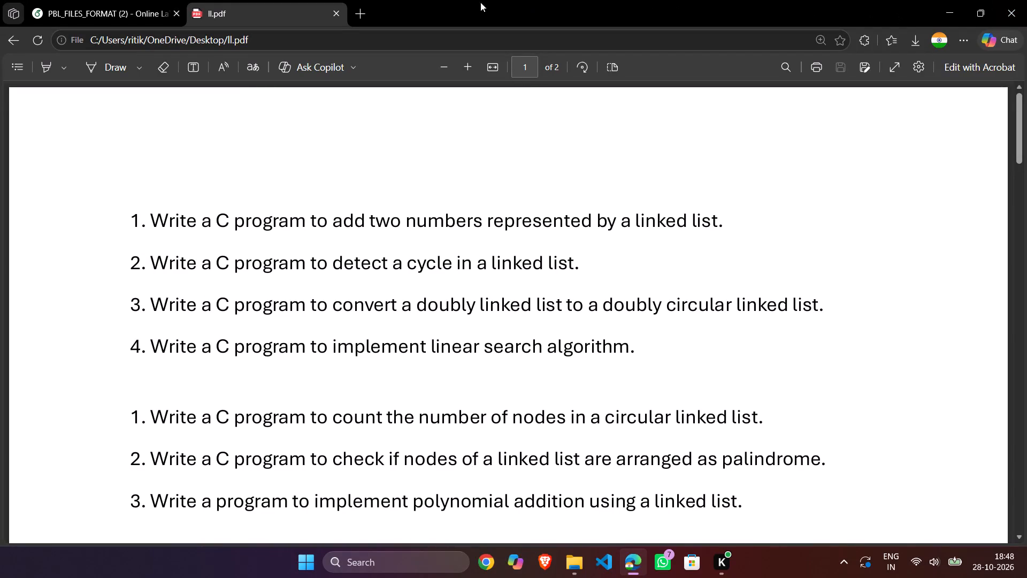
Close the ll.pdf document of C program questions to return to the PBL_FILES_FORMAT (2) project.
left_click(333, 11)
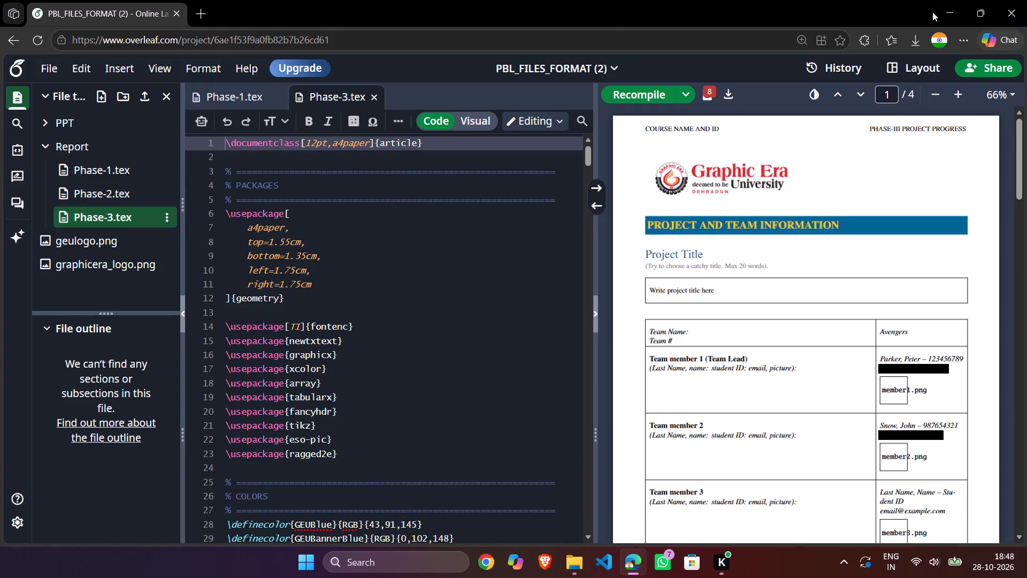
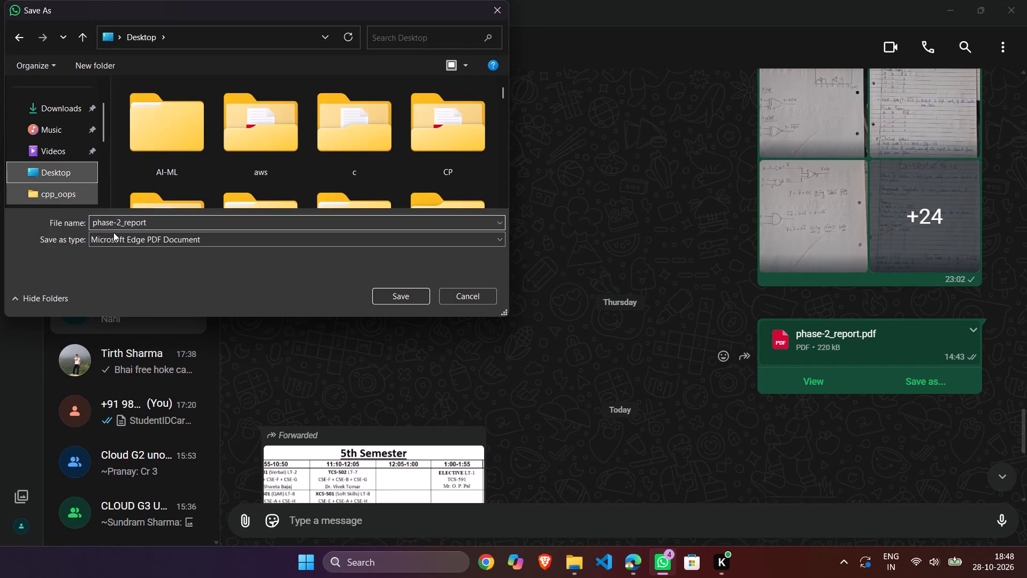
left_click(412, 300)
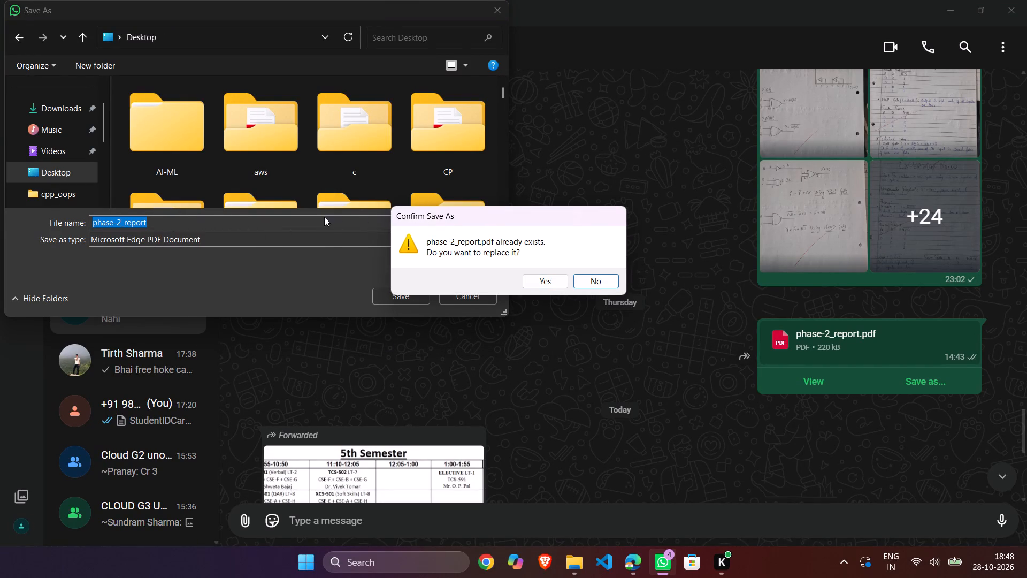
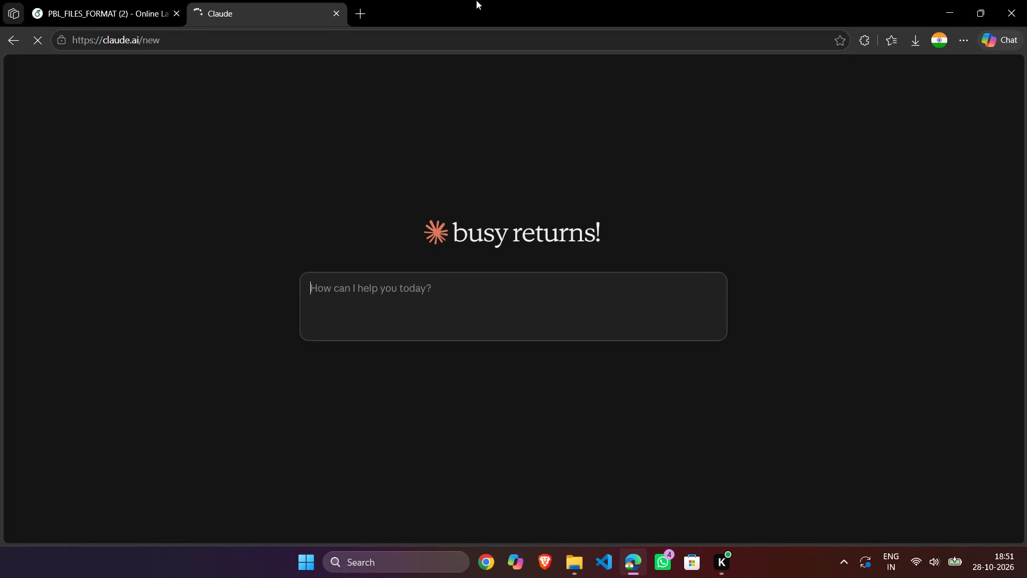
Open phase-2_report.pdf from the PBL folder in File Explorer.
left_click(125, 0)
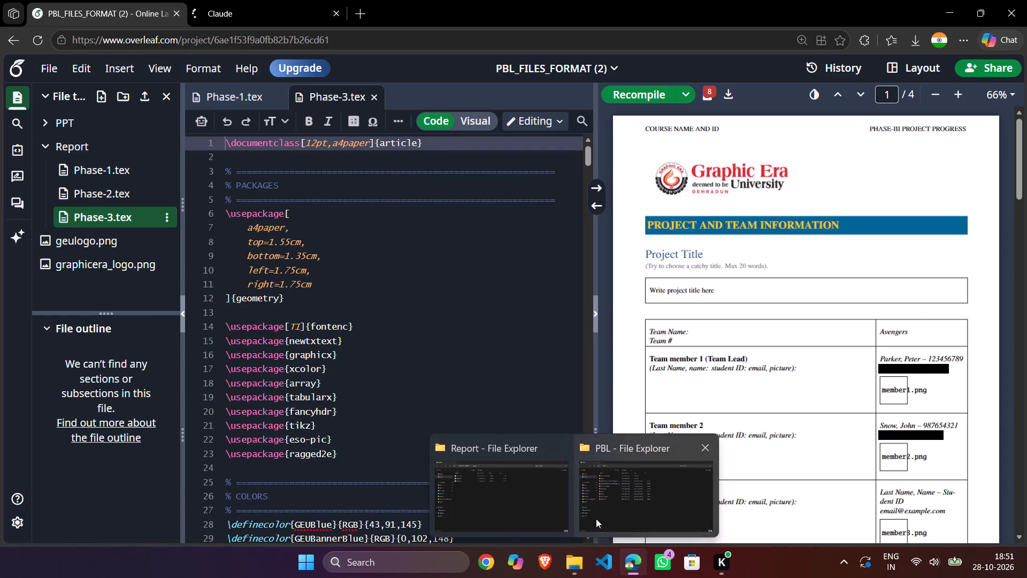
left_click(596, 519)
left_click(295, 264)
double_click(293, 270)
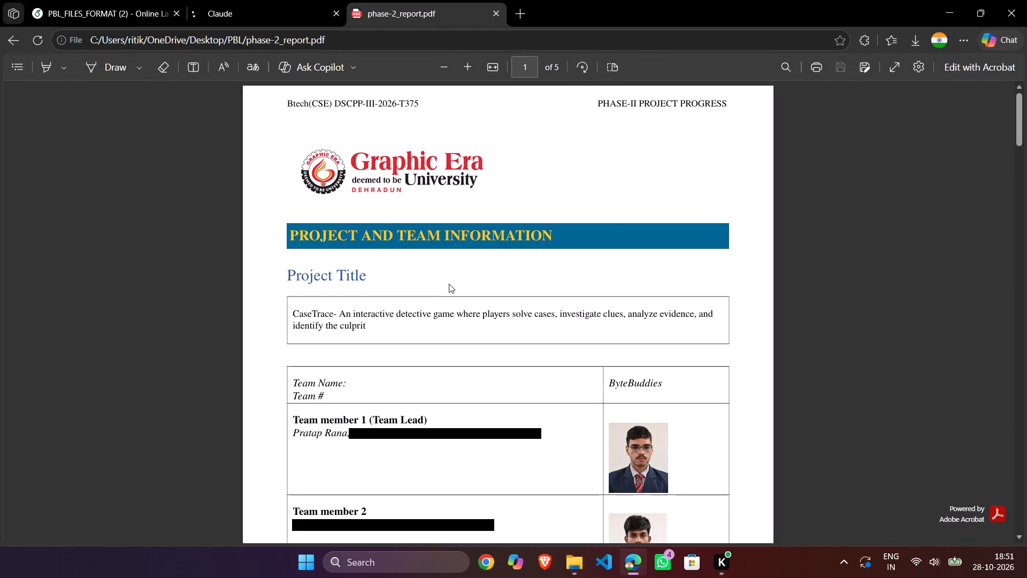
Copy the full CaseTrace project title, through "identify the culprit", from the Project Title box of the Phase-2 report.
left_click_drag(130, 336, 182, 354)
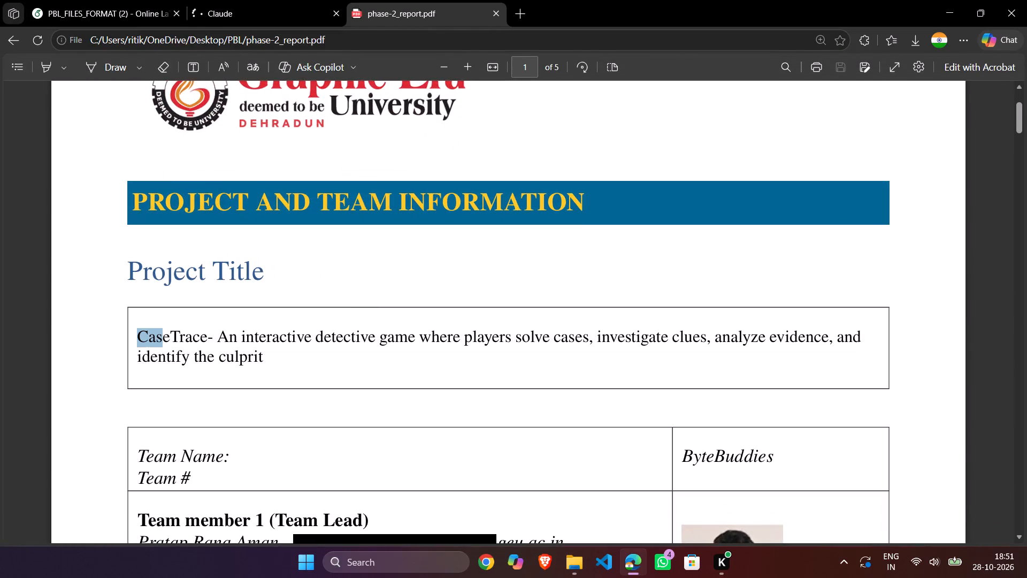
left_click_drag(182, 354, 336, 360)
left_click(281, 359, "ctrl")
left_click_drag(281, 359, 159, 333)
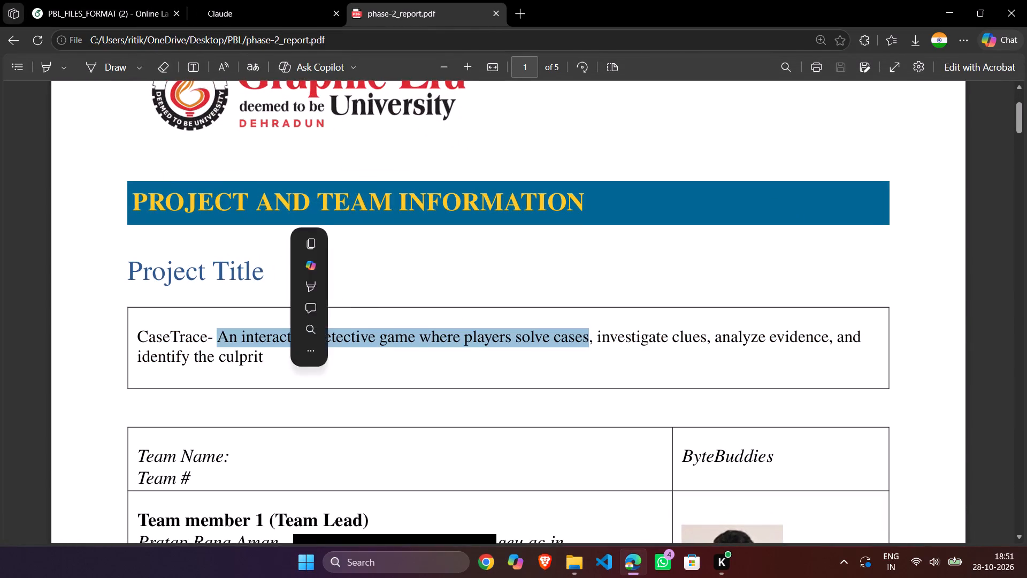
left_click_drag(159, 333, 157, 332)
left_click(179, 345)
left_click(285, 363)
left_click_drag(262, 357, 187, 349)
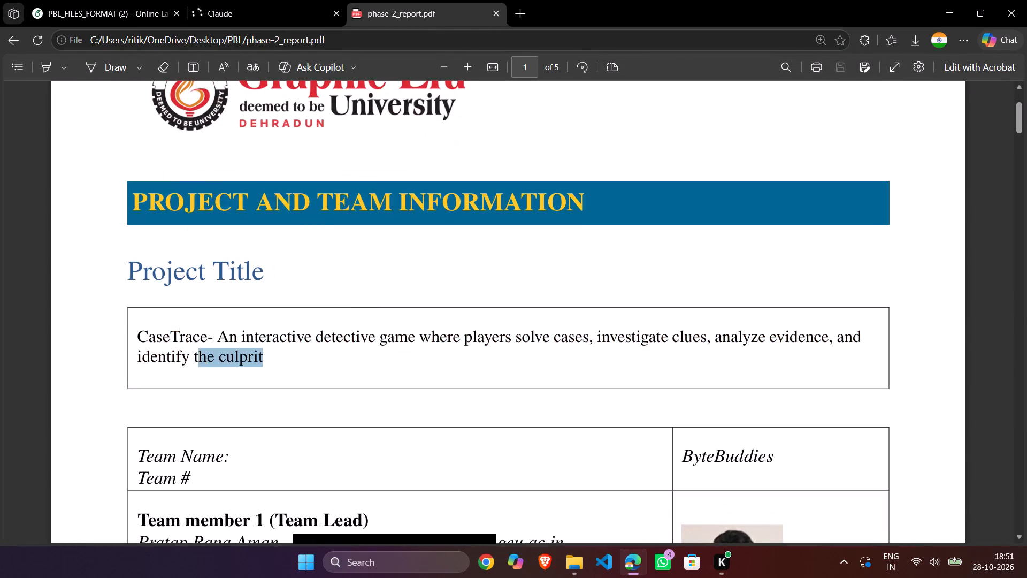
left_click_drag(187, 349, 89, 328)
key("ctrl+c")
key("ctrl+c")
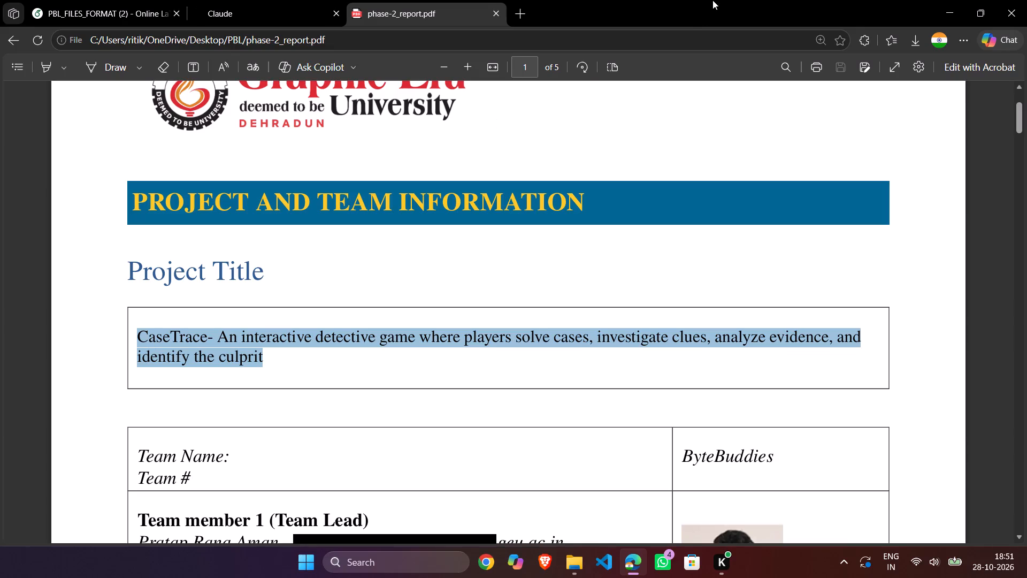
key("ctrl+c")
key("ctrl+c")
key("ctrl+c")
In Overleaf's Phase-3.tex, delete the instruction text "(Try to choose a catchy title. Max 20 words)." under Project Title, leaving the instruction braces empty.
left_click(132, 6)
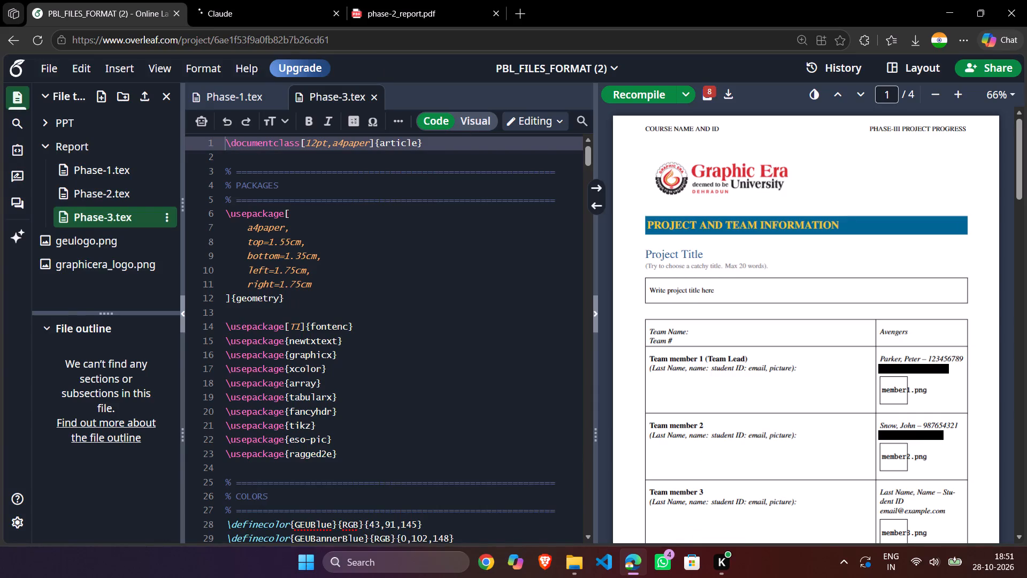
scroll(400, 305, "up", 4)
scroll(400, 305, "down", 3)
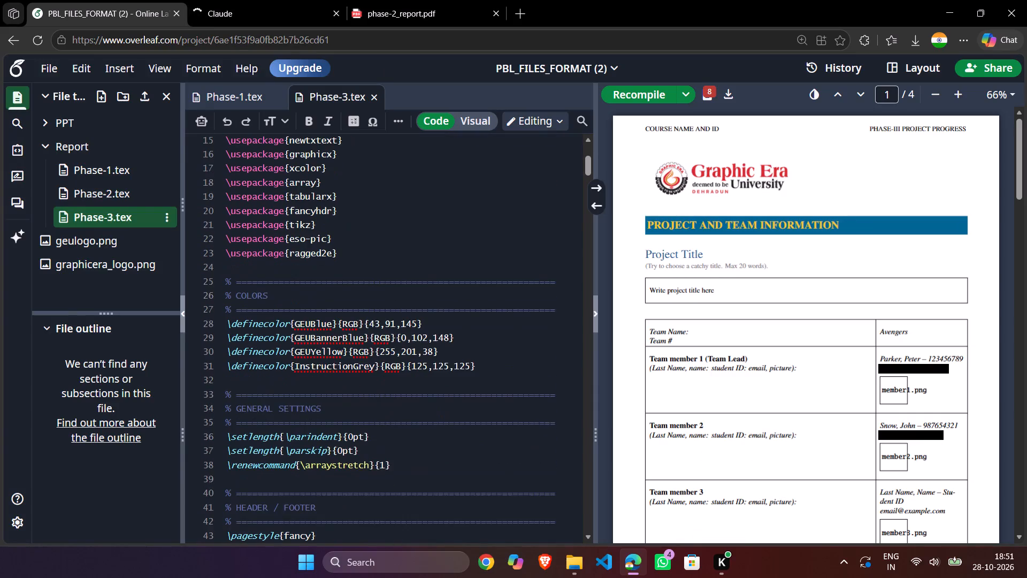
scroll(410, 295, "up", 1)
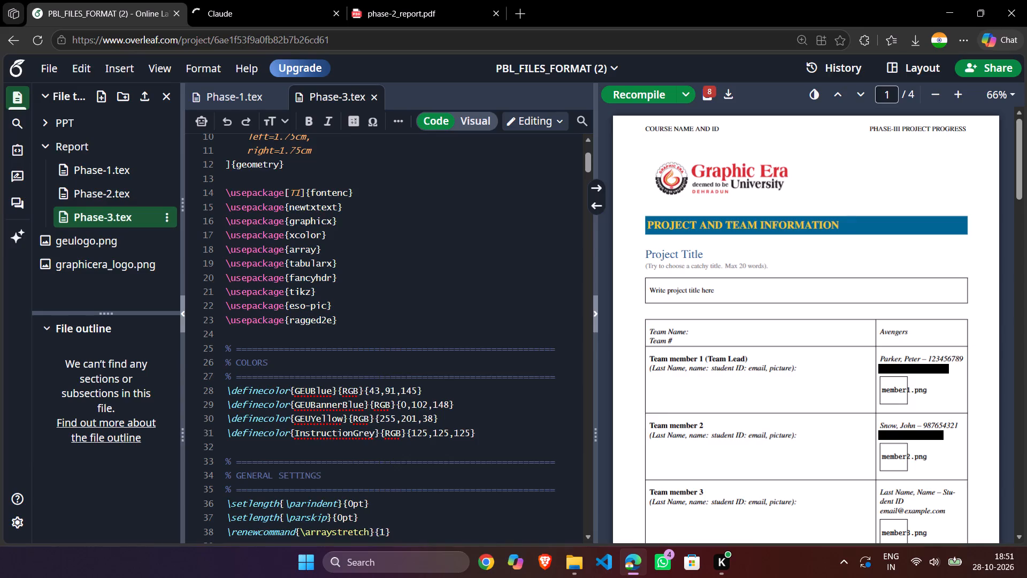
scroll(398, 285, "down", 2)
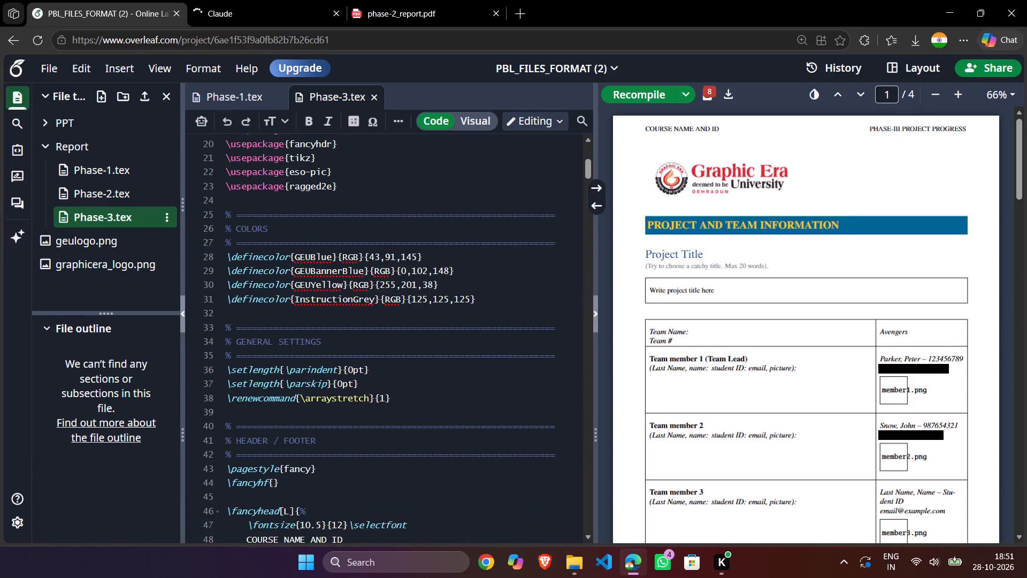
scroll(385, 314, "down", 3)
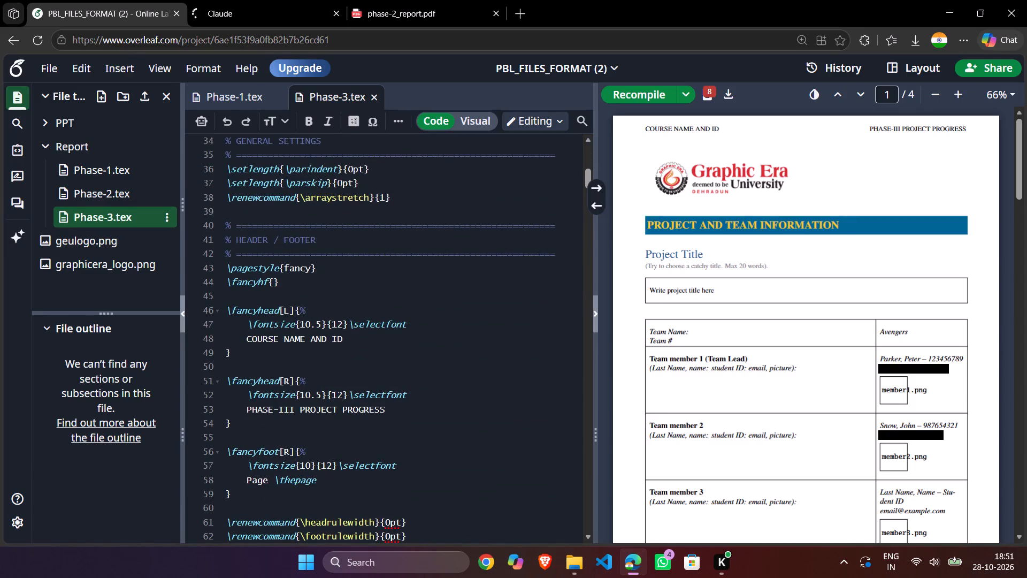
scroll(301, 264, "down", 6)
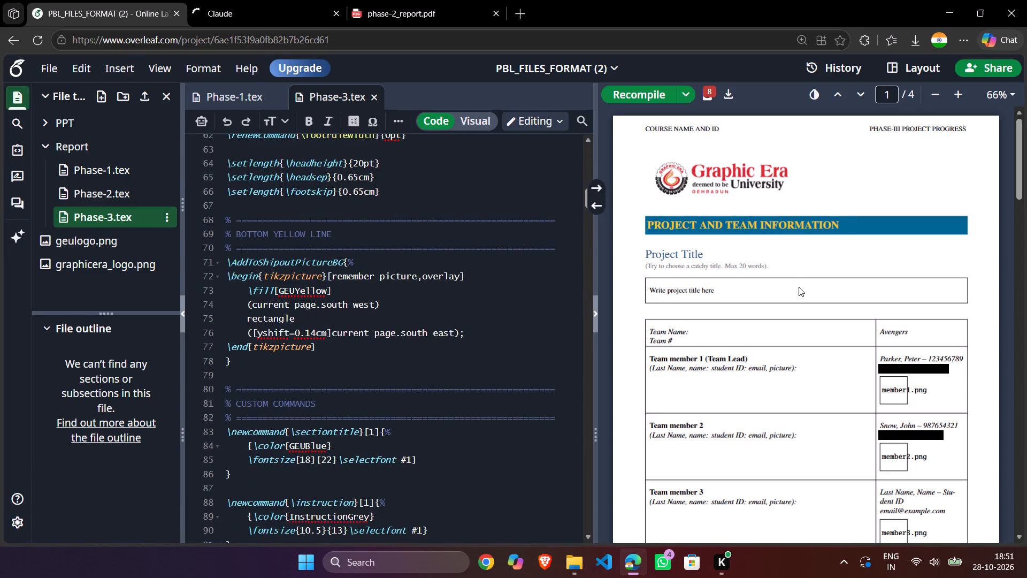
left_click(517, 269)
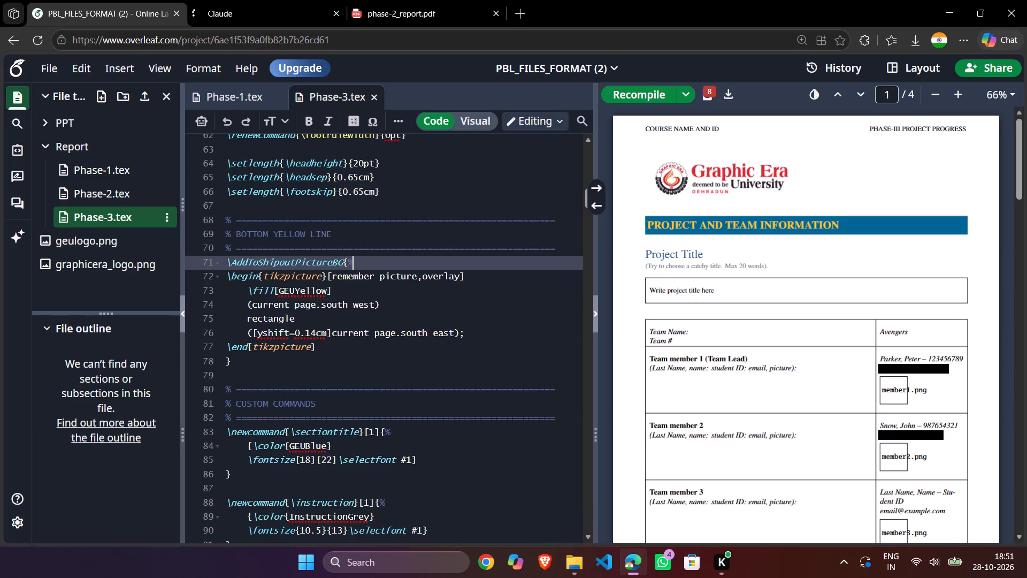
scroll(473, 263, "down", 2)
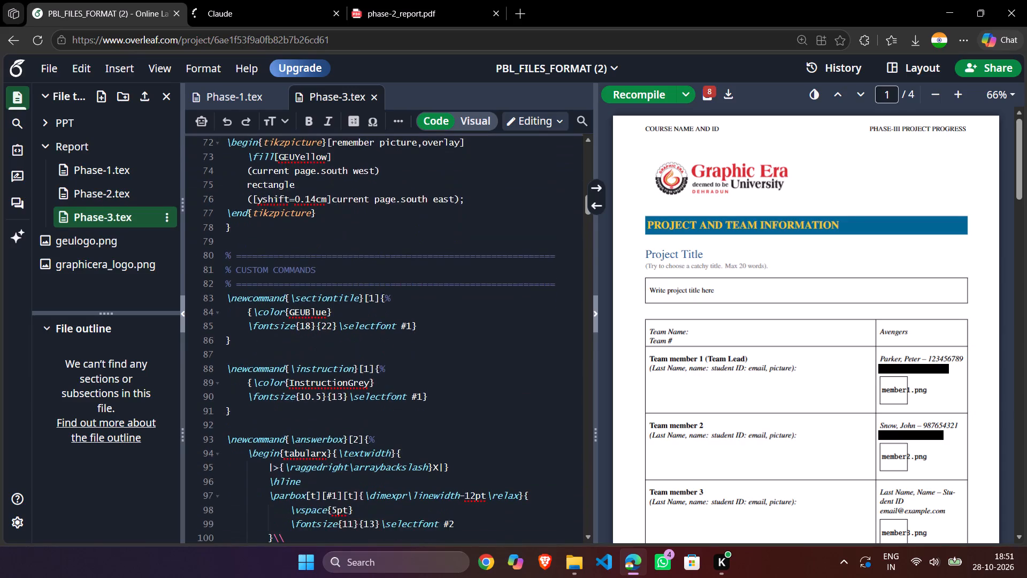
scroll(473, 263, "down", 2)
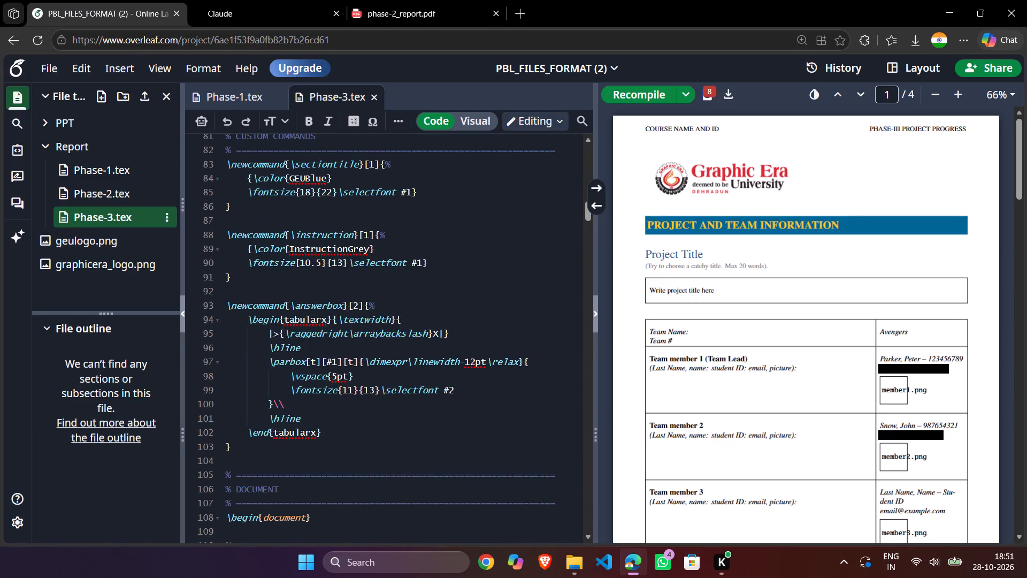
scroll(466, 263, "down", 4)
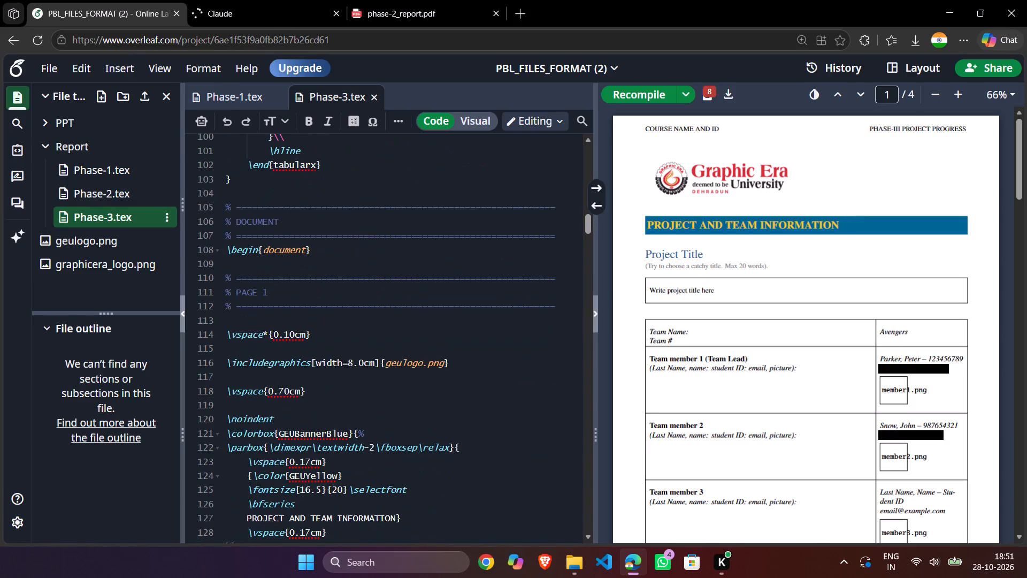
scroll(463, 262, "down", 3)
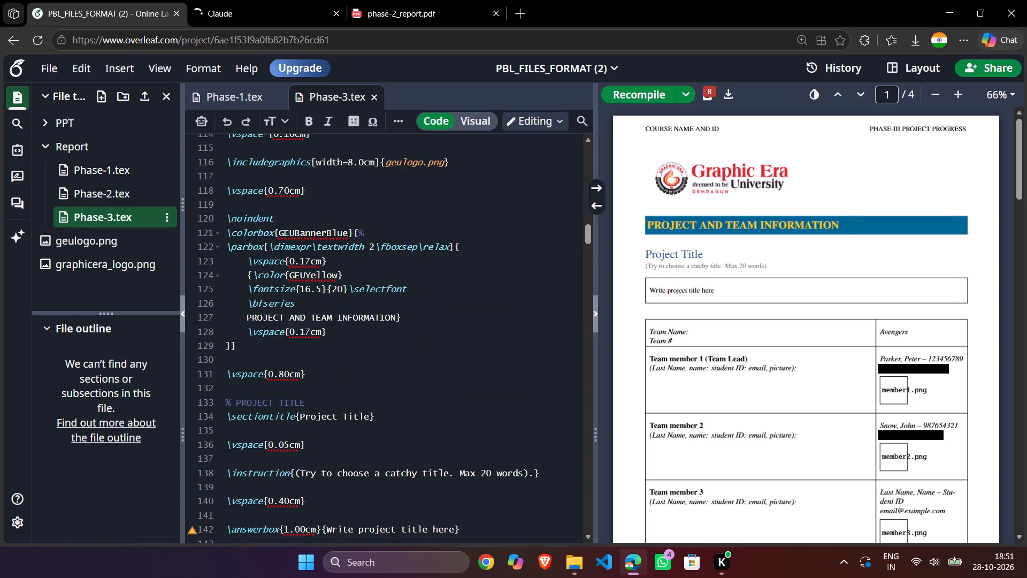
scroll(297, 433, "down", 1)
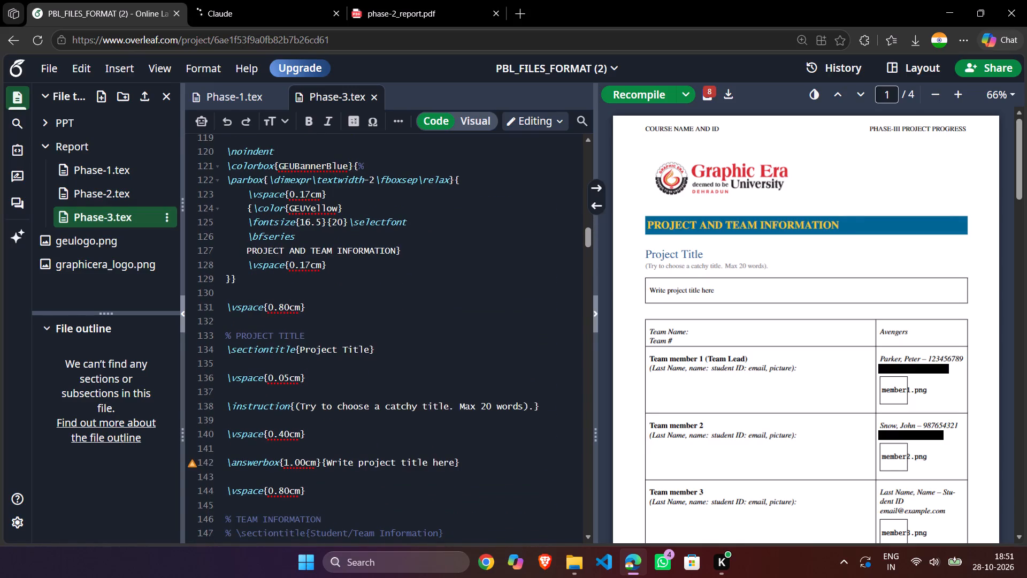
left_click(301, 408)
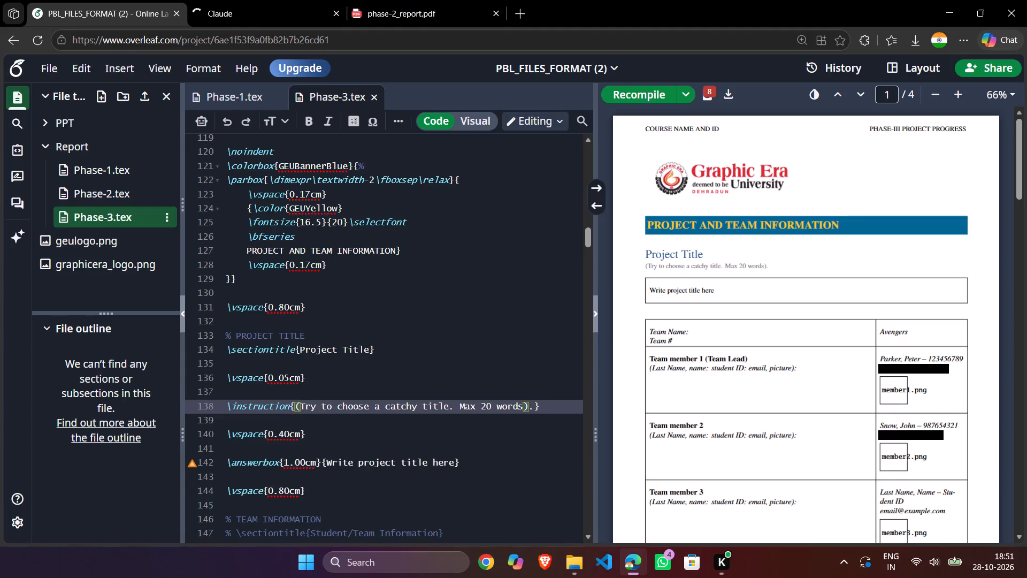
key("shift+Right")
key("shift+Right")
key("shift+Right")
key("shift+Right")
key("shift+Right")
key("shift+Right")
key("shift+Right")
key("shift+Right")
key("shift+Right")
key("shift+Right")
key("shift+Right")
key("shift+Right")
key("shift+Right")
key("shift+Right")
key("shift+Right")
key("shift+Right")
key("shift+Right")
key("shift+Right")
key("shift+Right")
key("shift+Right")
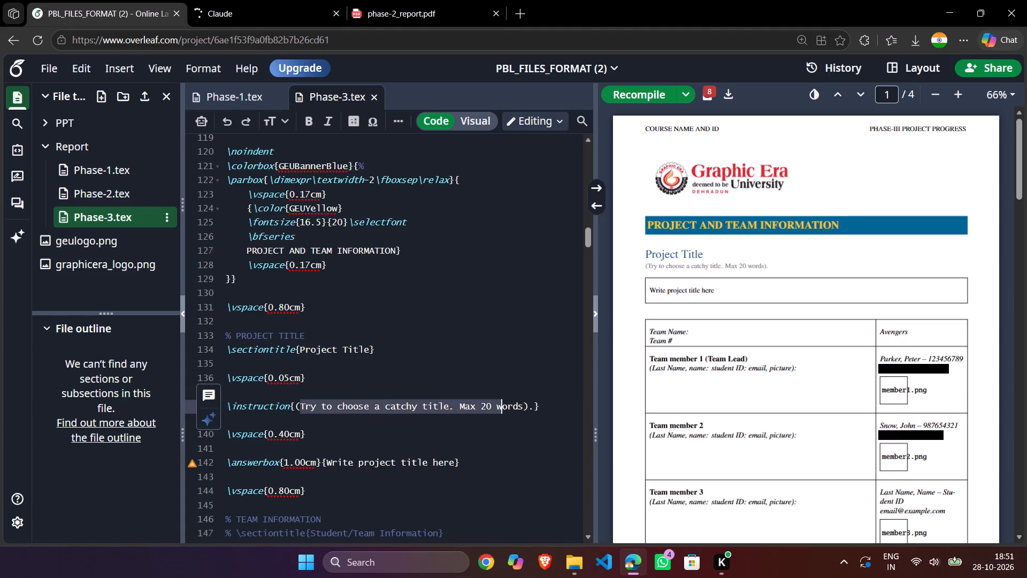
key("shift+Right")
key("shift+Right")
key("shift+Right")
key("shift+Right")
key("shift+Right")
key("shift+Right")
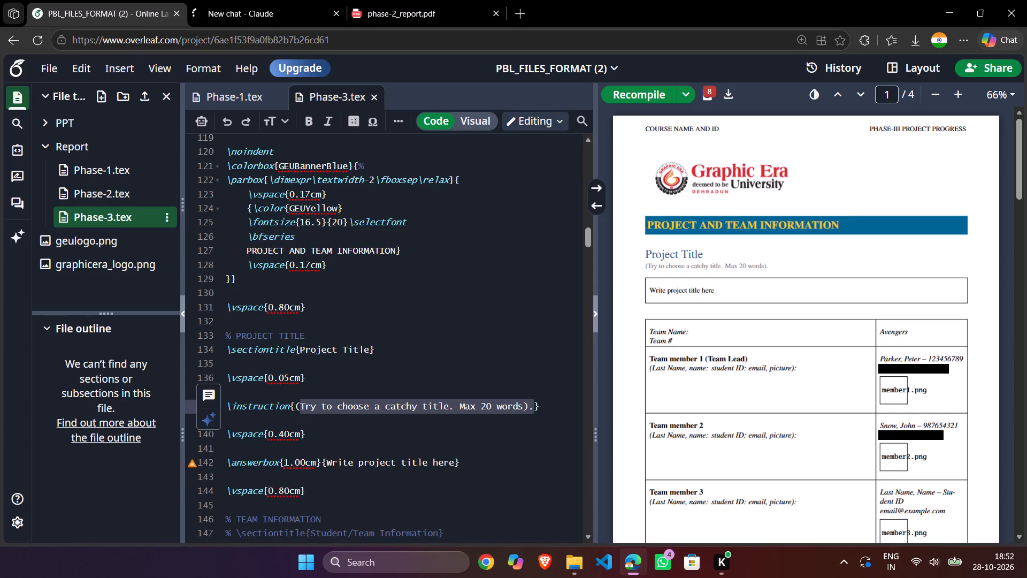
key("shift+BackSpace")
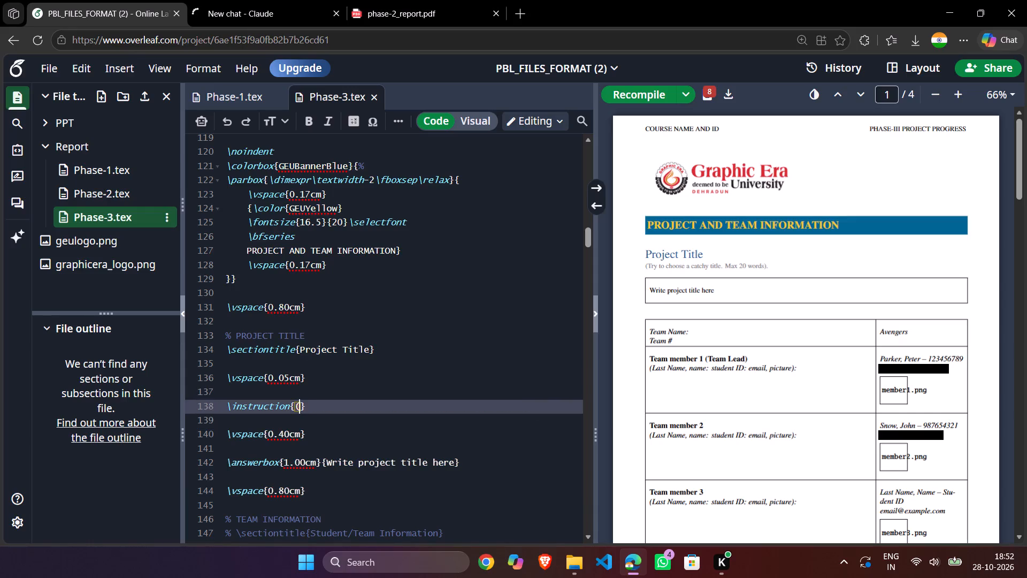
key("shift+BackSpace")
Replace the "Write project title here" placeholder in the Project Title answer box with the copied CaseTrace title.
scroll(286, 469, "down", 2)
left_click_drag(327, 325, 359, 332)
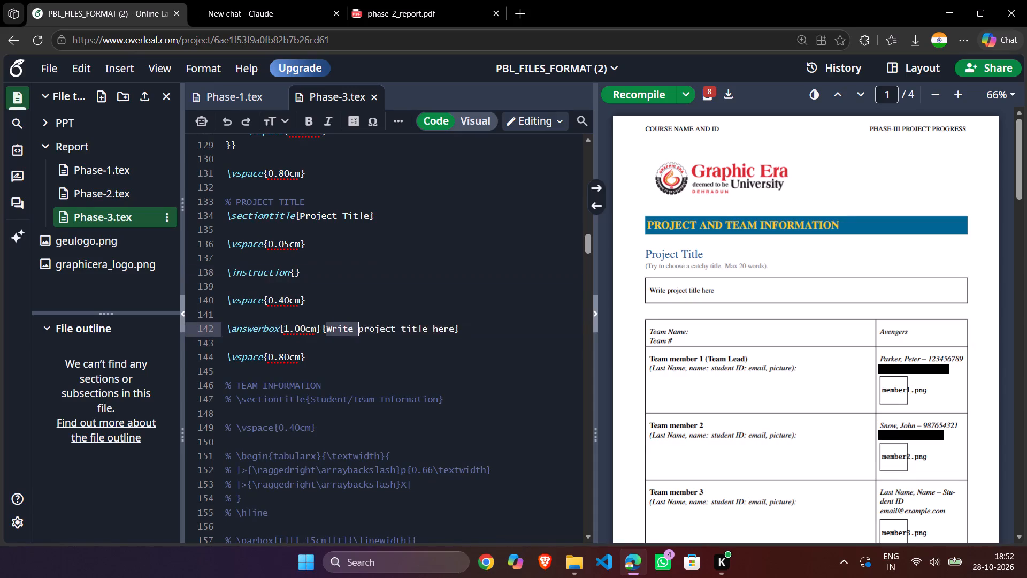
left_click_drag(359, 332, 456, 334)
key("ctrl+v")
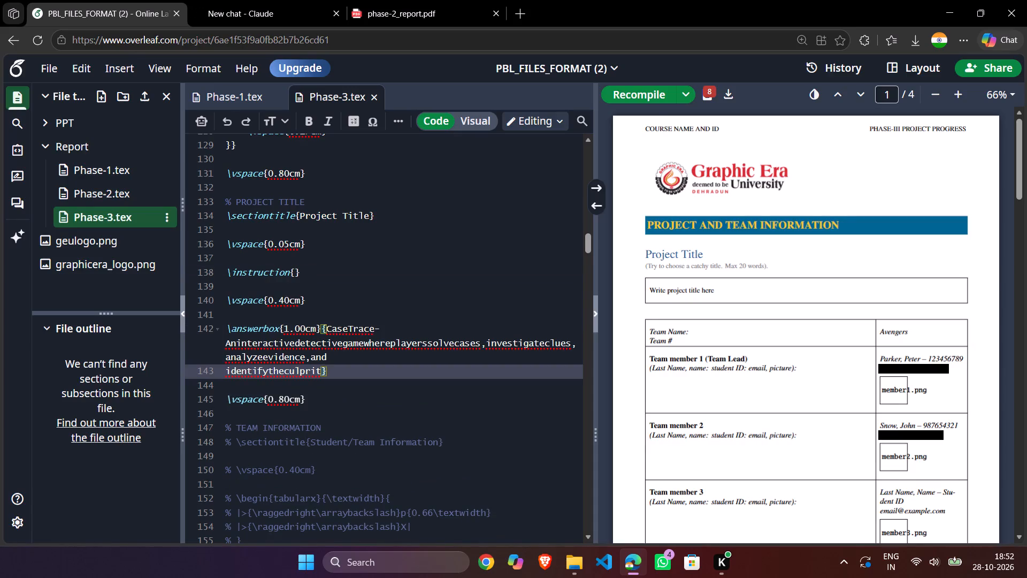
Turn on auto compile so the Phase-3 report PDF is rebuilt with the edited title.
left_click(689, 94)
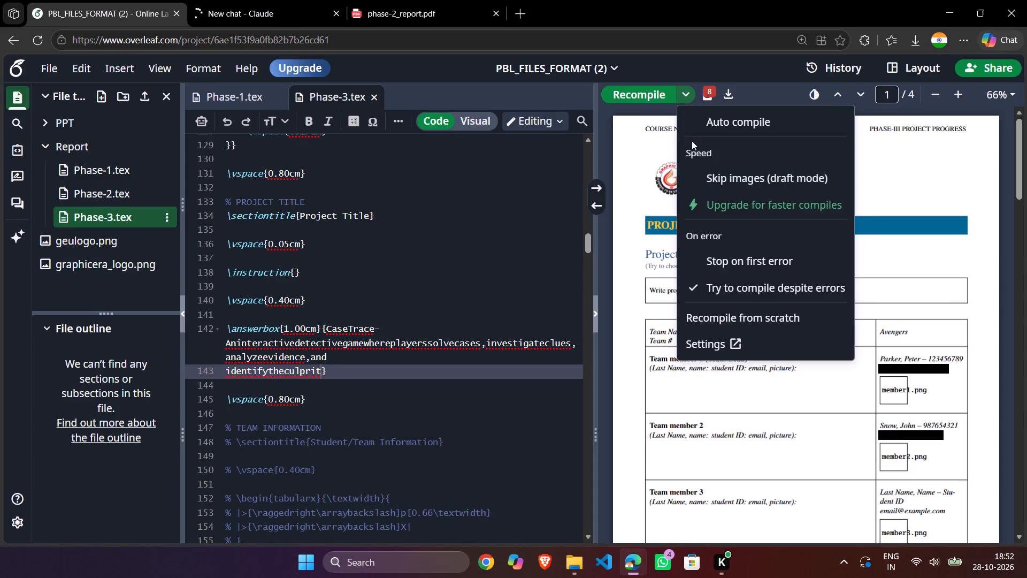
left_click(692, 117)
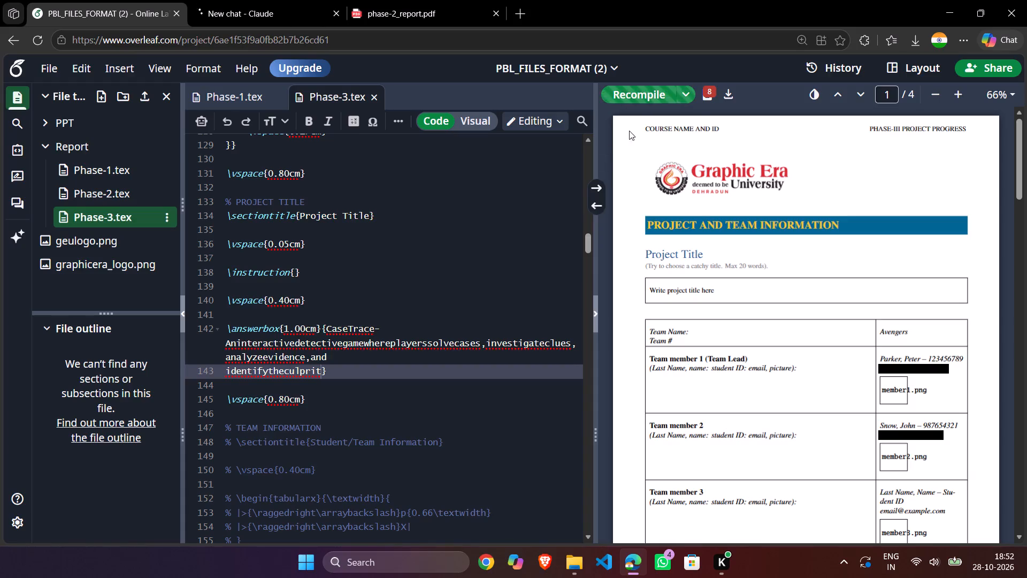
left_click(689, 89)
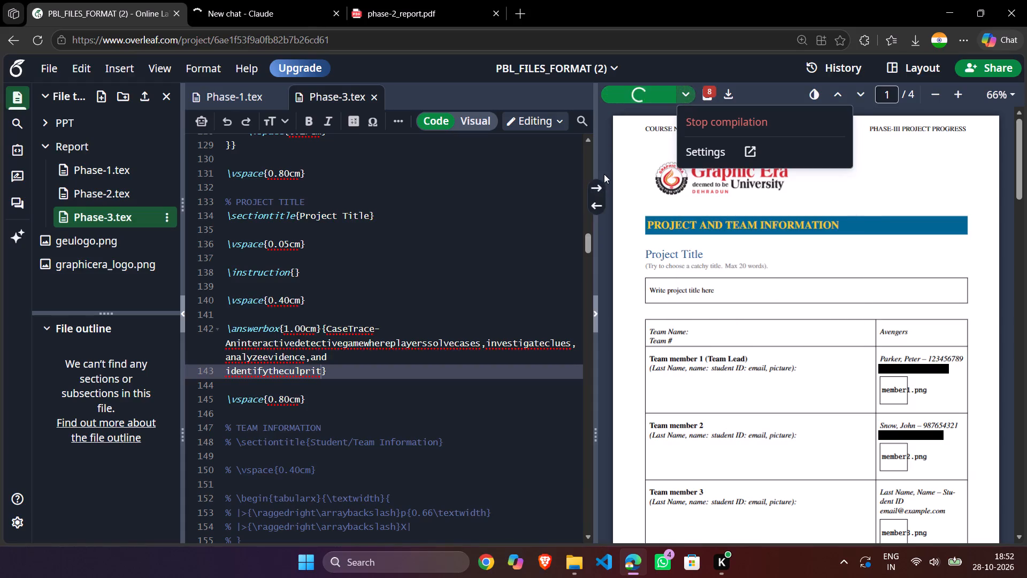
left_click(604, 174)
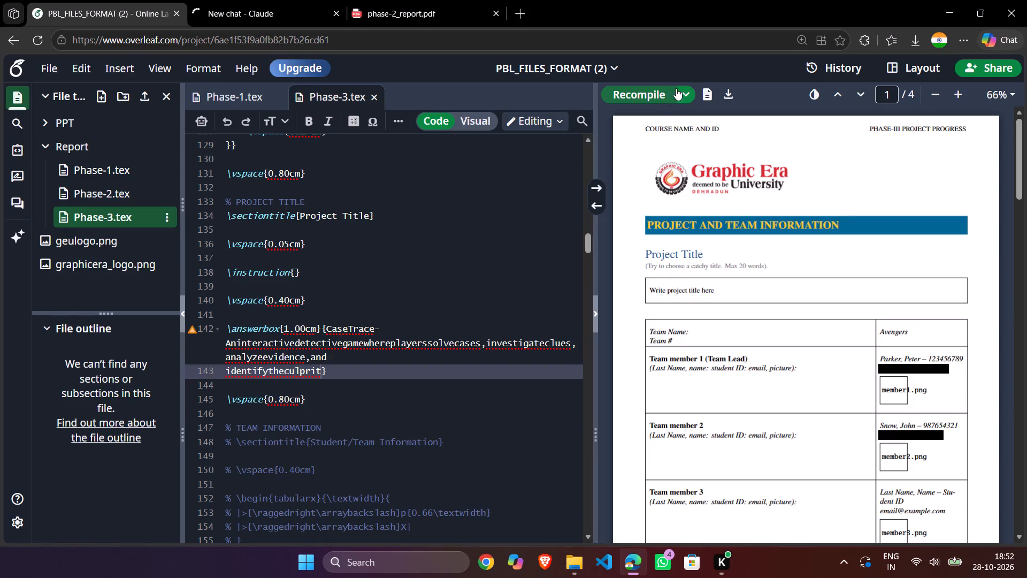
Copy the full CaseTrace project title again from phase-2_report.pdf and return to the title's answer box in Phase-3.tex.
left_click(418, 326)
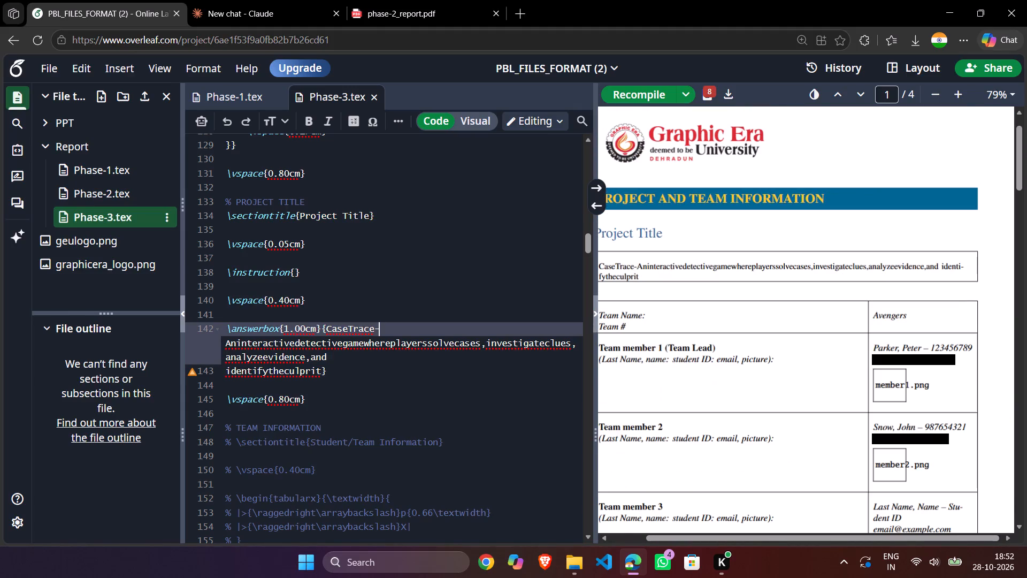
left_click(390, 6)
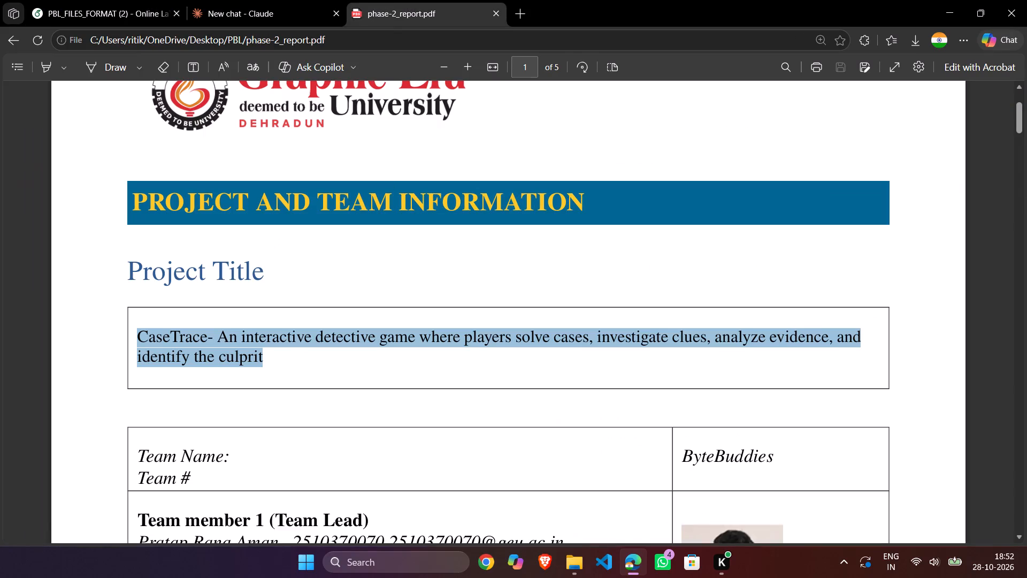
left_click(265, 362)
left_click_drag(275, 360, 139, 336)
left_click_drag(139, 336, 260, 363)
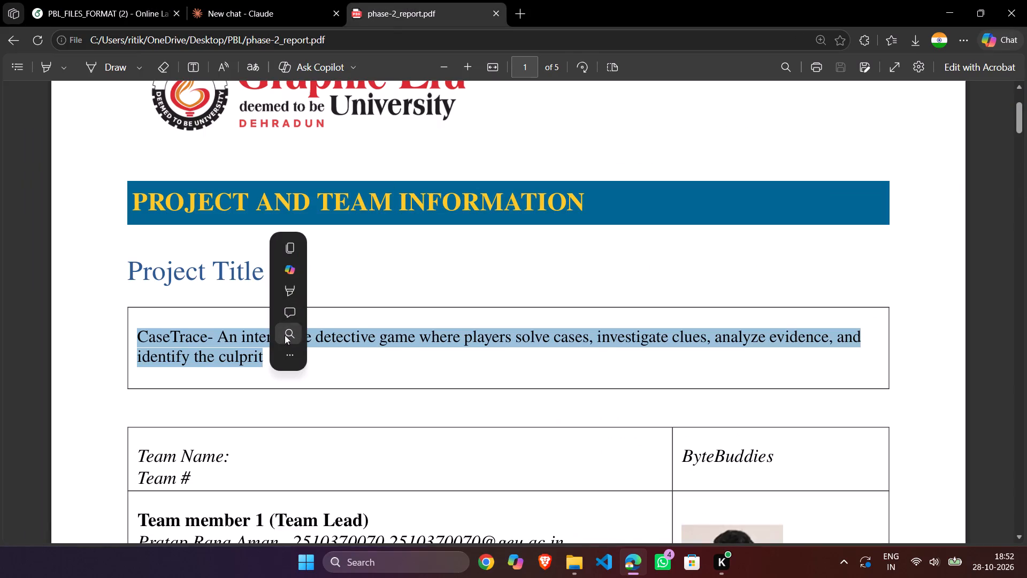
left_click(293, 249)
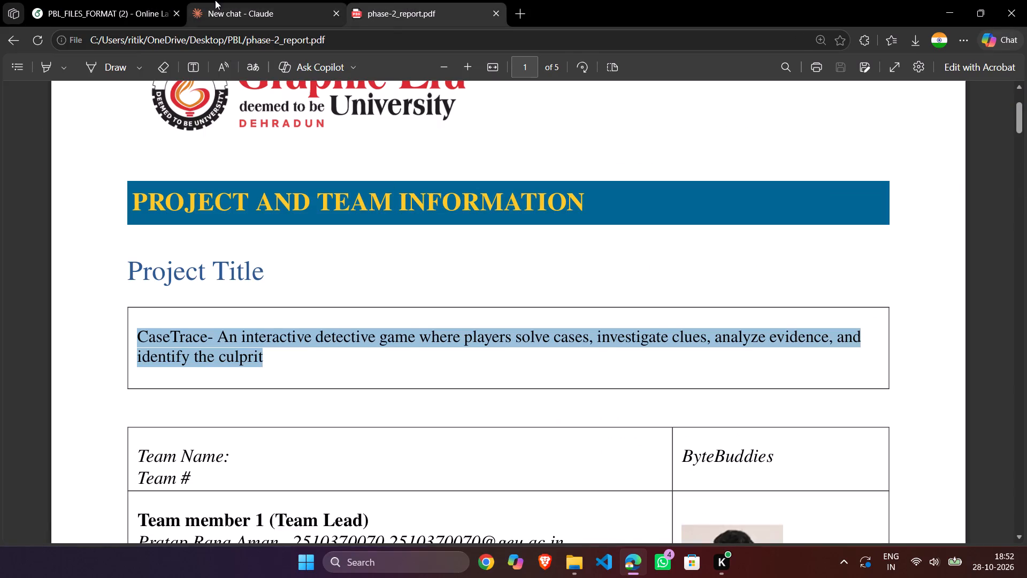
left_click(215, 0)
left_click(130, 2)
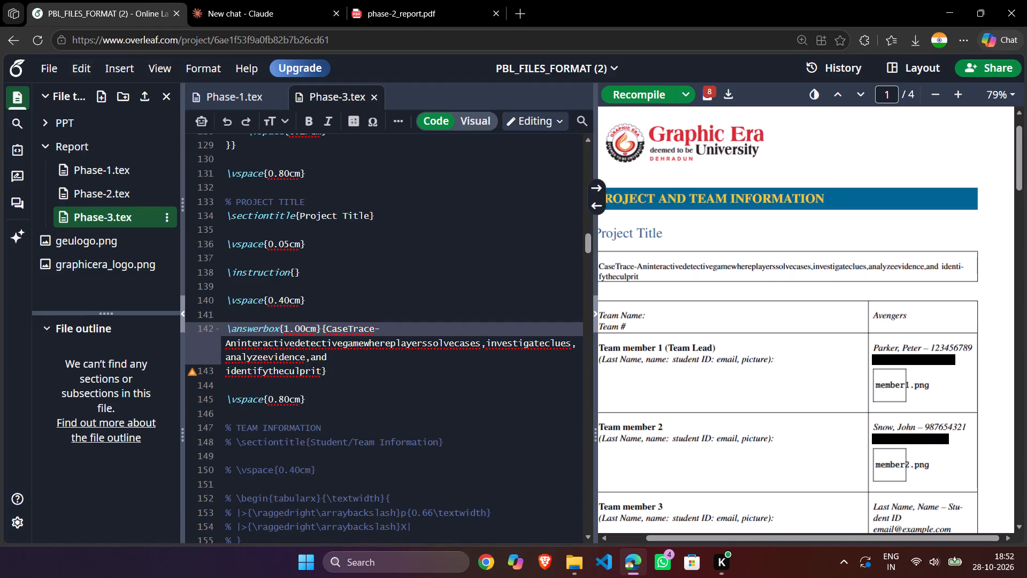
Clear the unspaced text from the Project Title answer box in Phase-3.tex and paste the copied CaseTrace title again.
left_click_drag(318, 370, 329, 329)
key("BackSpace")
key("Right")
key("BackSpace")
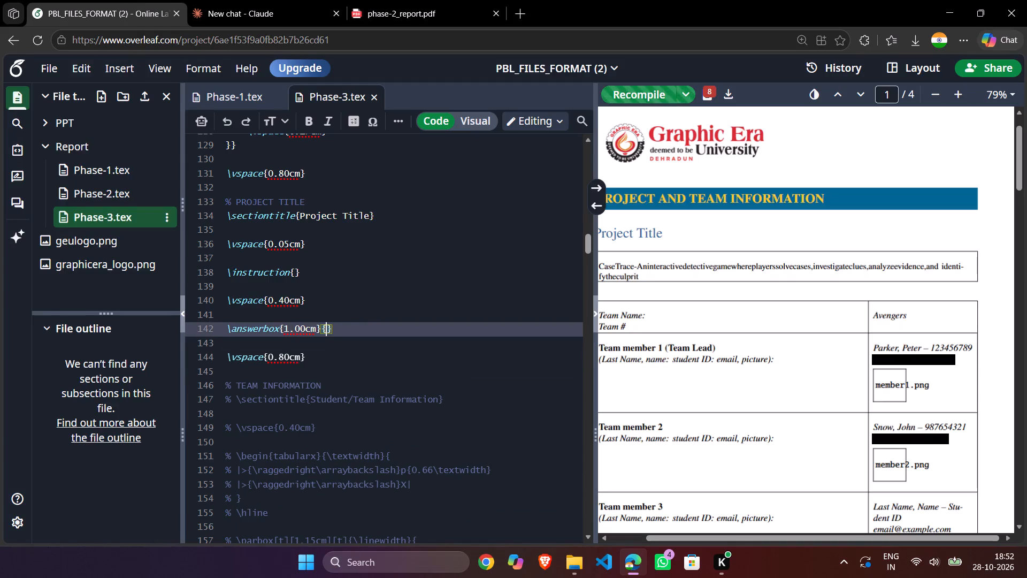
key("ctrl+v")
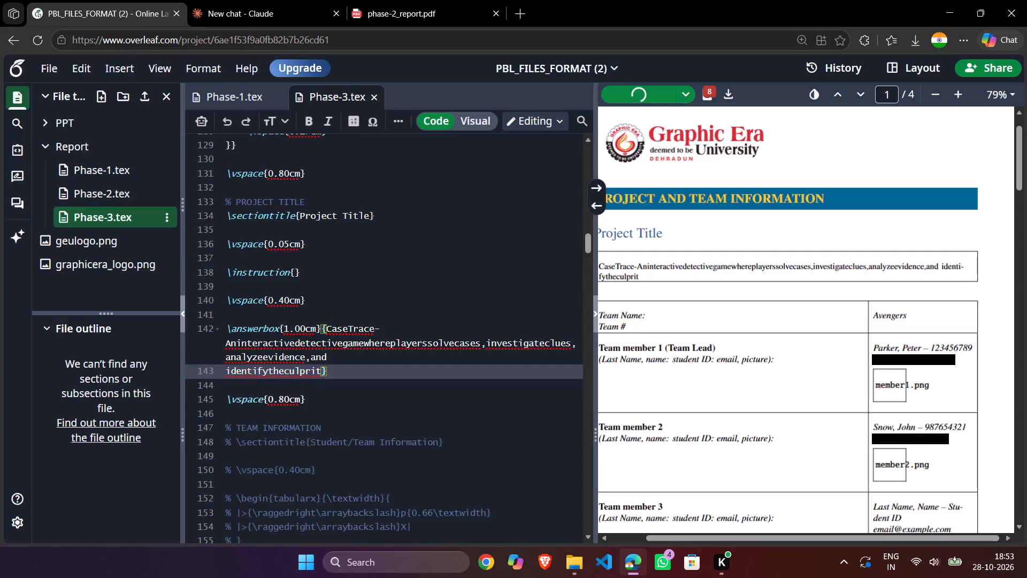
Insert the missing word spaces in the title's first part so it reads "CaseTrace-An interactive detective game where players solve cases".
left_click(236, 344)
key("space")
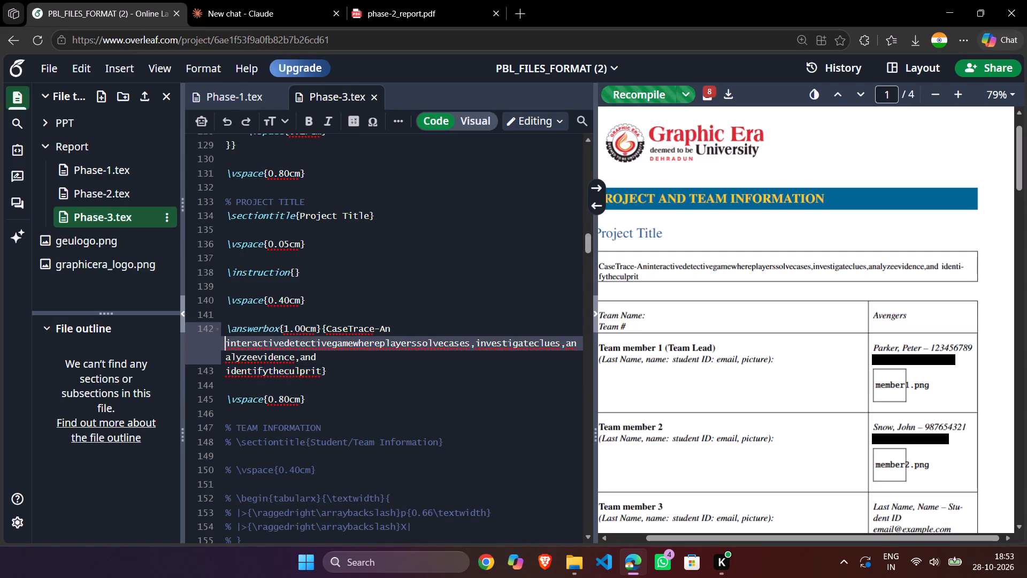
left_click(283, 346)
key("space")
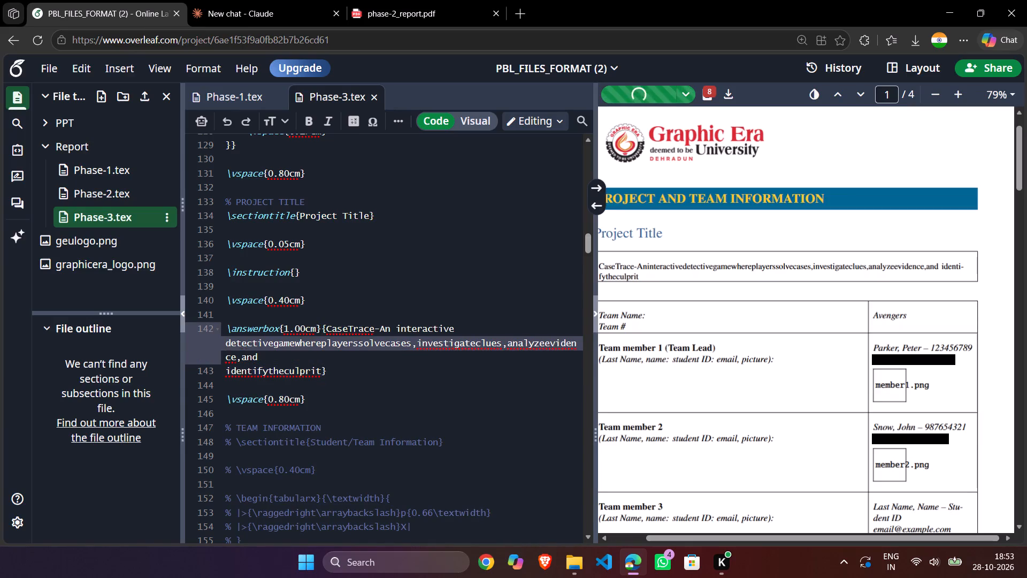
left_click(274, 343)
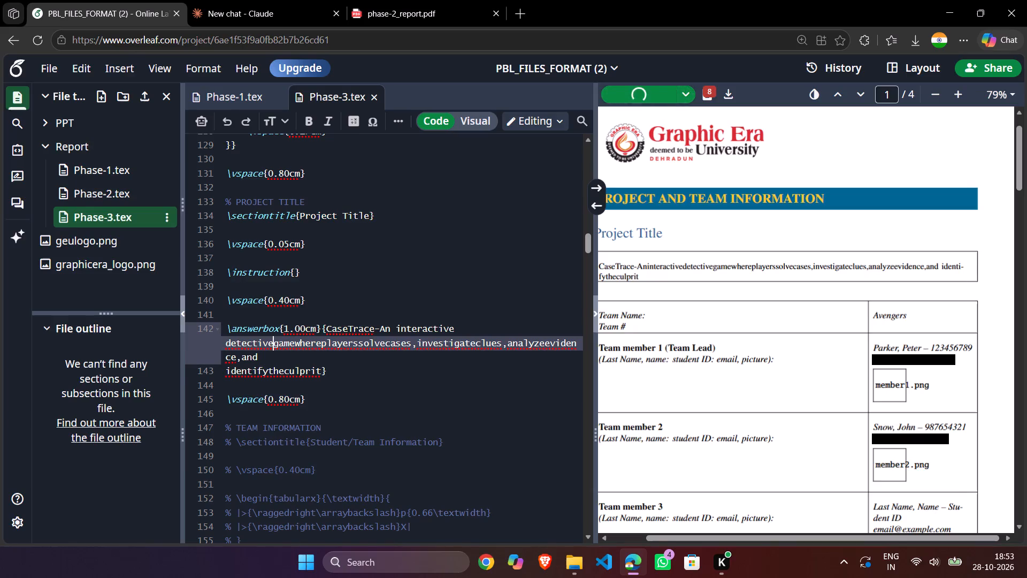
key("space")
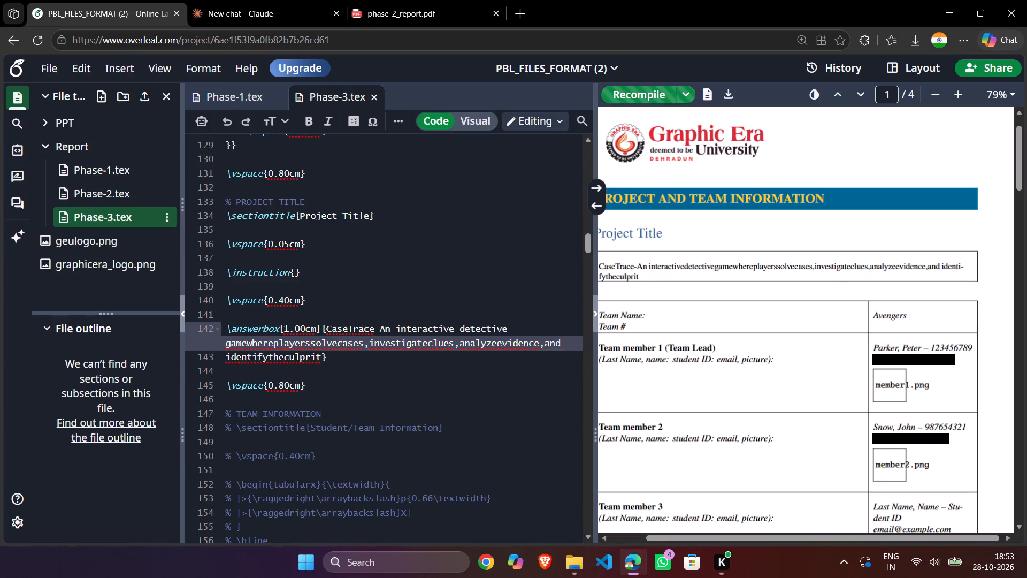
left_click(248, 342)
key("space")
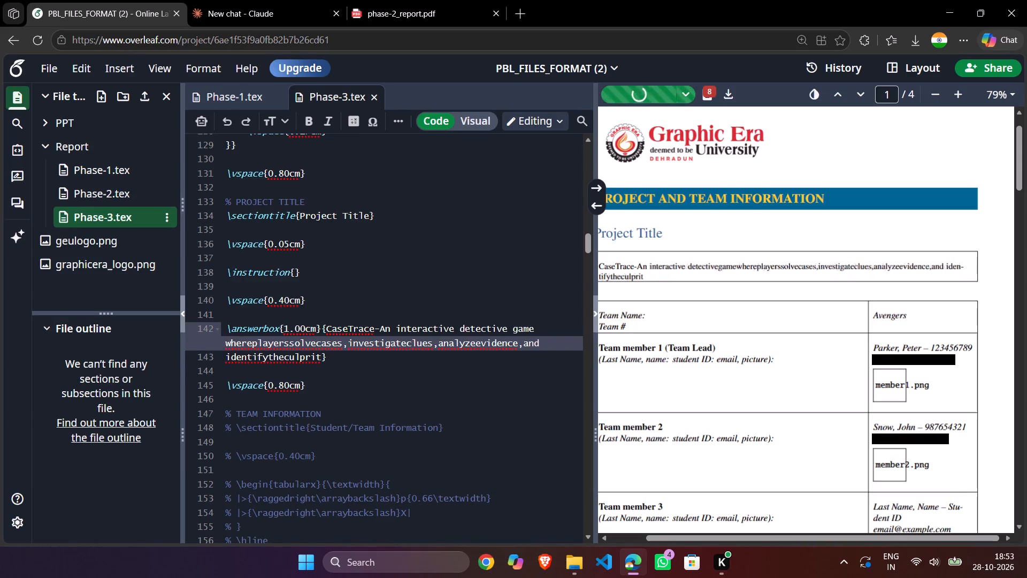
left_click(249, 344)
key("Right")
key("space")
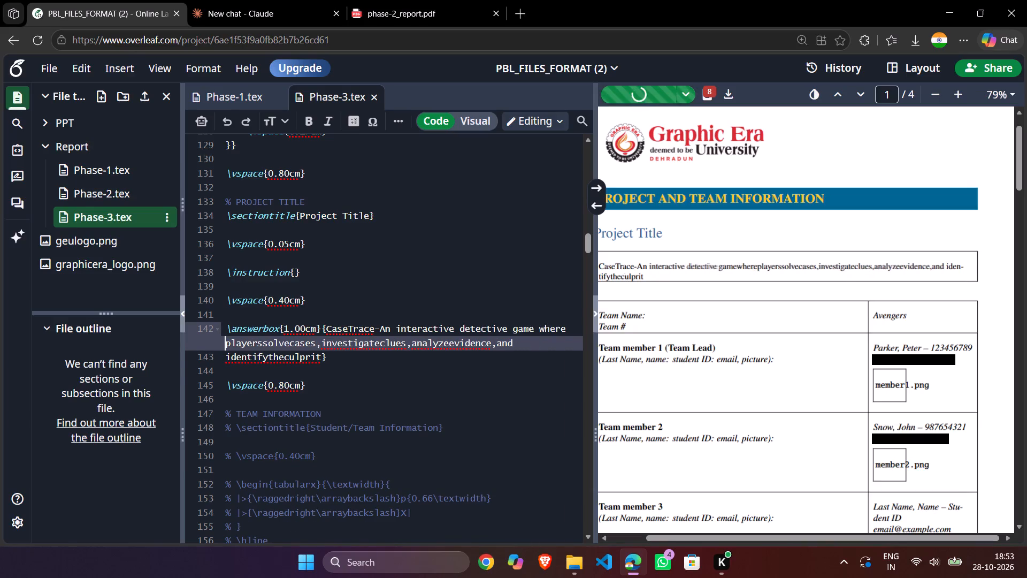
left_click(265, 345)
key("space")
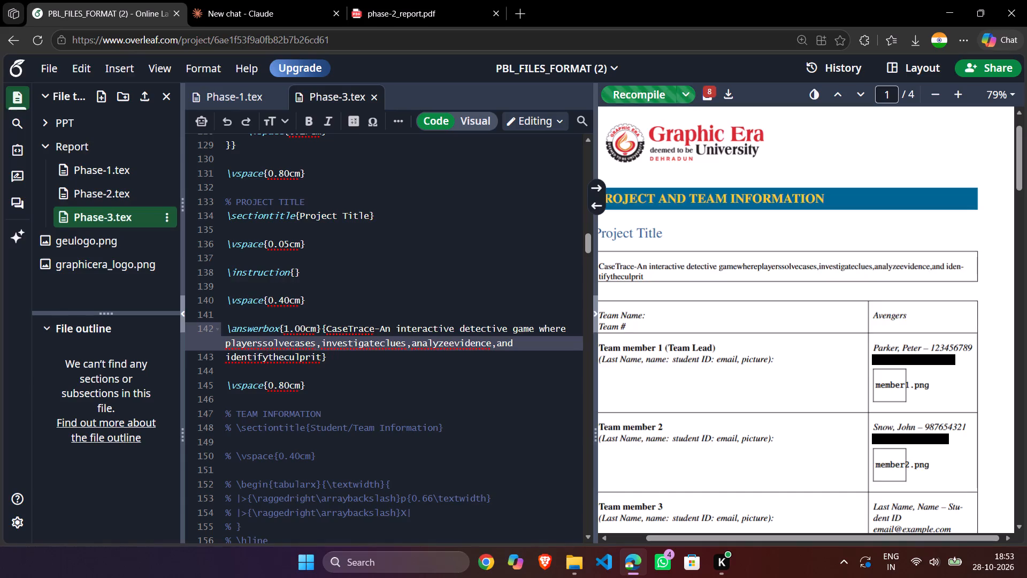
left_click(294, 344)
key("space")
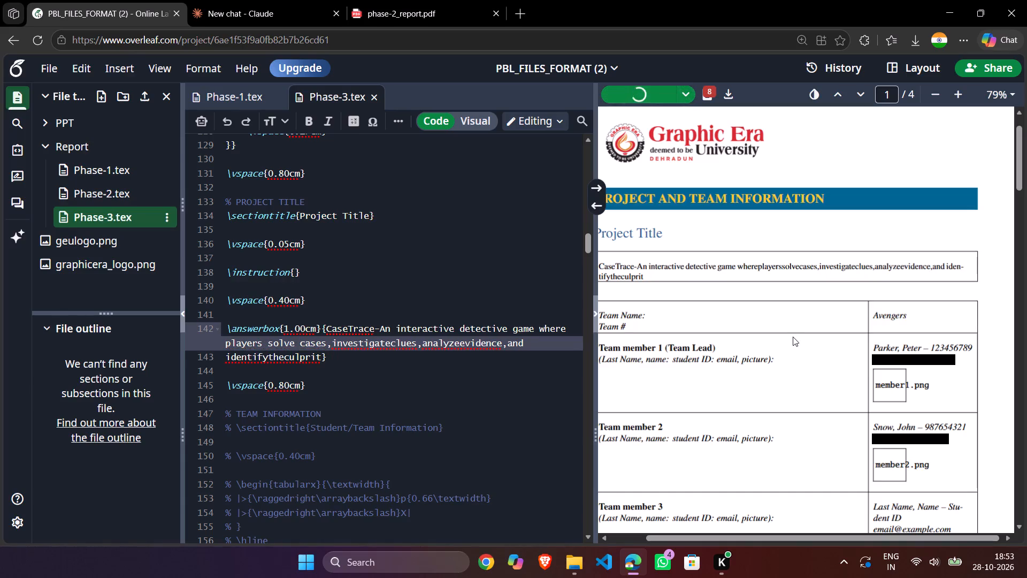
scroll(799, 335, "down", 1)
scroll(725, 257, "up", 1)
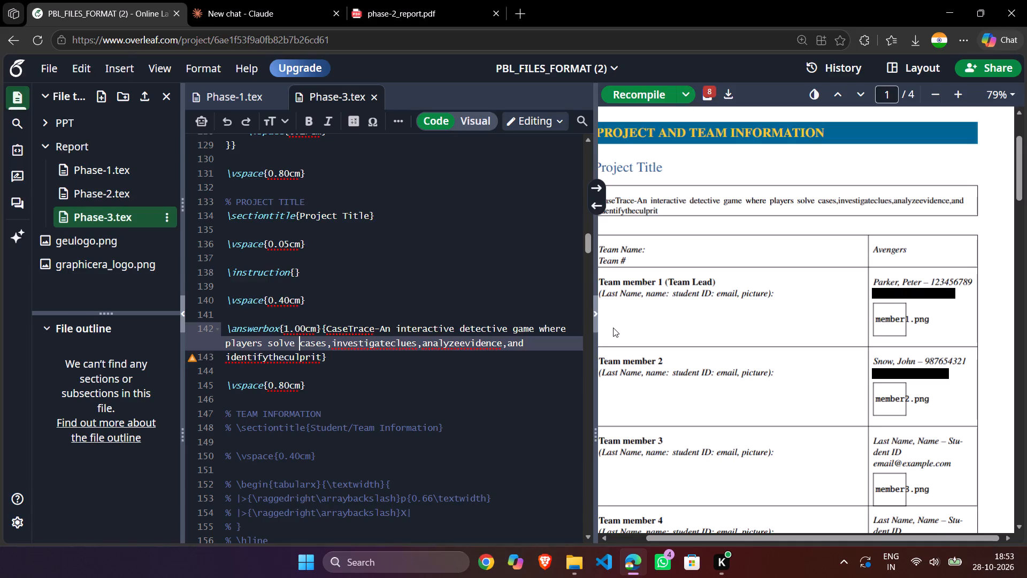
Insert the missing word spaces in the rest of the title so it reads "investigate clues,analyze evidence,and identify the culprit".
left_click(458, 345)
key("space")
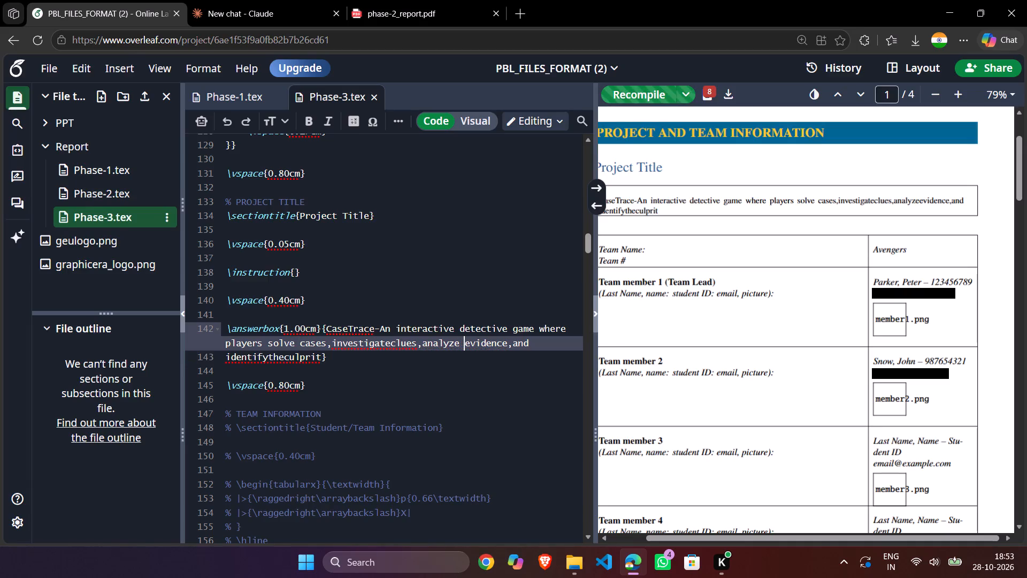
left_click(266, 358)
key("space")
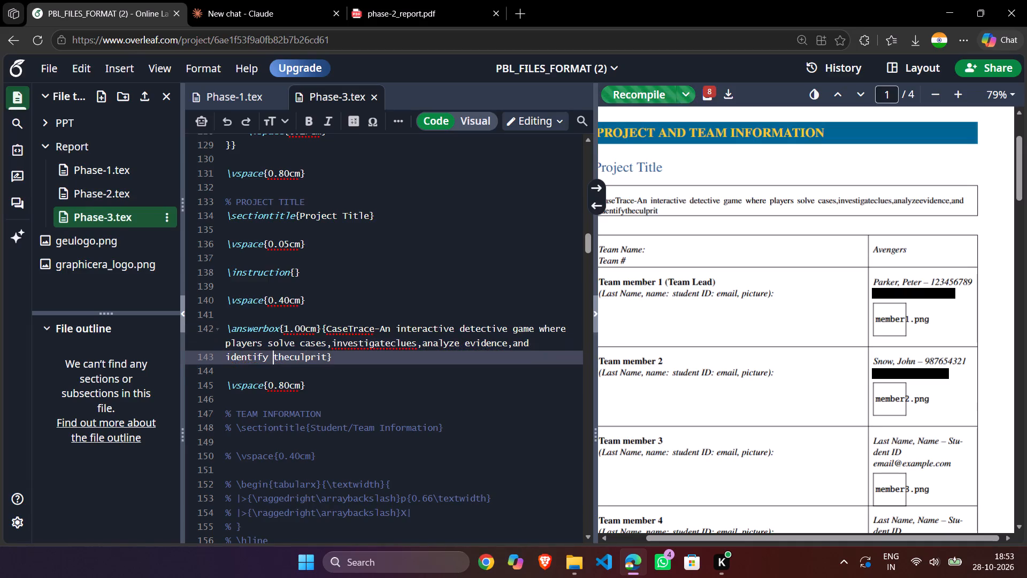
left_click(291, 356)
key("space")
left_click(389, 344)
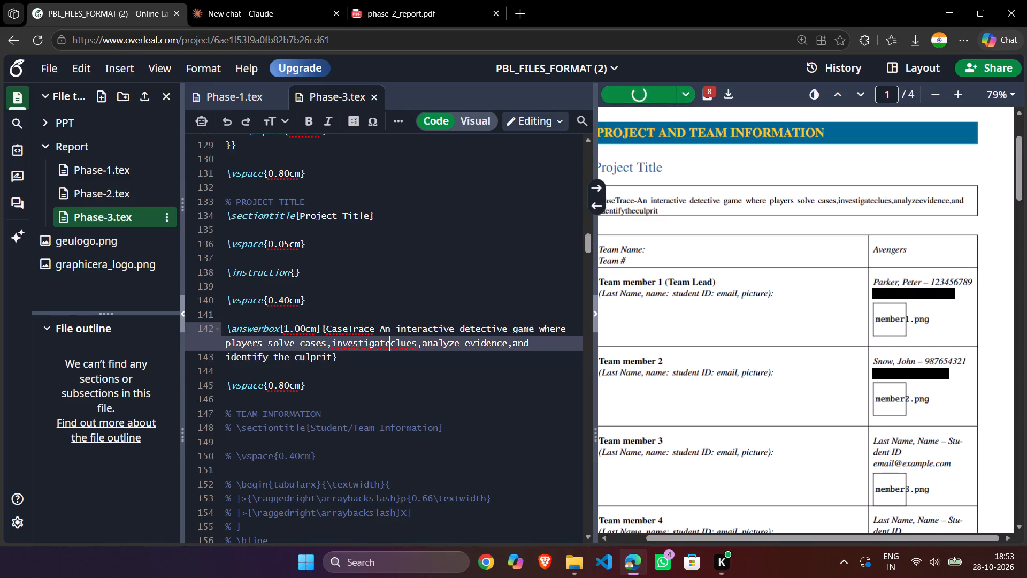
key("space")
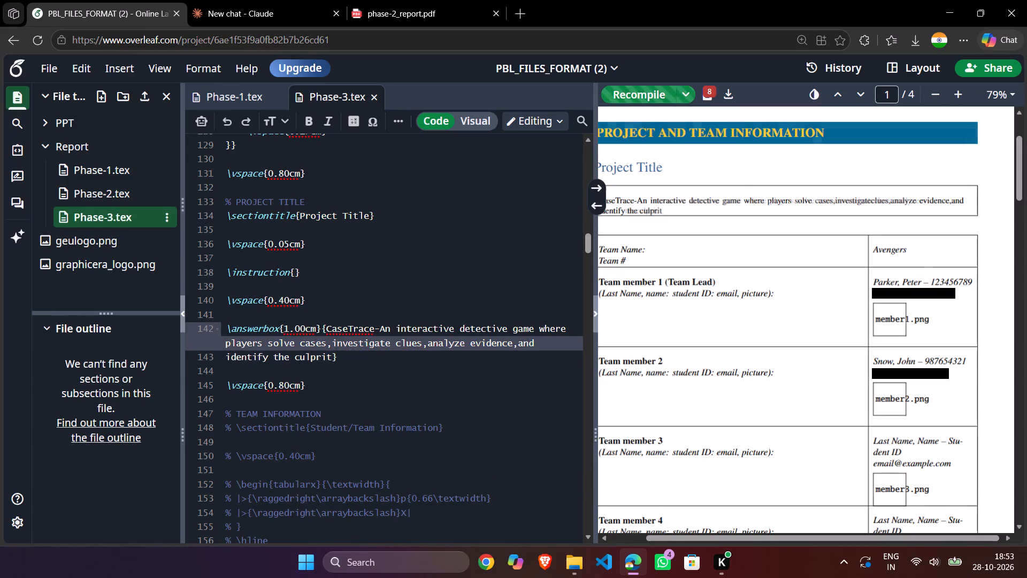
Set the Project Title answer box height to 1.50cm.
left_click(299, 330)
key("BackSpace")
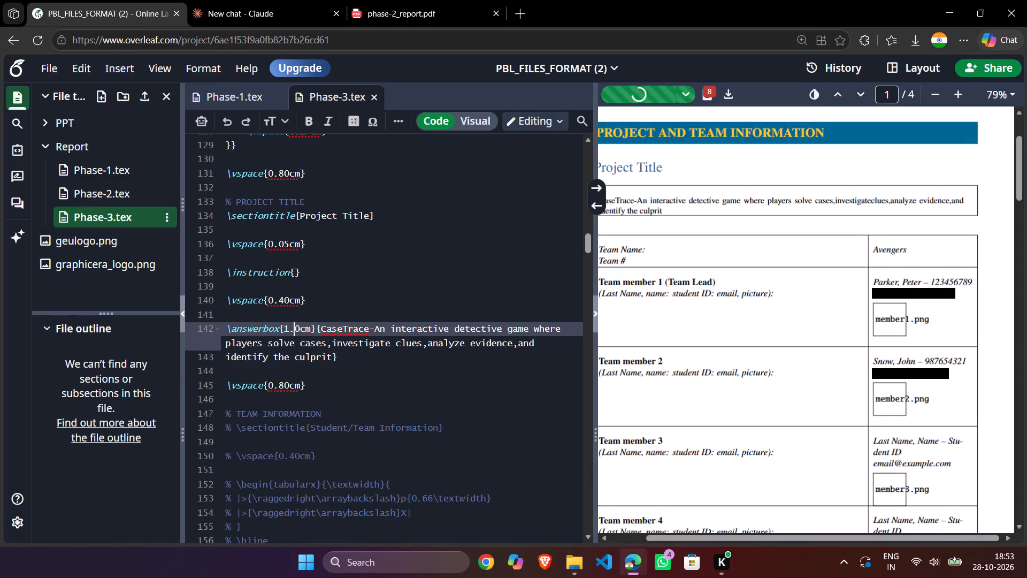
key("5")
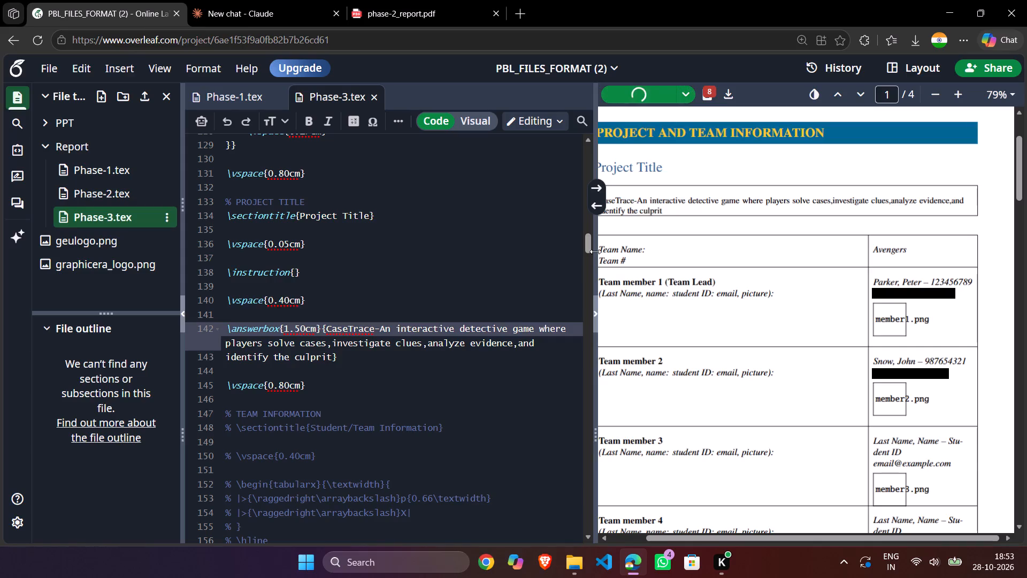
Widen the PDF preview slightly and bring the rebuilt title box and team table into view.
left_click_drag(595, 252, 583, 252)
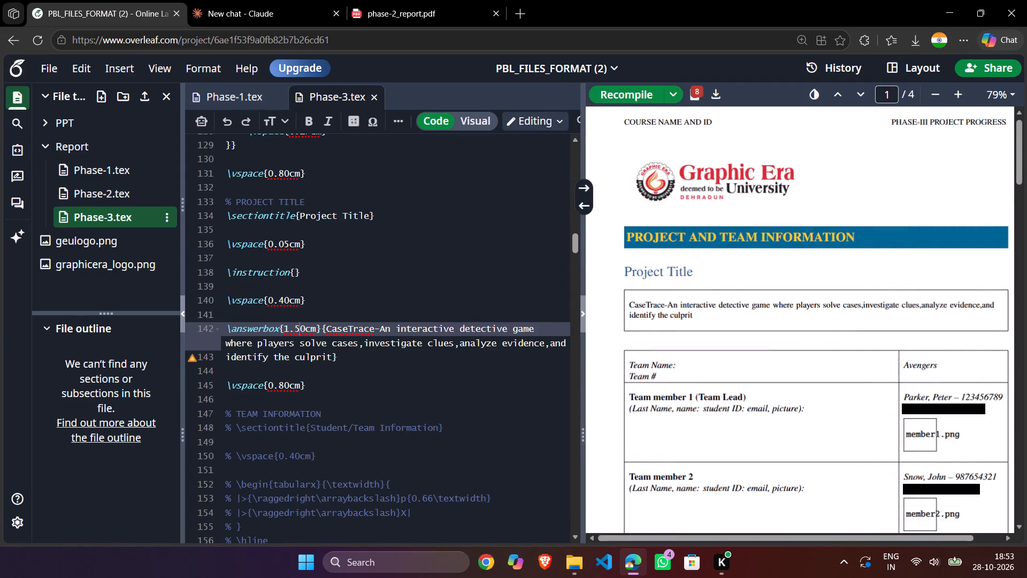
scroll(652, 275, "left", 2)
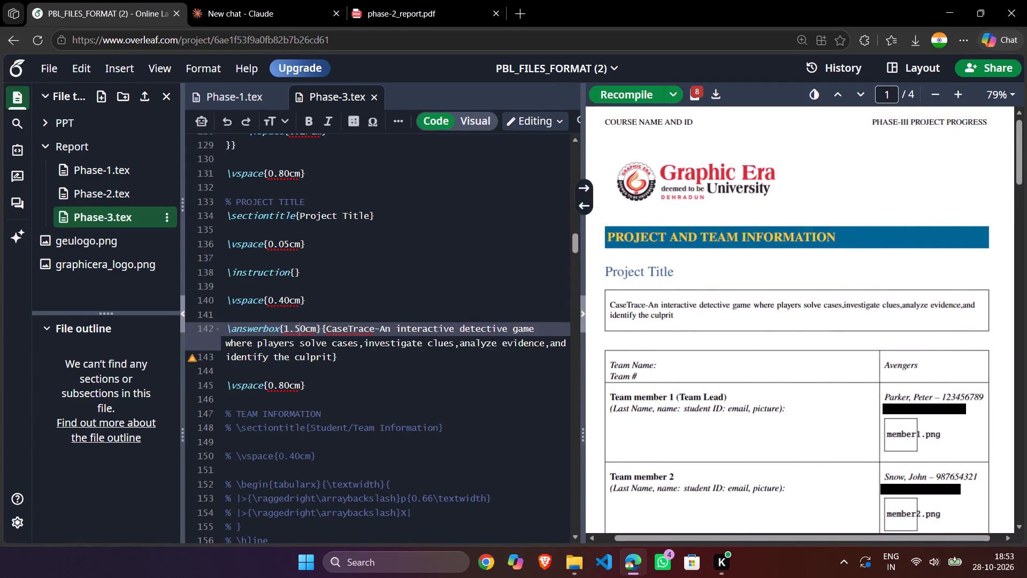
scroll(651, 273, "down", 1)
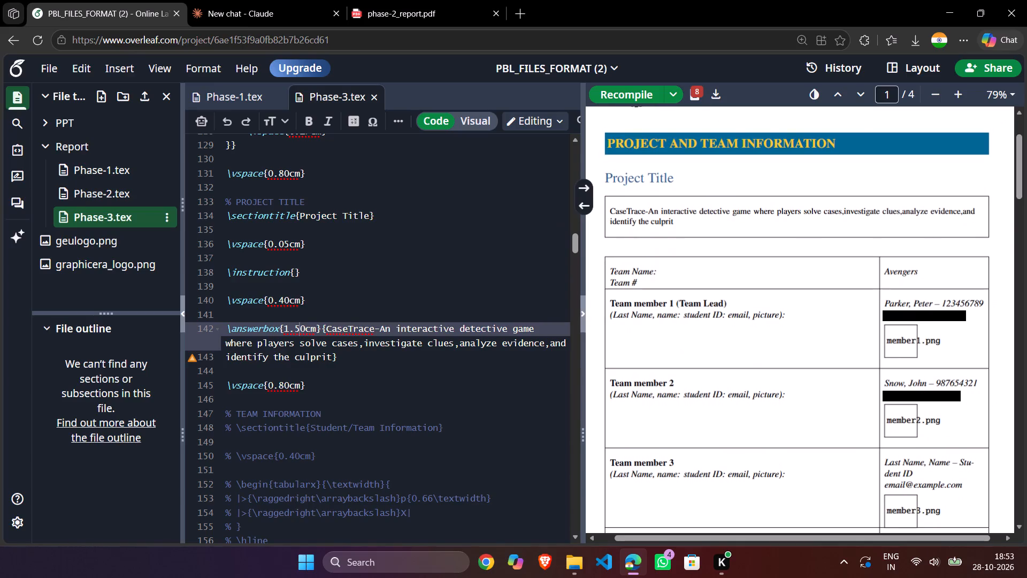
scroll(420, 216, "down", 1)
scroll(420, 216, "up", 2)
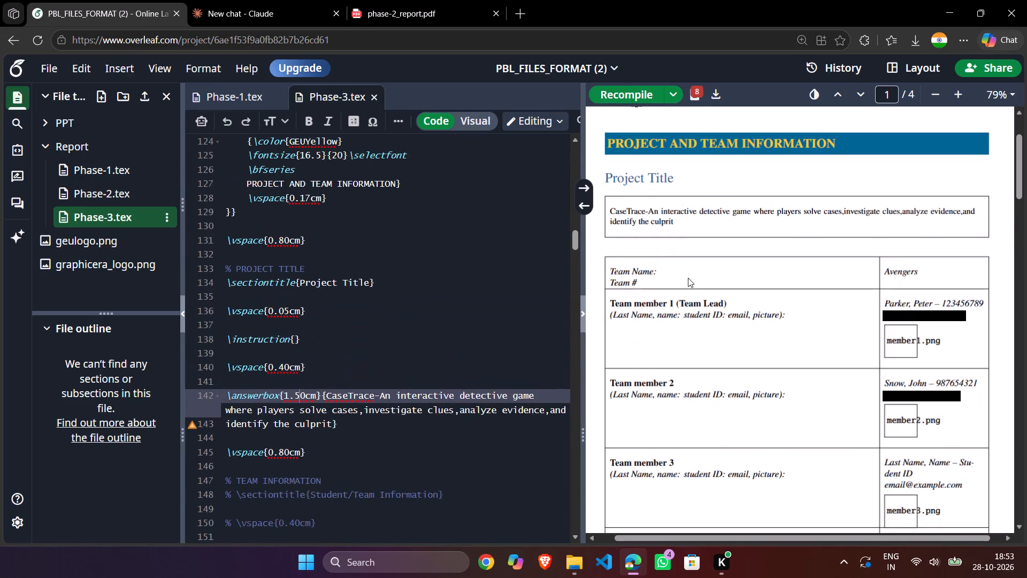
scroll(688, 278, "down", 1)
left_click(426, 13)
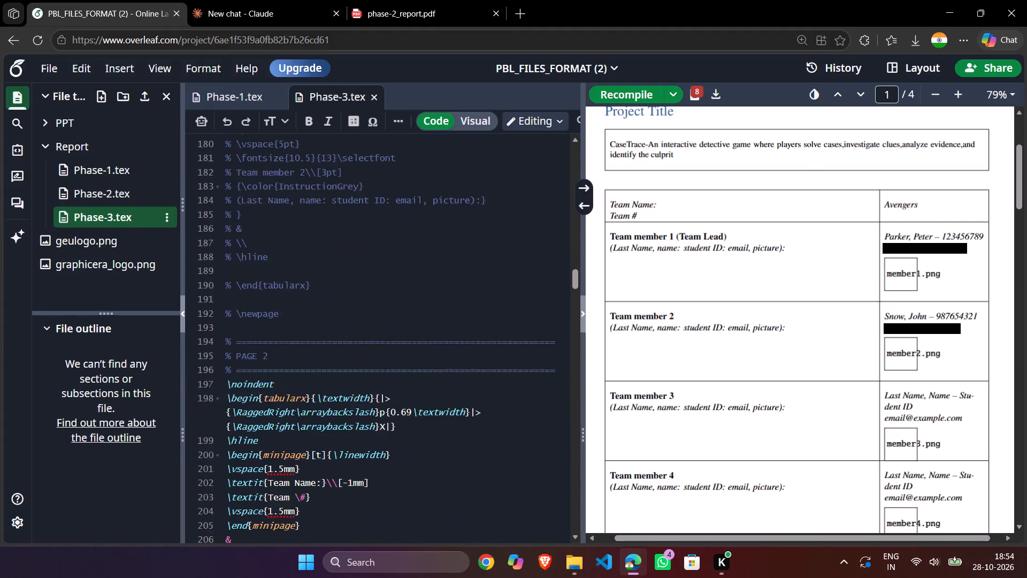
scroll(423, 268, "down", 4)
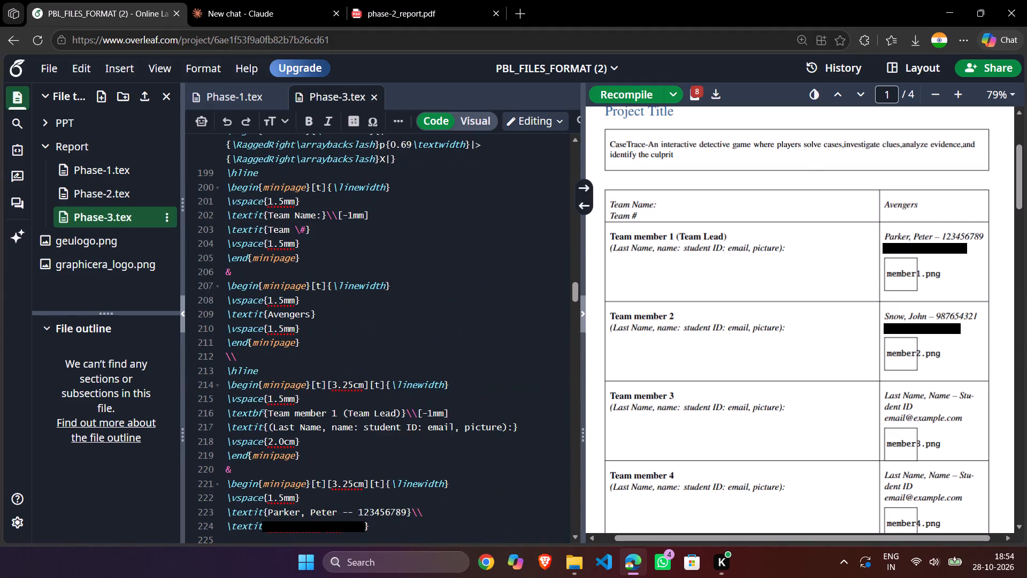
scroll(345, 353, "up", 2)
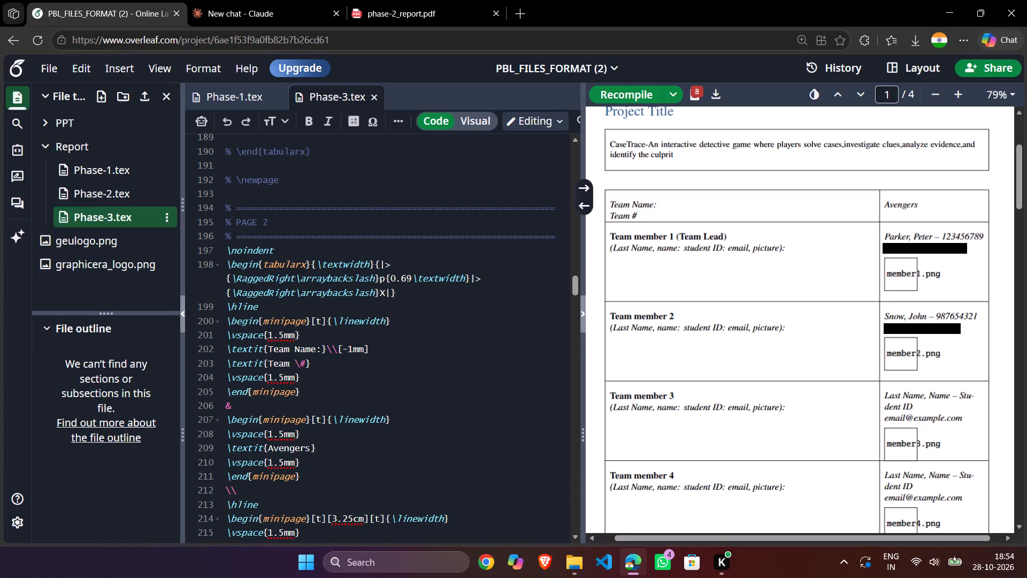
left_click_drag(269, 446, 277, 445)
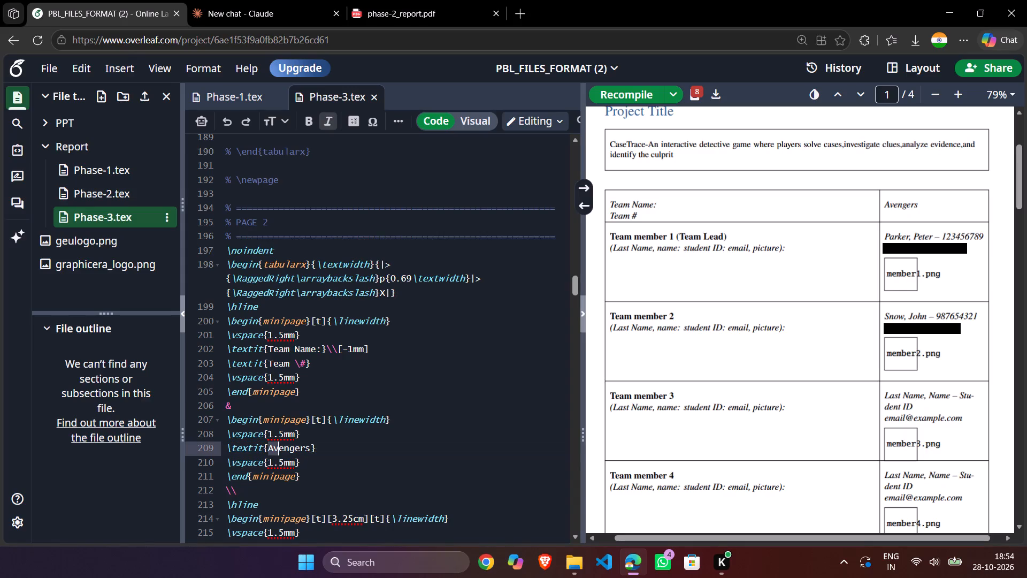
left_click_drag(277, 445, 312, 447)
key("ctrl+v")
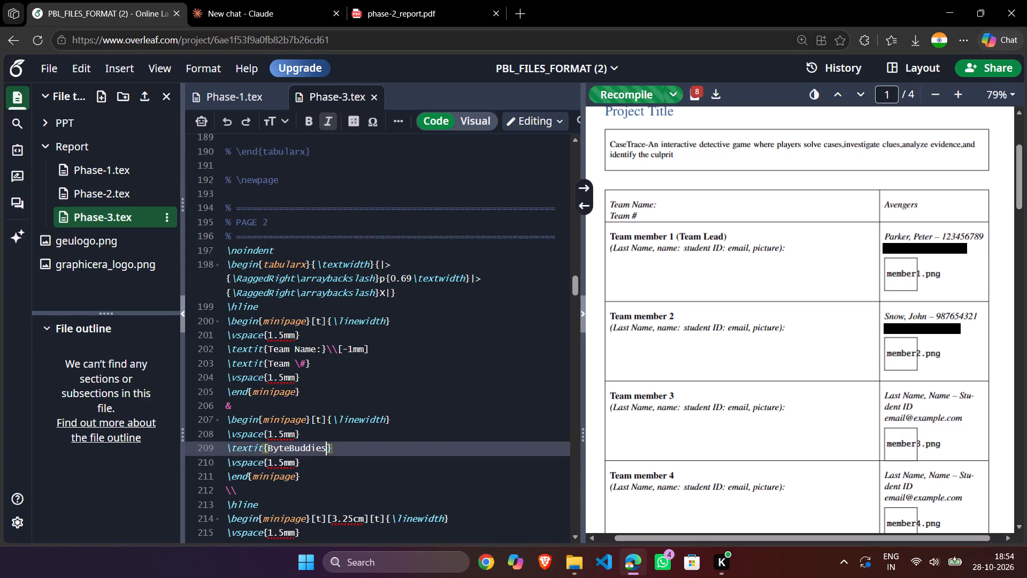
Copy the team lead's details line from phase-2_report.pdf into the Team member 1 placeholder in Phase-3.tex.
scroll(312, 404, "down", 3)
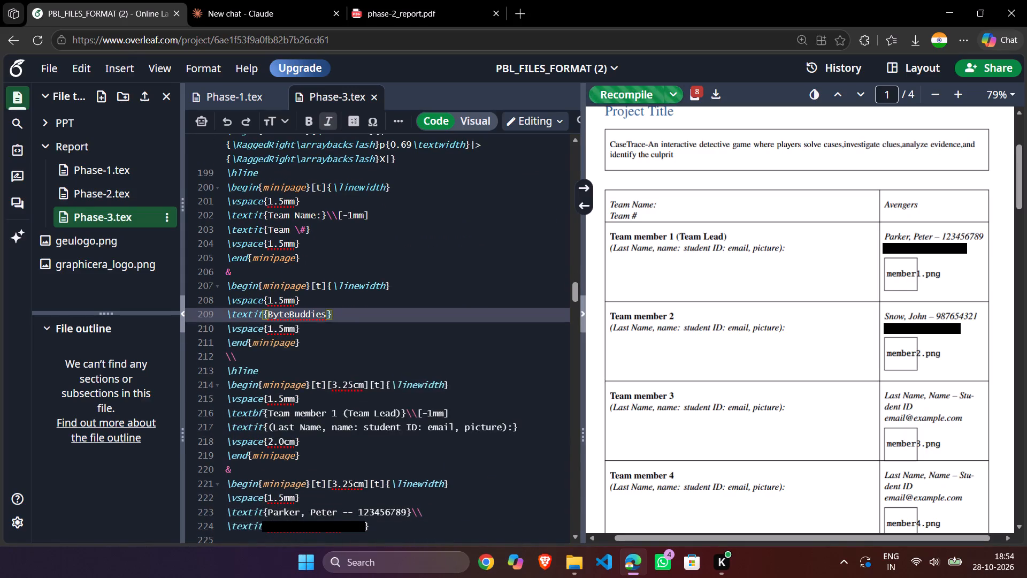
scroll(309, 392, "down", 1)
left_click(384, 18)
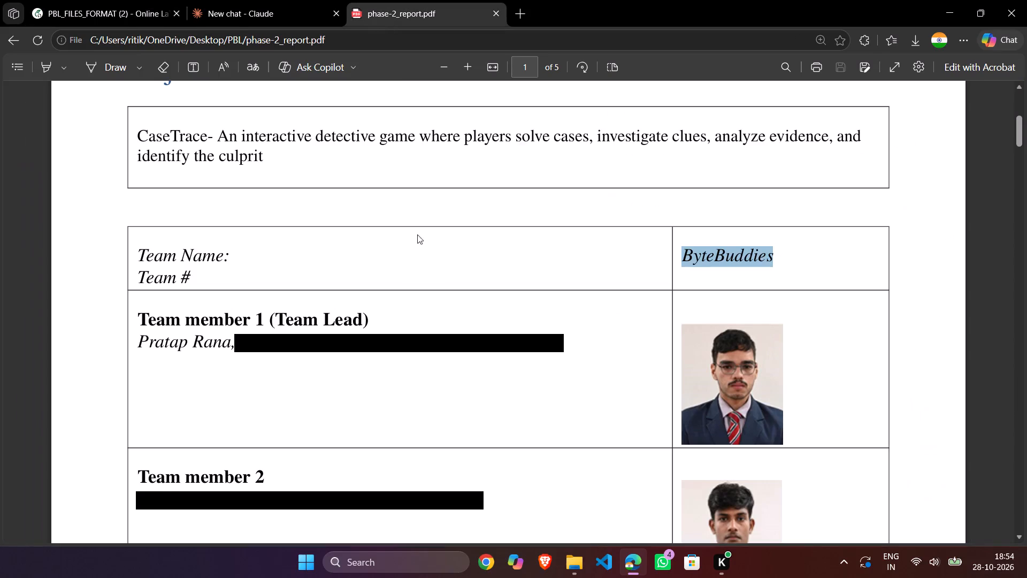
scroll(400, 315, "down", 5)
scroll(399, 314, "up", 2)
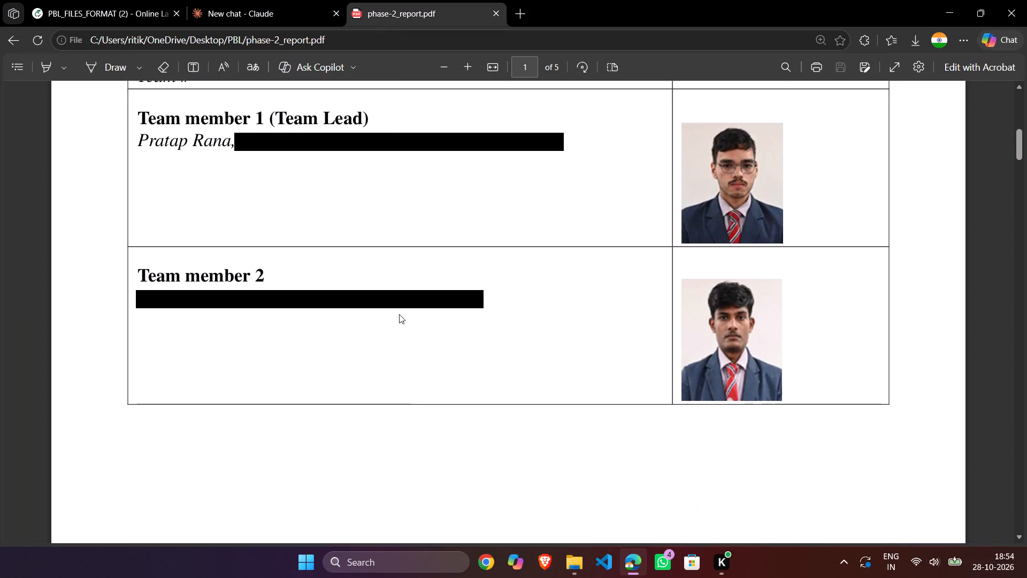
scroll(399, 314, "up", 2)
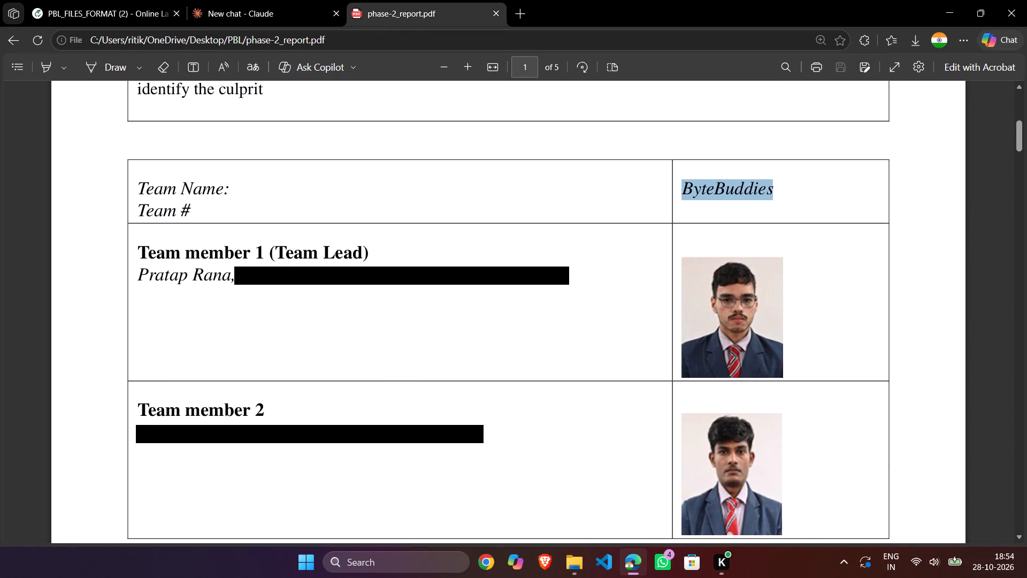
left_click_drag(136, 273, 575, 277)
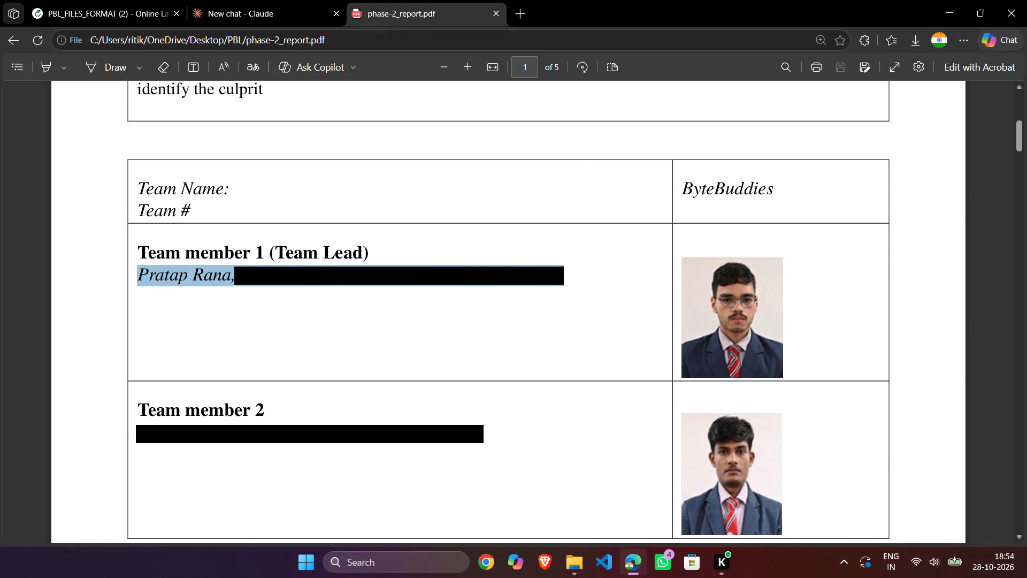
Replace the Team member 1 placeholder line in Phase-3.tex with the team lead's details line copied from phase-2_report.pdf.
key("ctrl+c")
key("ctrl+c")
key("ctrl+c")
left_click(137, 11)
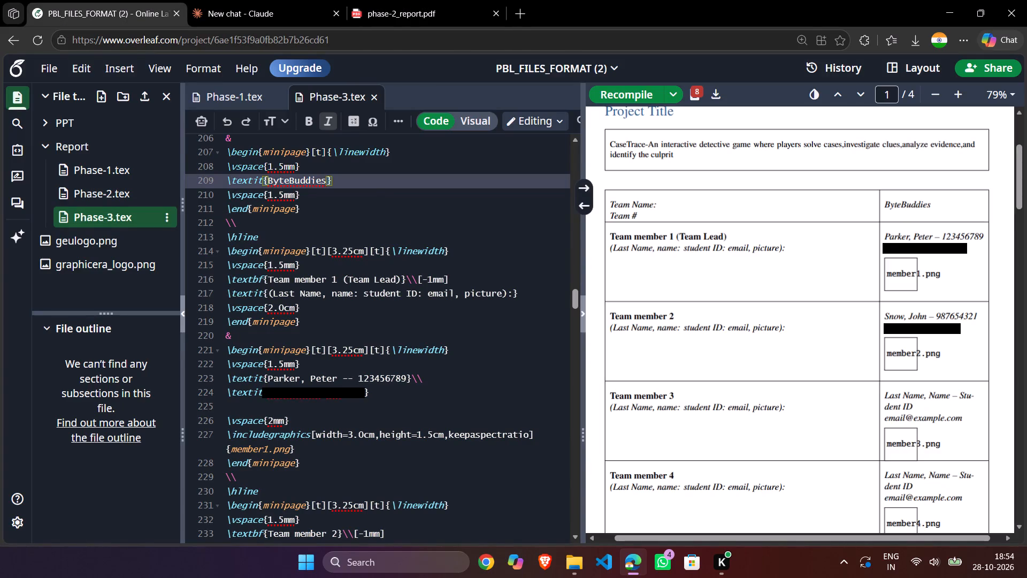
left_click_drag(269, 292, 515, 298)
key("ctrl+v")
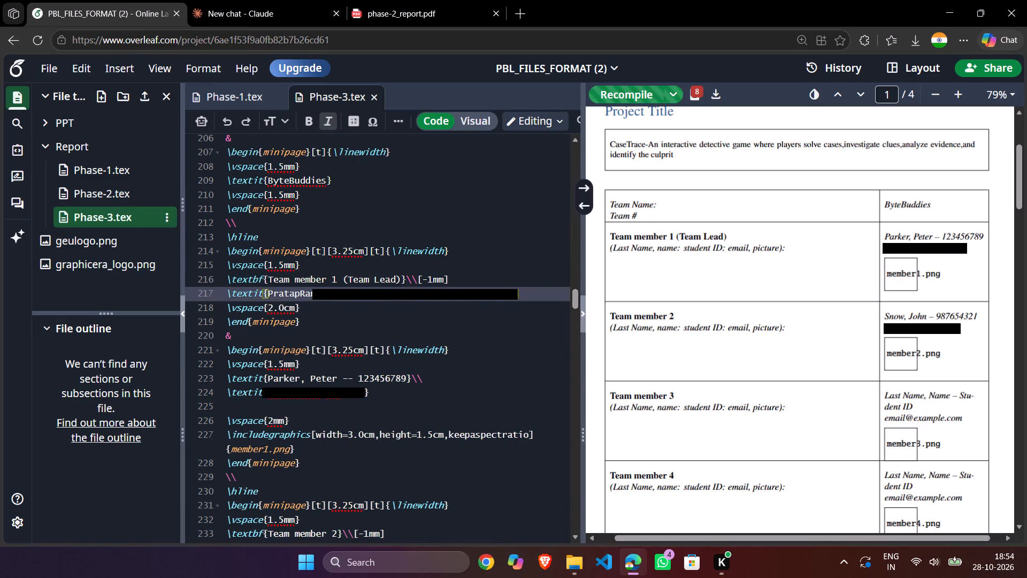
Copy the Team member 2 heading and details line from phase-2_report.pdf and return to the Overleaf project.
left_click(392, 0)
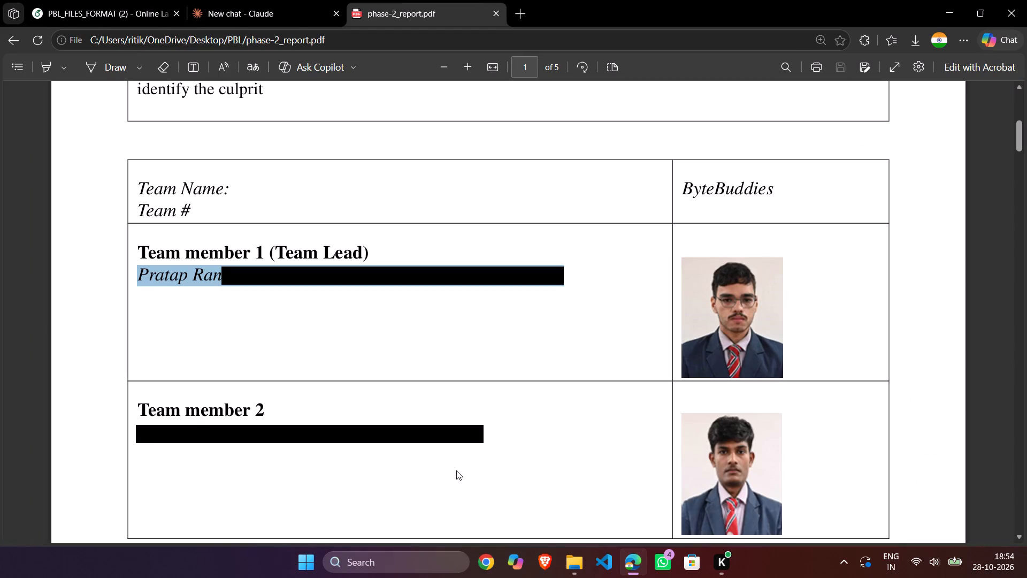
left_click_drag(487, 437, 234, 433)
left_click(174, 437)
left_click_drag(124, 439, 124, 445)
left_click(171, 454)
left_click(149, 442)
left_click_drag(139, 433, 255, 437)
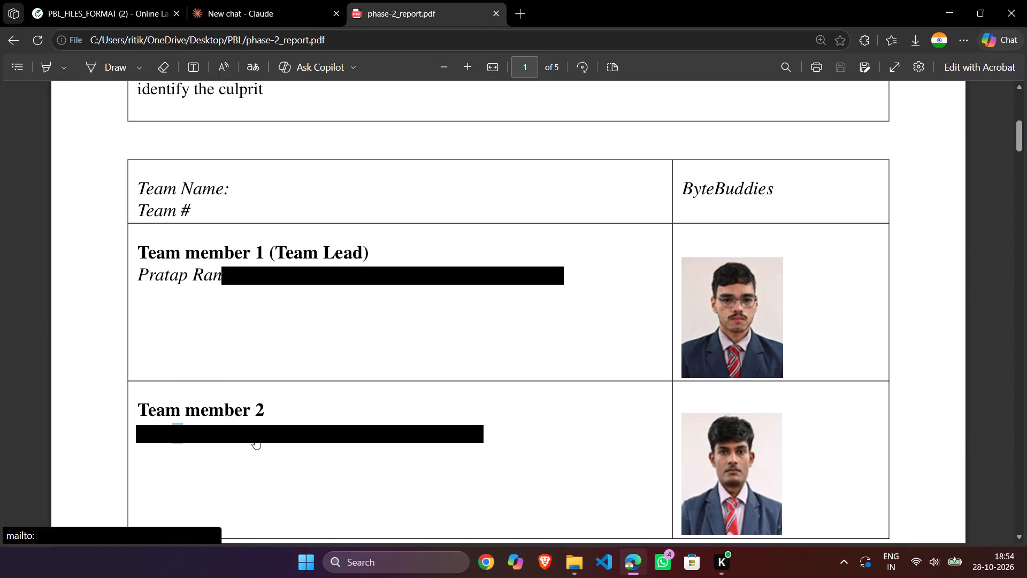
left_click_drag(255, 437, 258, 437)
left_click(264, 438)
left_click(410, 430)
left_click(505, 409)
left_click(470, 349)
left_click_drag(293, 321, 272, 324)
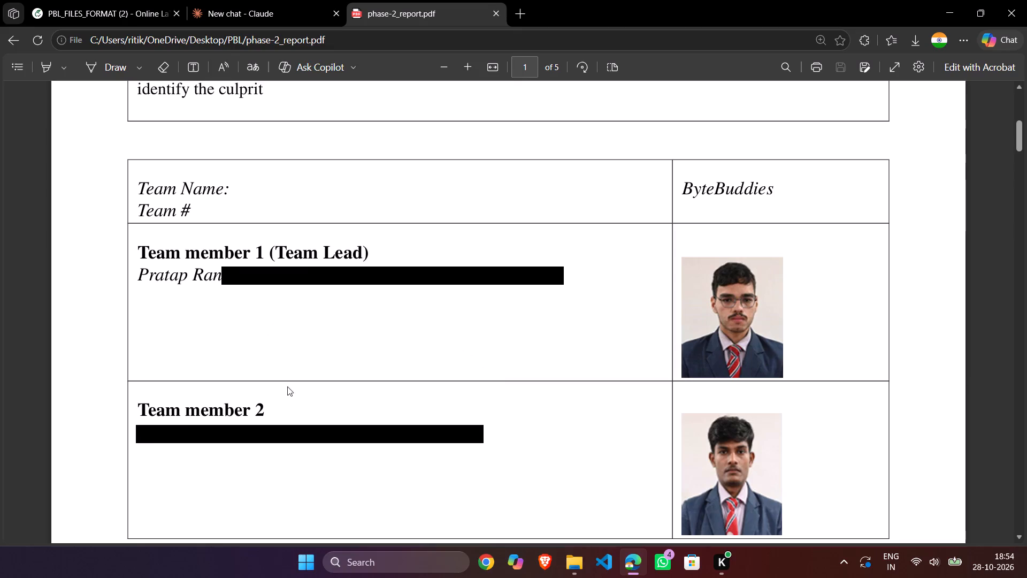
left_click_drag(528, 429, 122, 432)
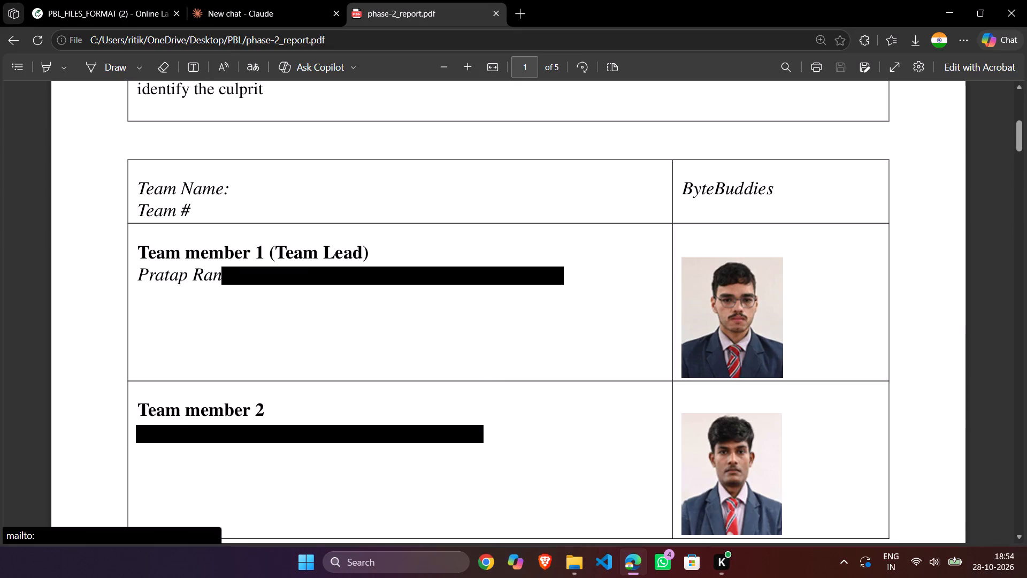
left_click_drag(137, 407, 502, 438)
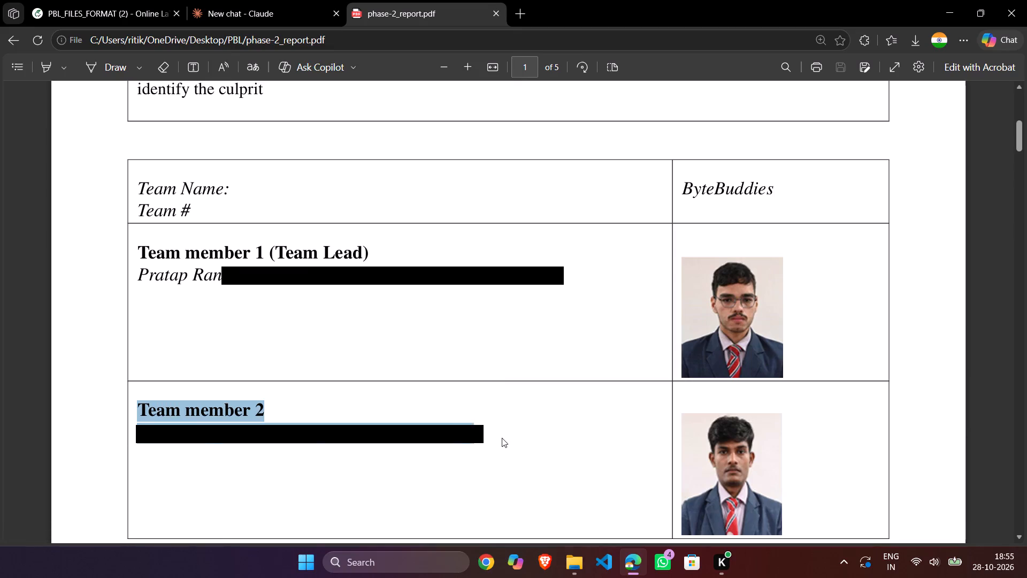
left_click(502, 438, "ctrl")
left_click_drag(536, 485, 333, 416)
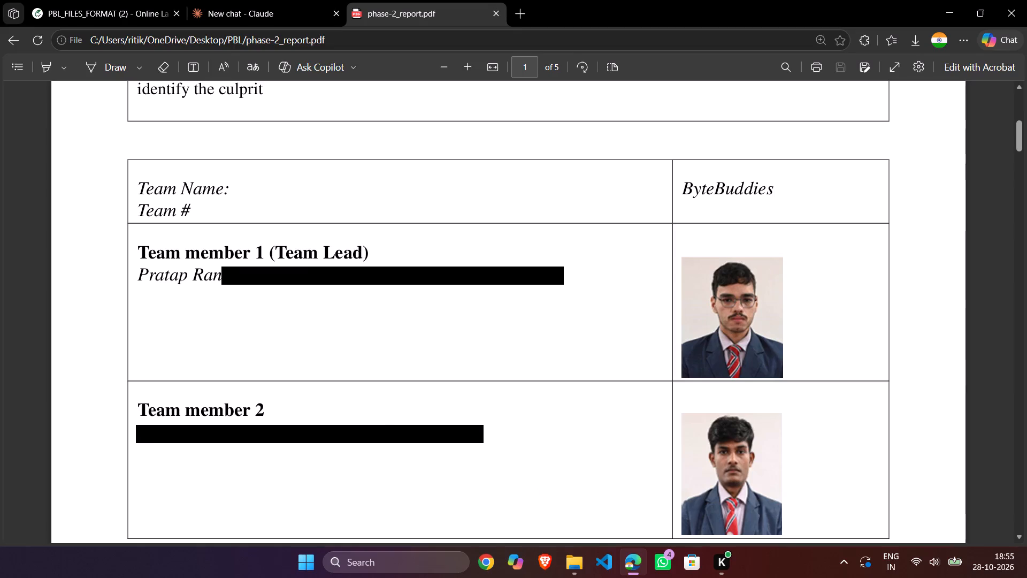
left_click_drag(333, 416, 317, 412)
left_click_drag(140, 401, 498, 445)
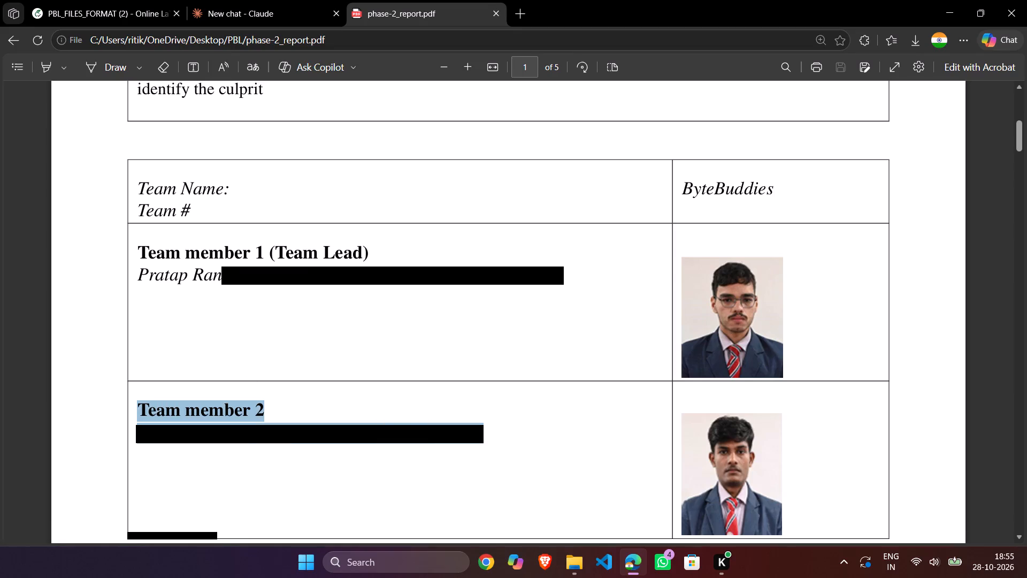
left_click_drag(498, 445, 483, 437)
key("ctrl+c")
key("ctrl+c")
key("ctrl+c")
key("ctrl+c")
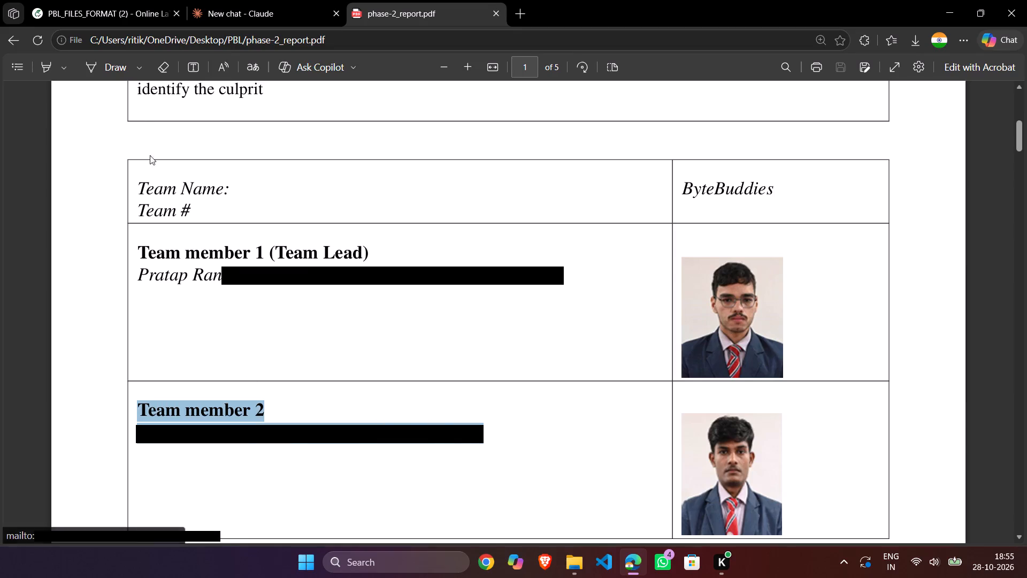
left_click(119, 19)
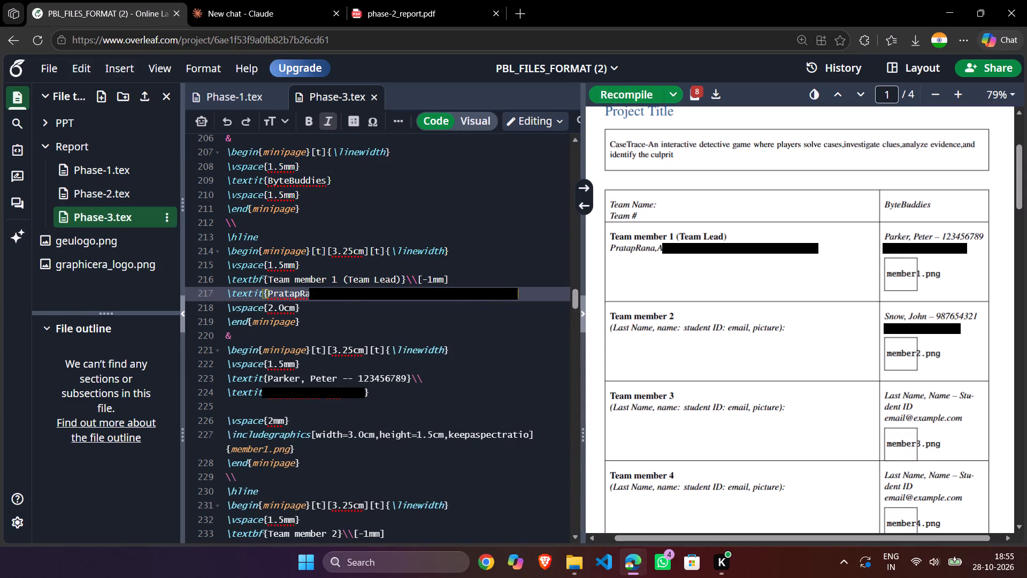
Place the cursor before the sample name and student ID in the team lead's picture cell code of Phase-3.tex.
left_click(267, 379)
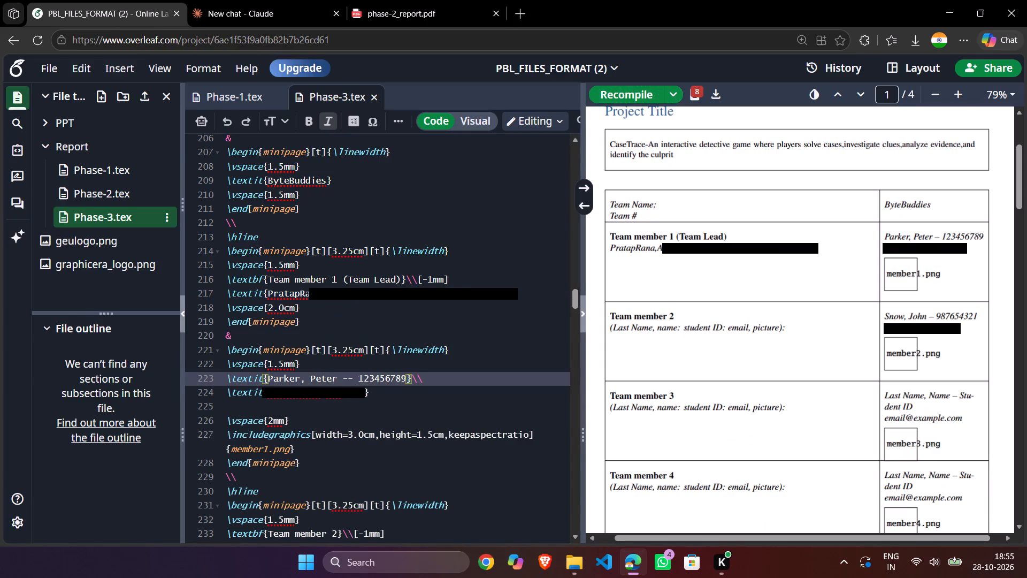
Select the placeholder details text under Team member 2 in the team table code of Phase-3.tex.
scroll(341, 448, "down", 1)
scroll(342, 447, "up", 1)
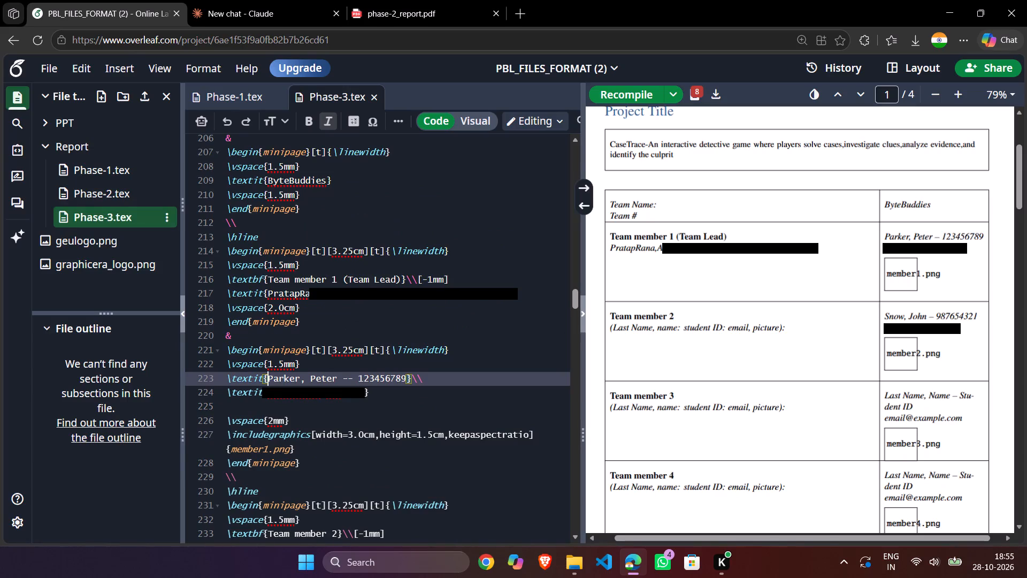
scroll(331, 423, "down", 2)
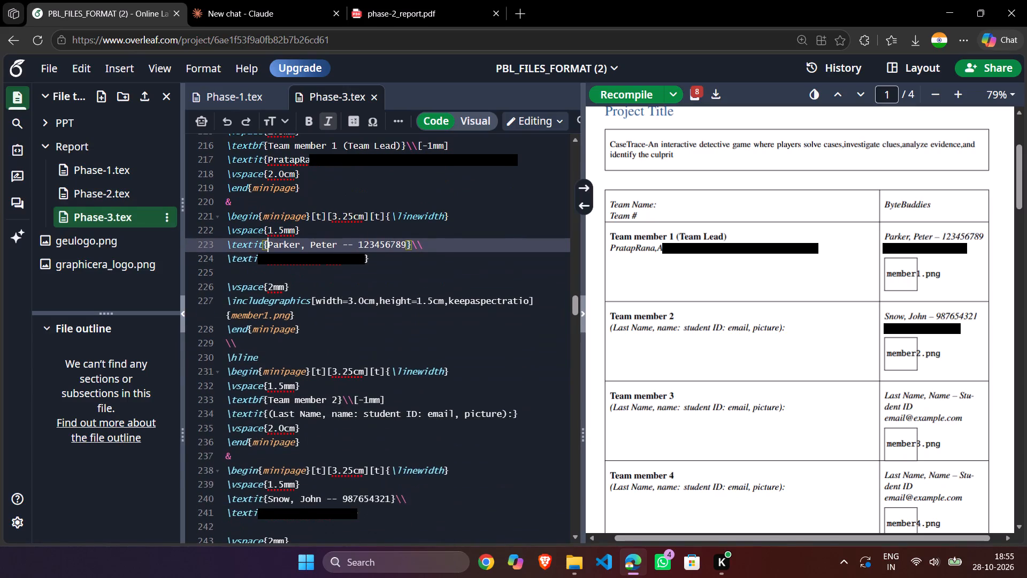
left_click_drag(268, 412, 286, 414)
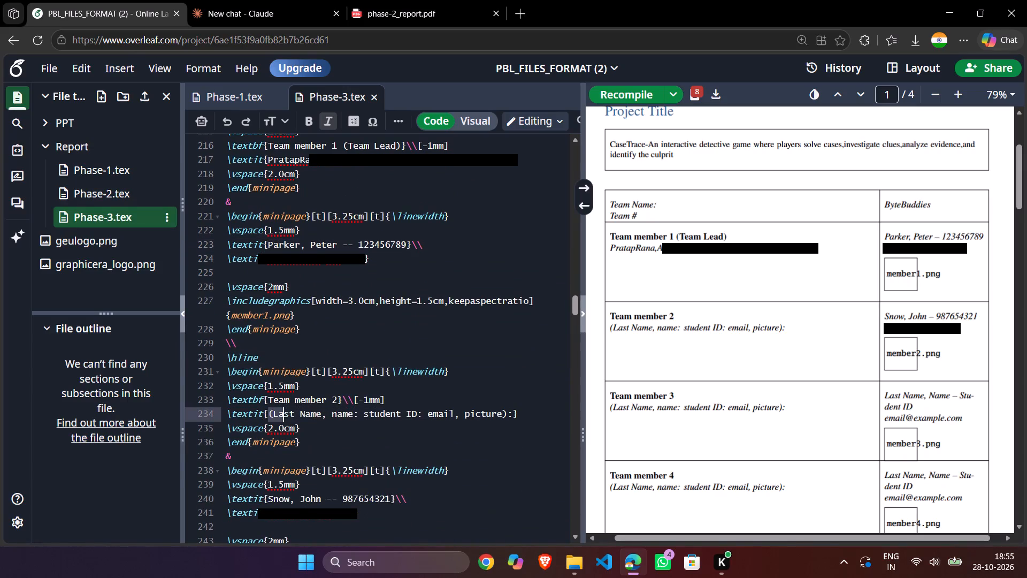
left_click_drag(286, 414, 512, 417)
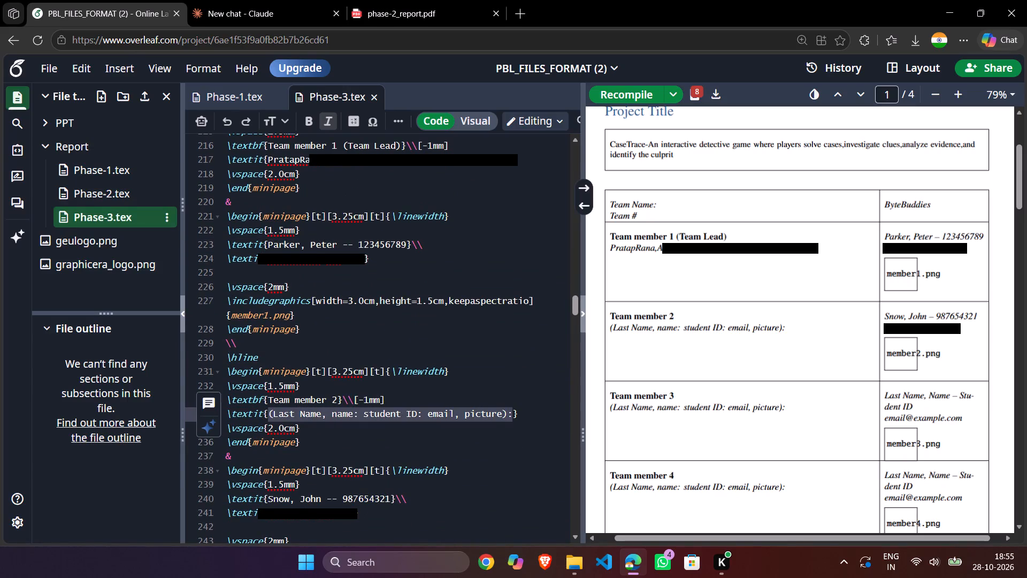
key("ctrl+v")
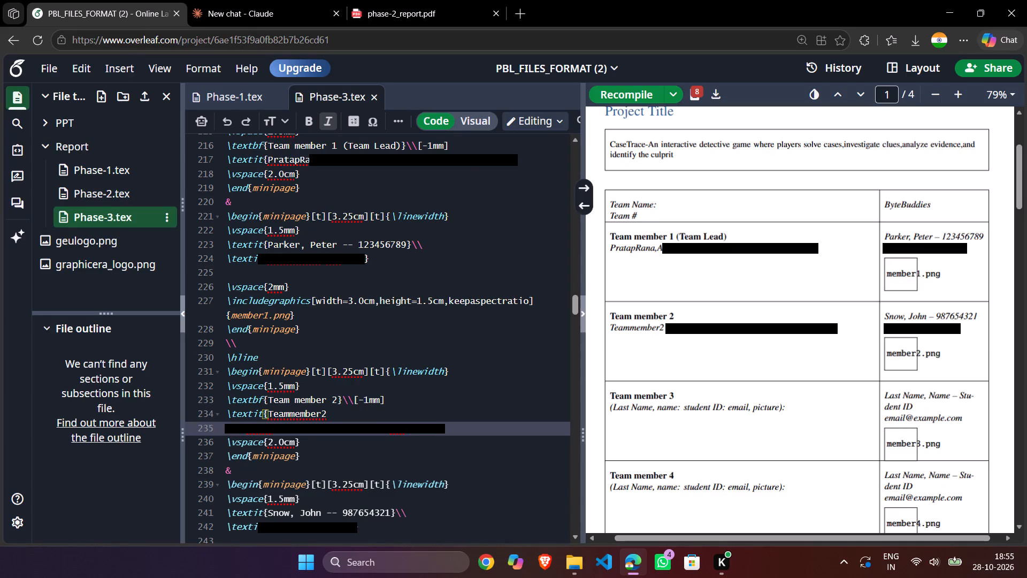
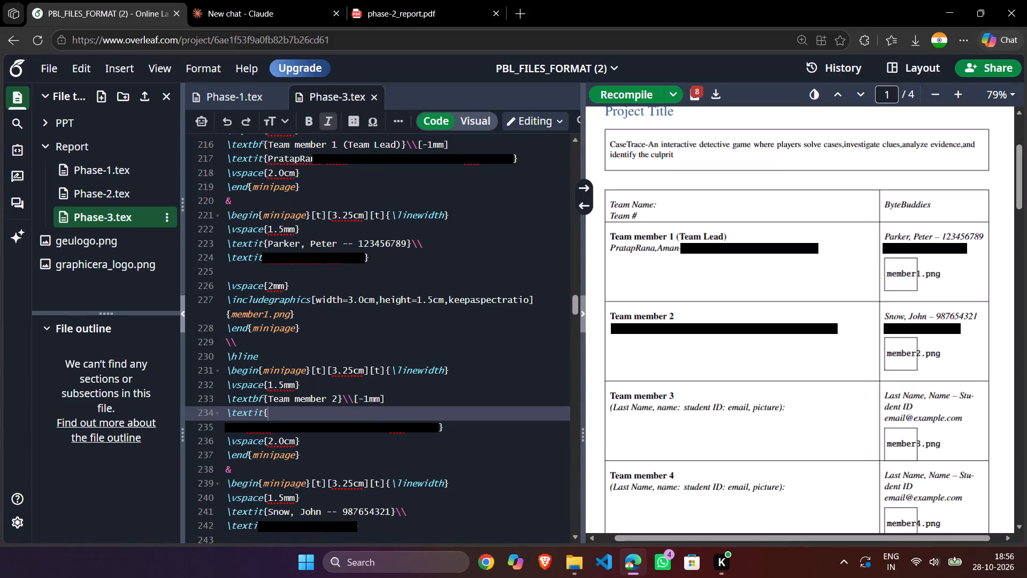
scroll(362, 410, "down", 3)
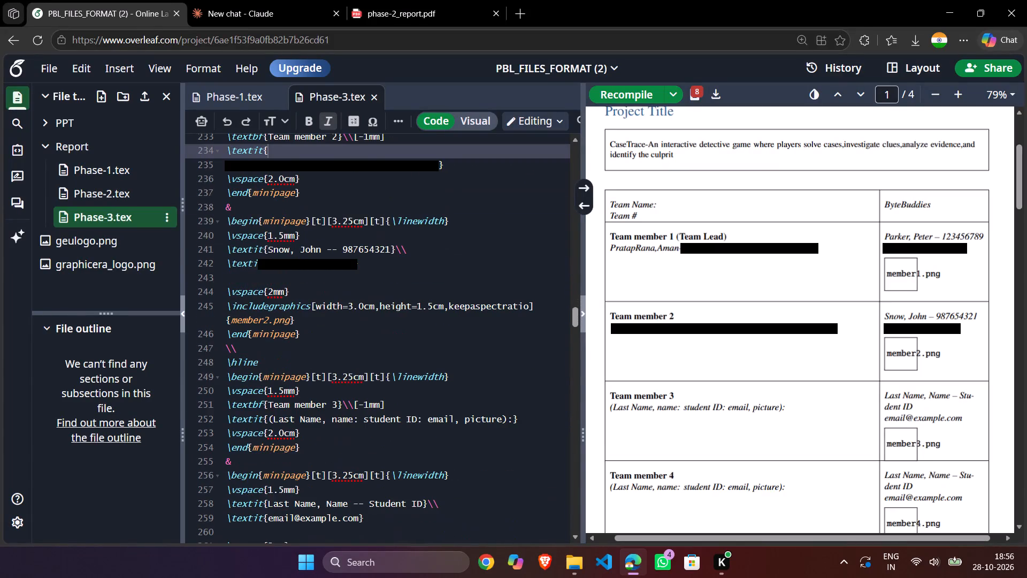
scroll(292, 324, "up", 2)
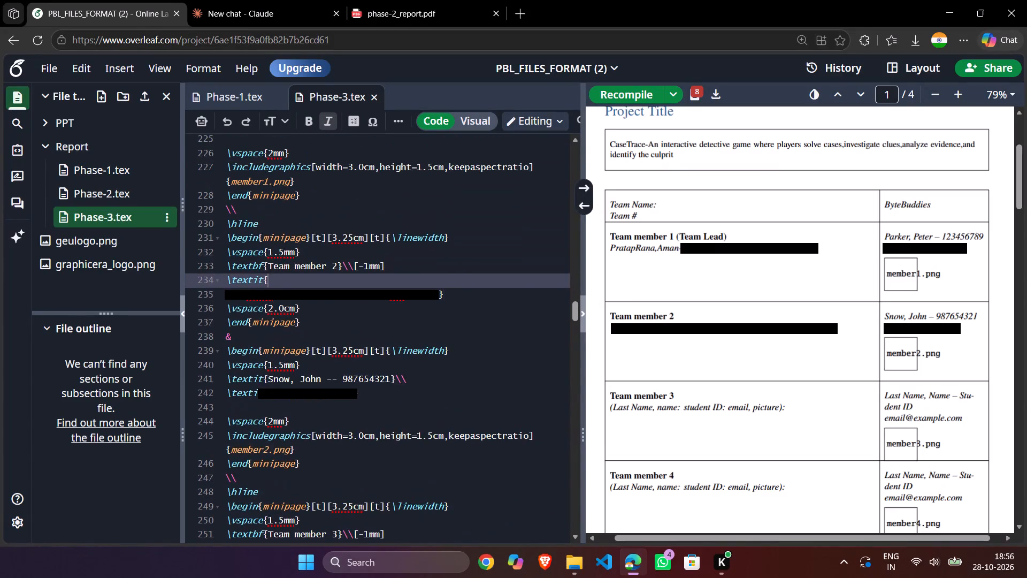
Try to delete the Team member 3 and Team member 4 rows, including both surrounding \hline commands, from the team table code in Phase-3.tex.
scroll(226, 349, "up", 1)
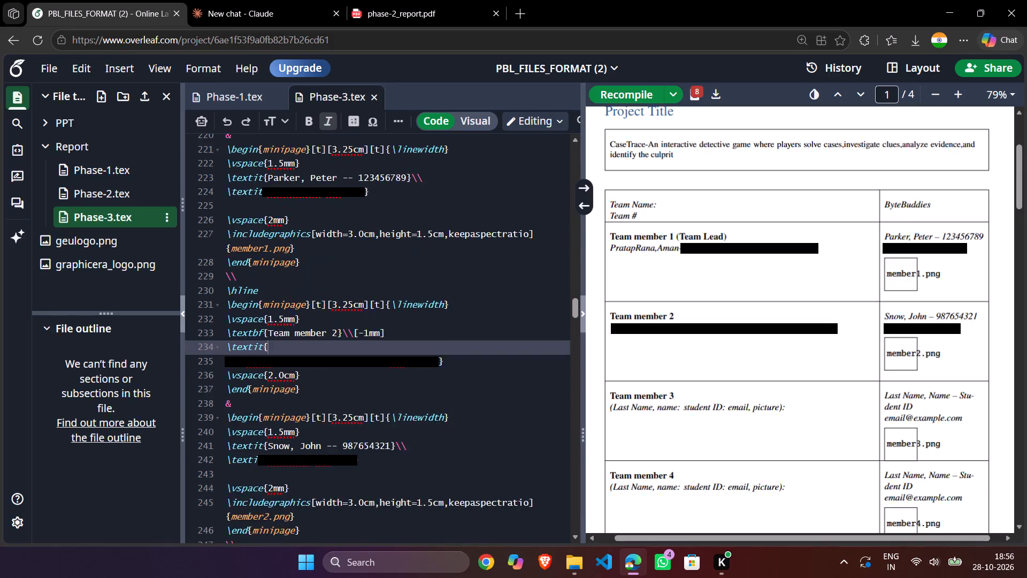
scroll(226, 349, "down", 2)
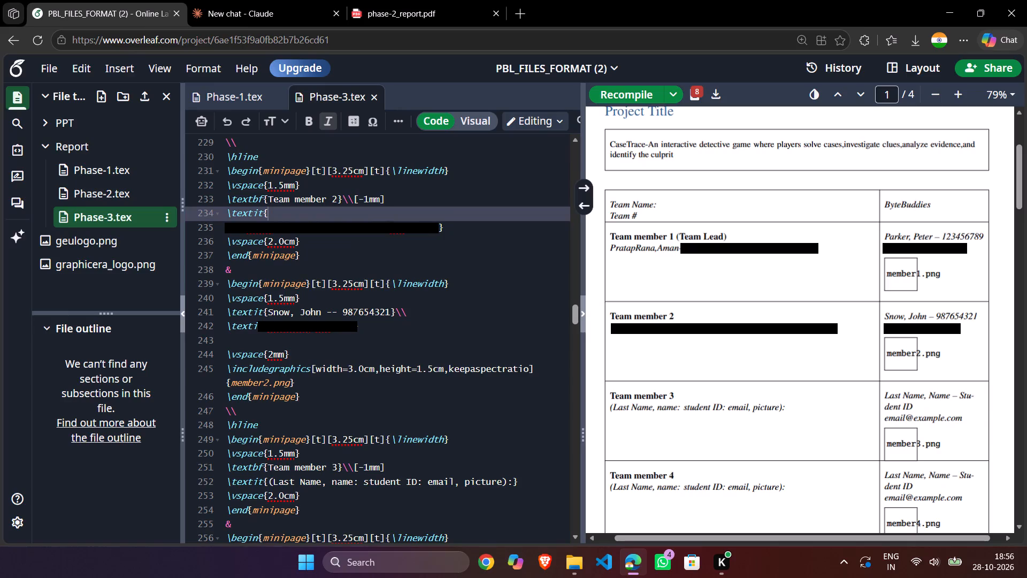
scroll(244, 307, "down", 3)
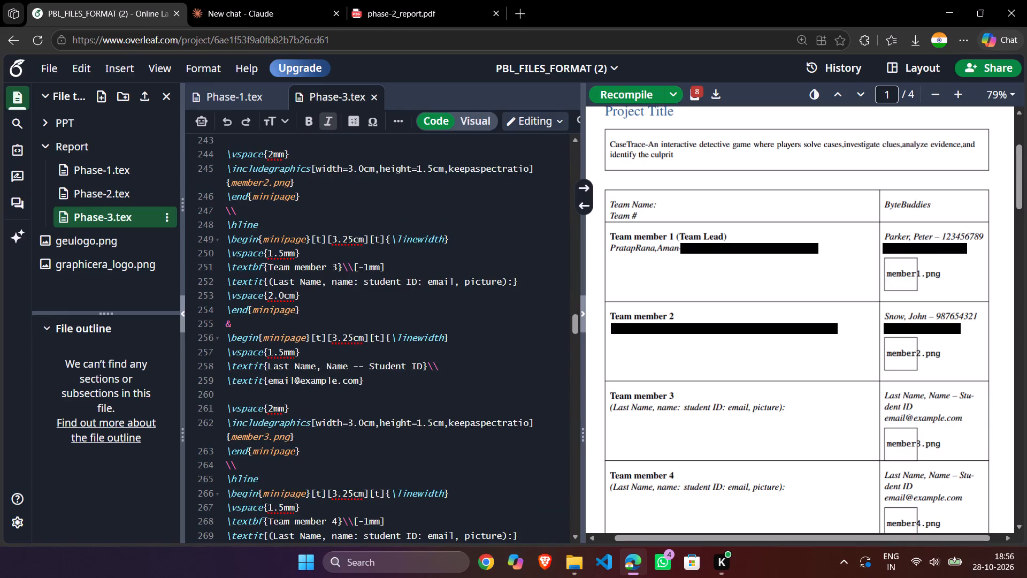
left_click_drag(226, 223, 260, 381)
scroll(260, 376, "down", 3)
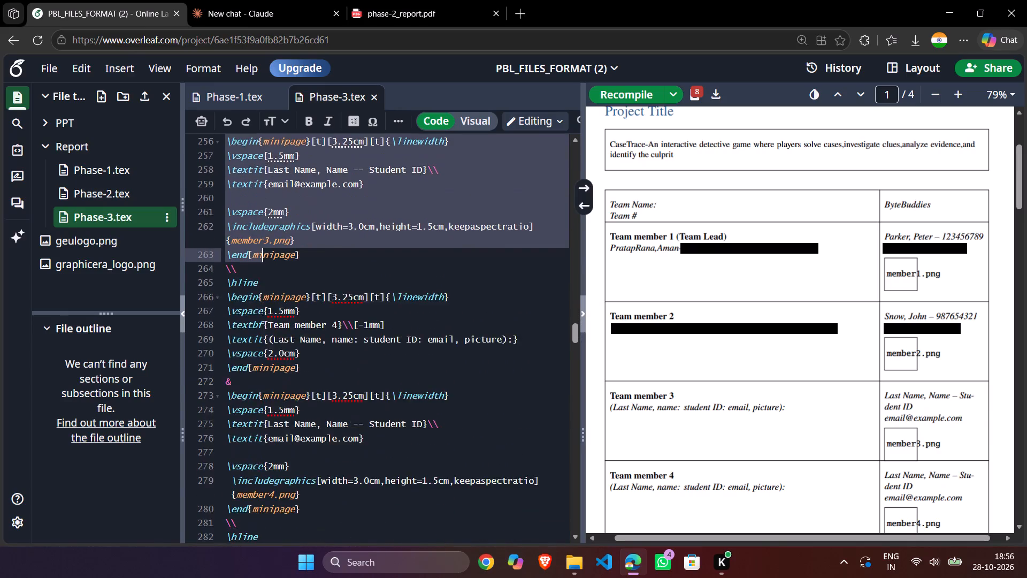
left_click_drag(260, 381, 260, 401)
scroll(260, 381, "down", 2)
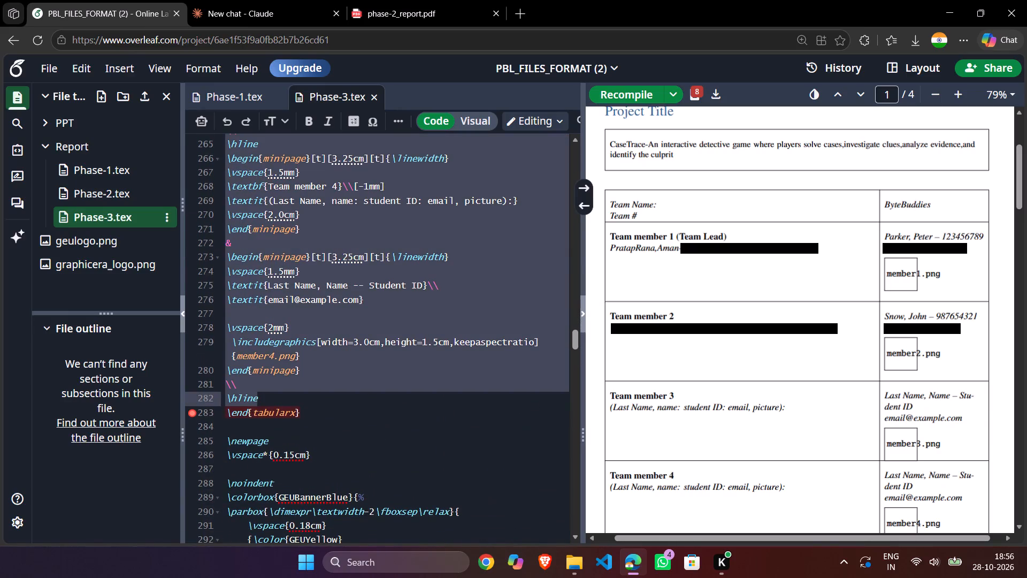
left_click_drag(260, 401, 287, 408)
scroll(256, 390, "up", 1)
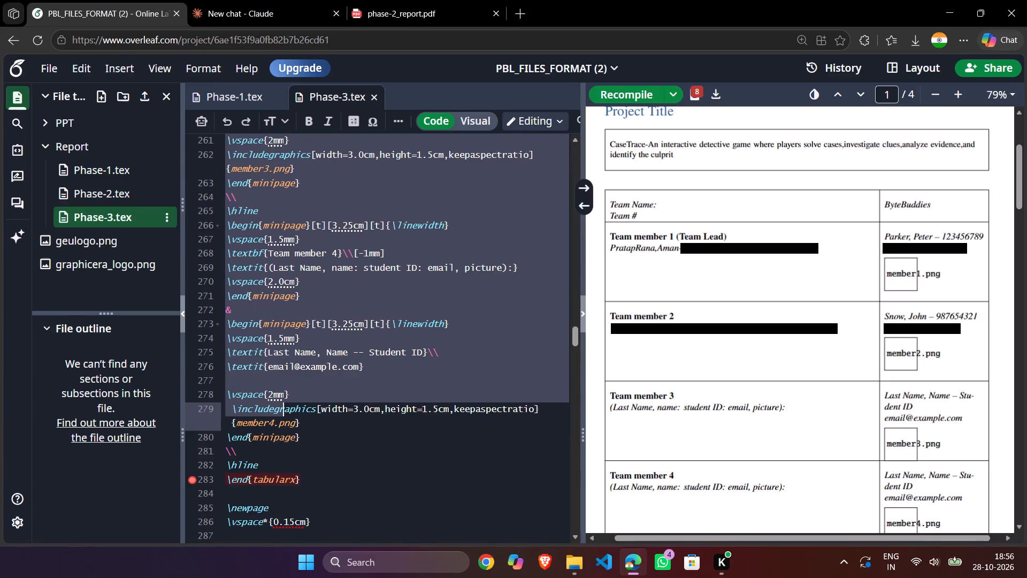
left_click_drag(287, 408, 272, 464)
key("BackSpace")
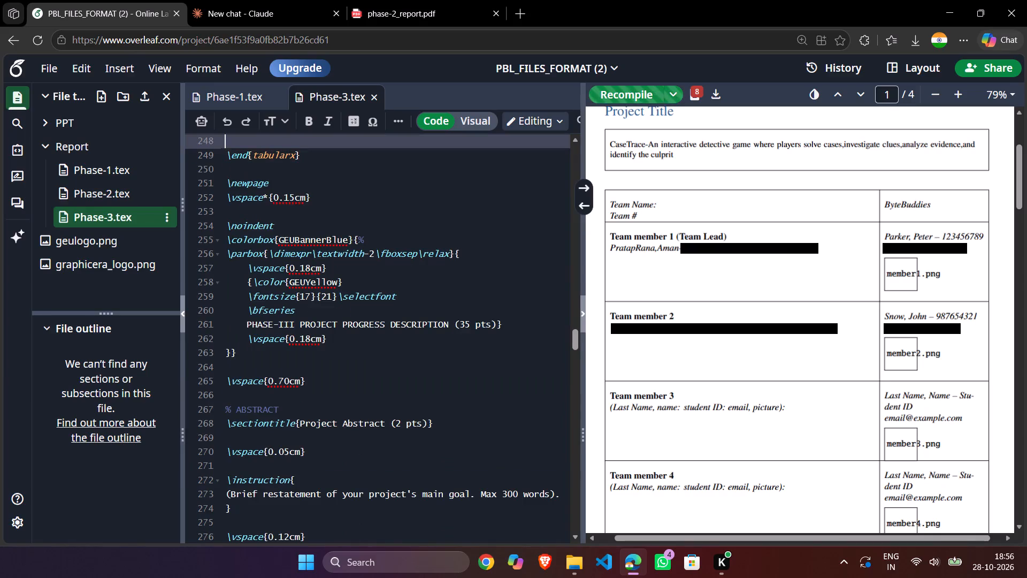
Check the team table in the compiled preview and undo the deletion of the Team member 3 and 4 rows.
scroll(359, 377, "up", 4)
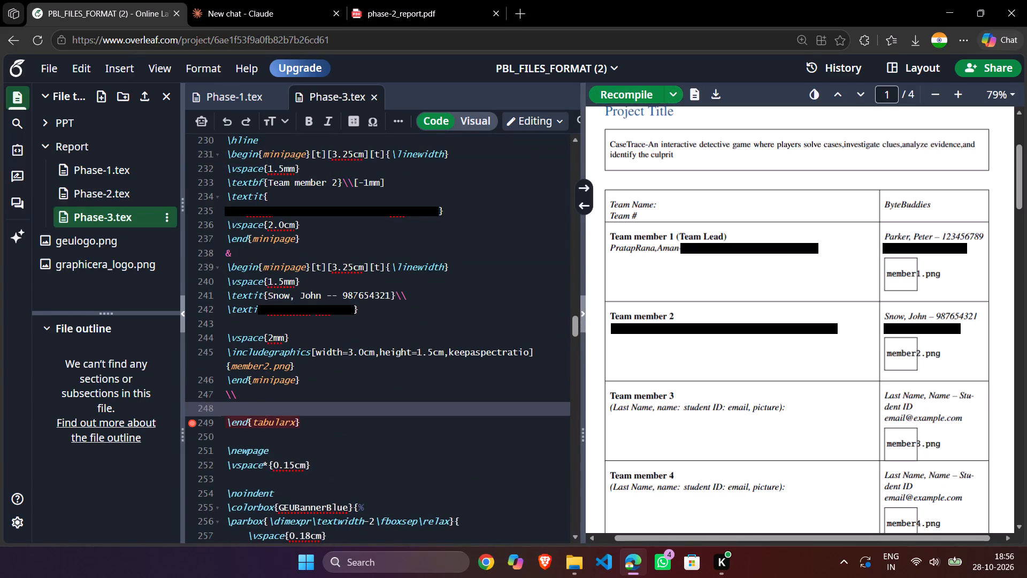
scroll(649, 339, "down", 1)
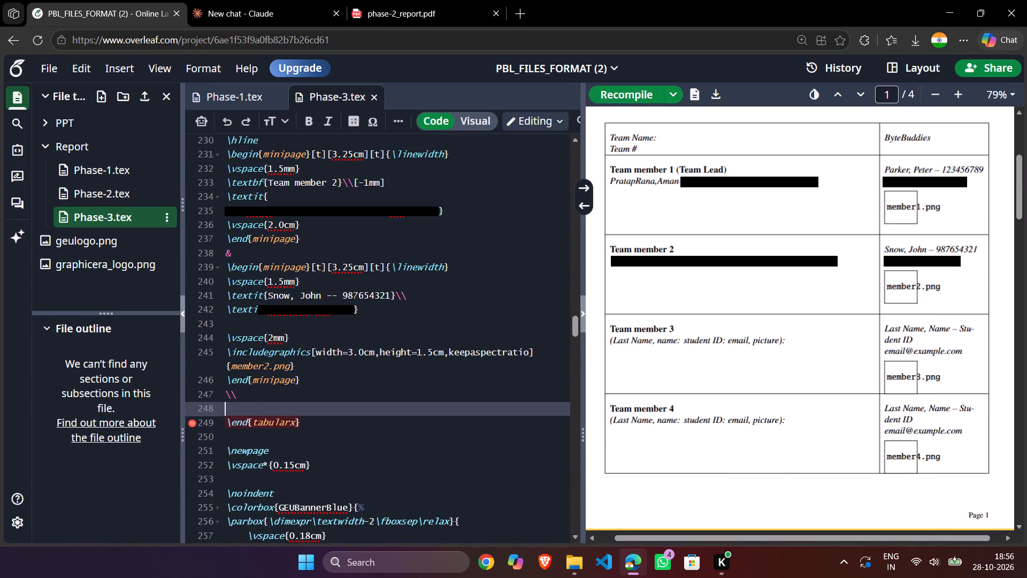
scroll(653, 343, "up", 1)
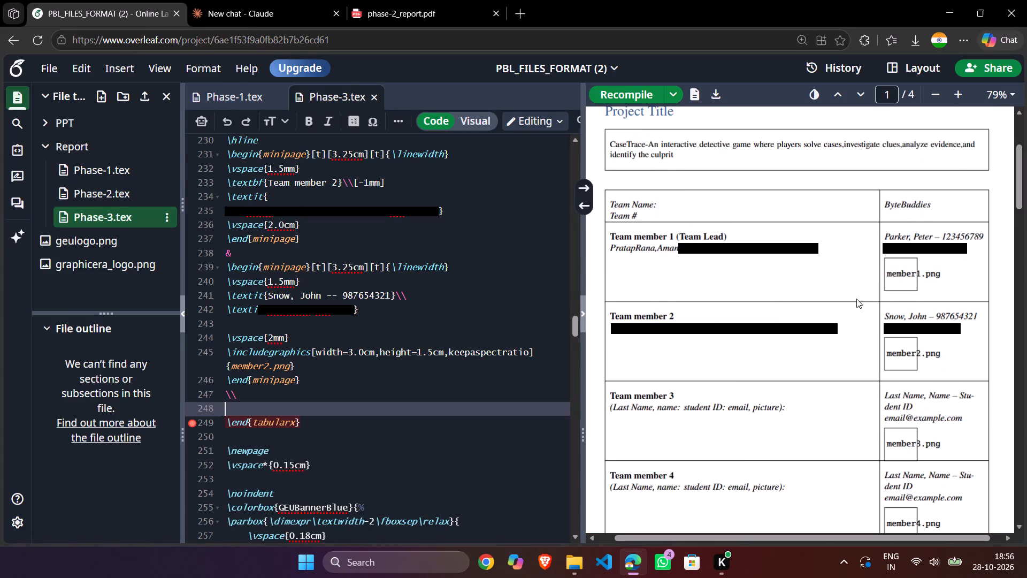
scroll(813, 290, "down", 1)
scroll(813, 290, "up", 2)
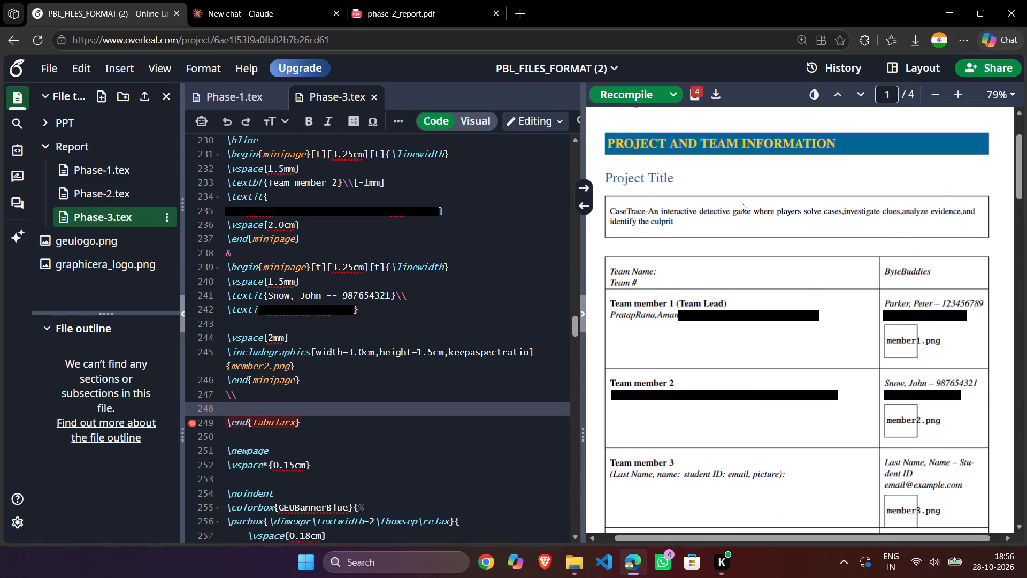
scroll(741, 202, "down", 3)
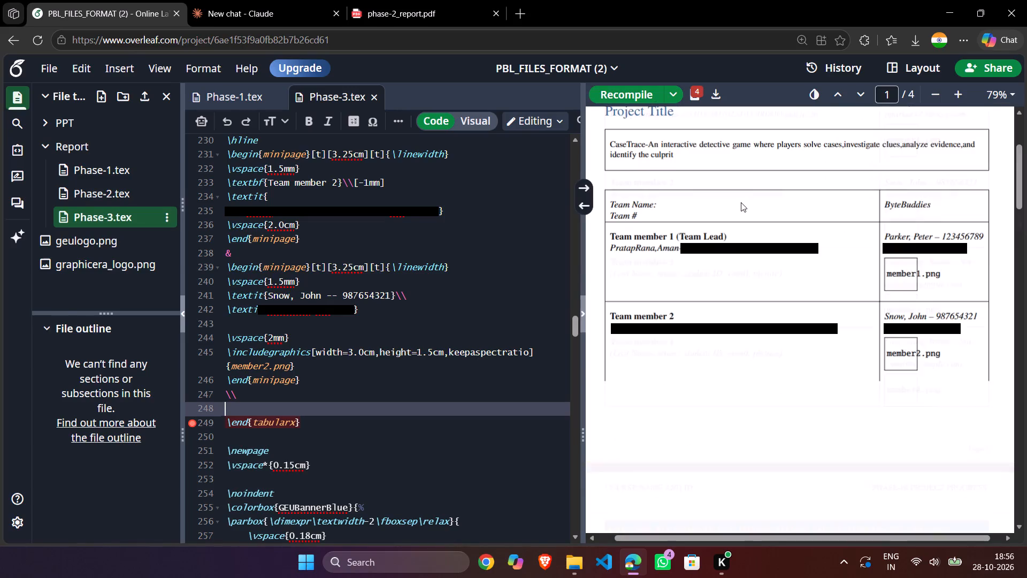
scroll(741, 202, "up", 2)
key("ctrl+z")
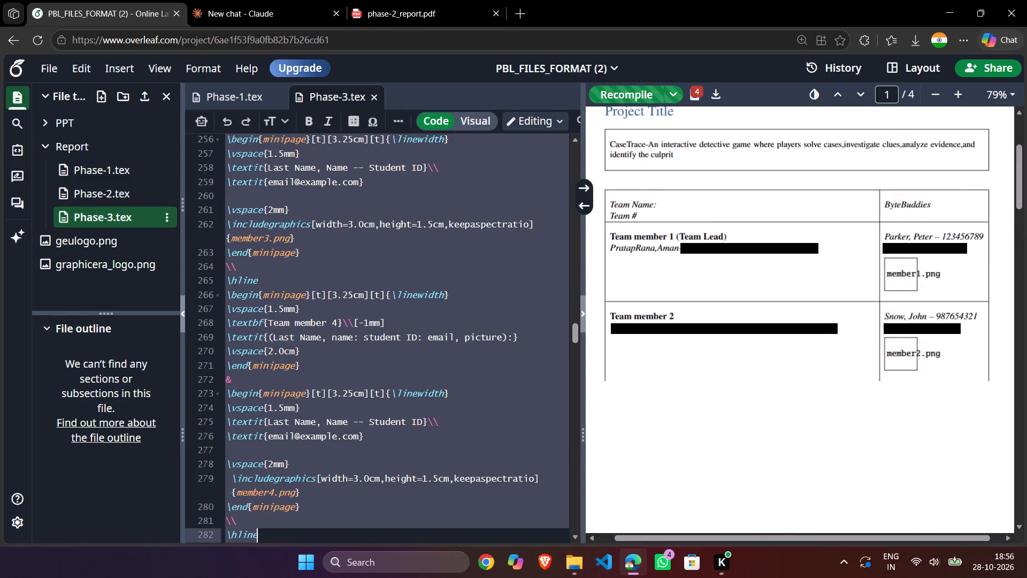
Delete the code from Team member 3's second-column minipage through Team member 4's last minipage, keeping the table's closing \\ and \hline.
scroll(318, 379, "down", 1)
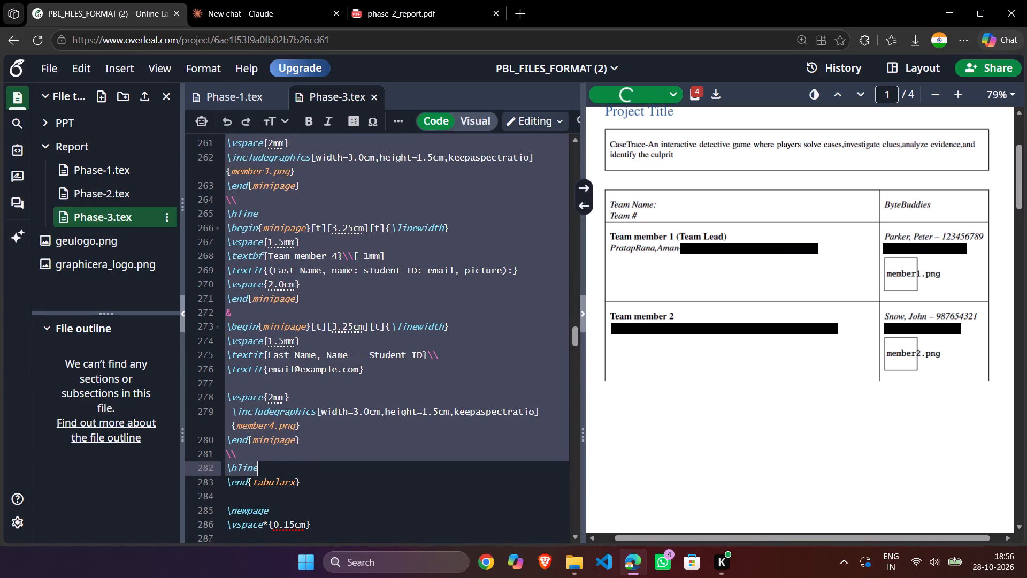
left_click(264, 465)
left_click_drag(304, 437, 241, 404)
scroll(241, 404, "up", 4)
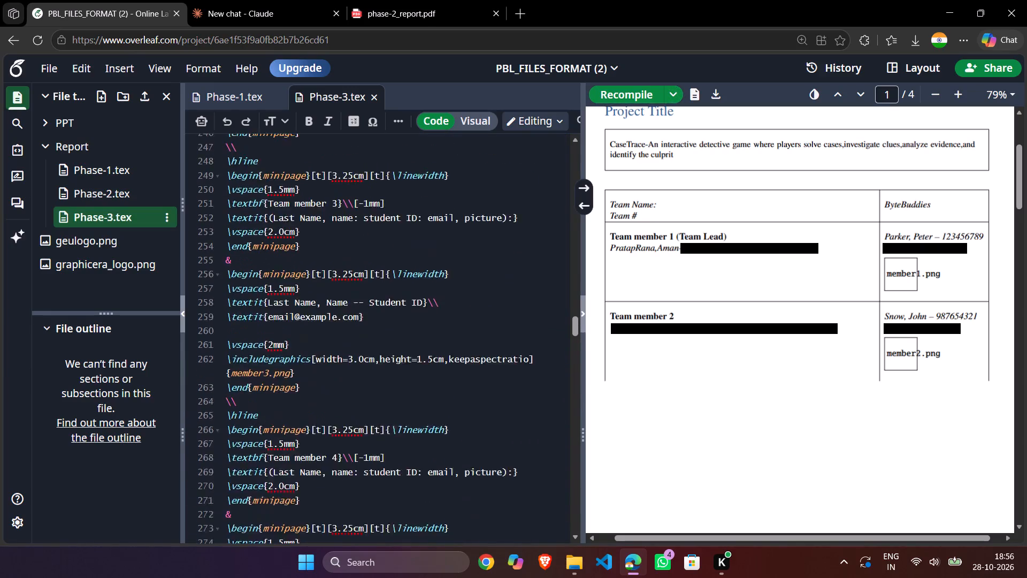
left_click_drag(241, 404, 209, 333)
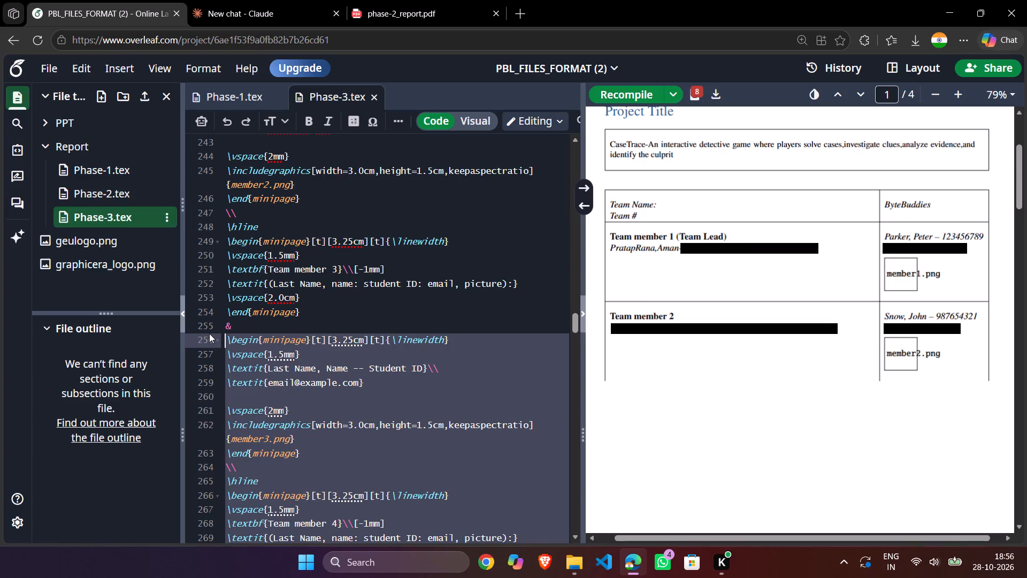
left_click_drag(209, 333, 217, 334)
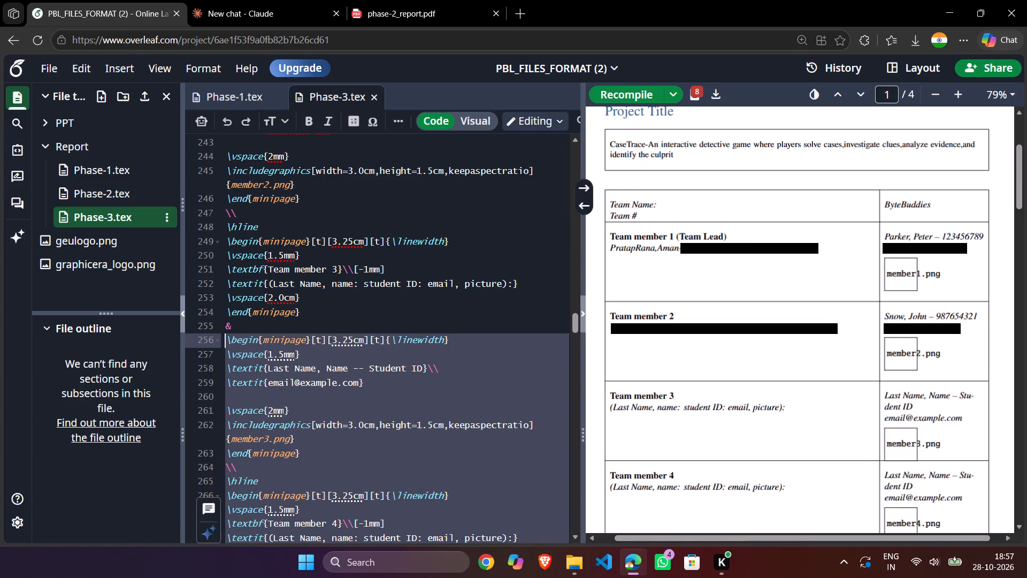
key("BackSpace")
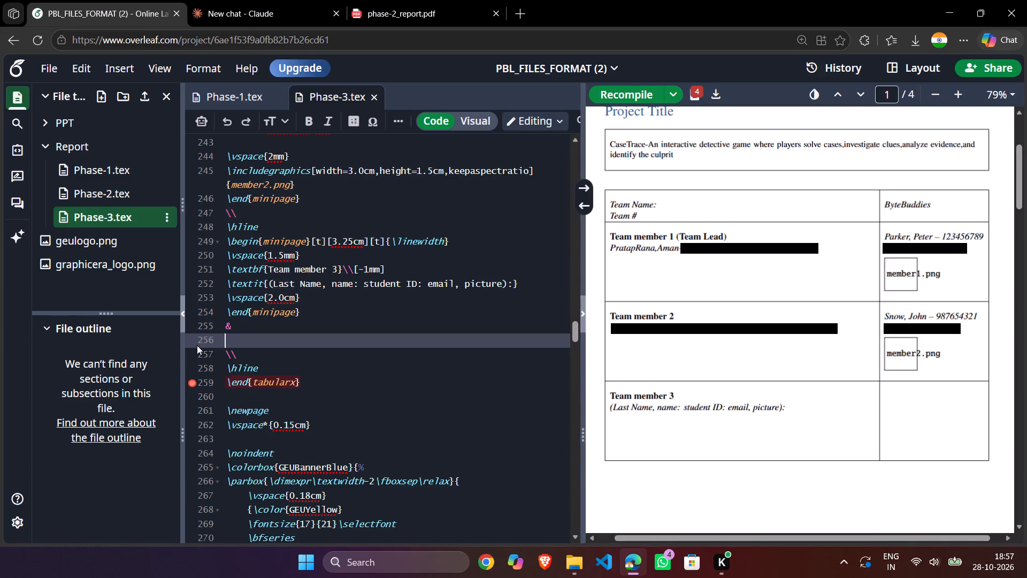
Delete the first-column minipage block containing the Team member 3 heading and placeholder details from the table code.
left_click_drag(317, 312, 234, 232)
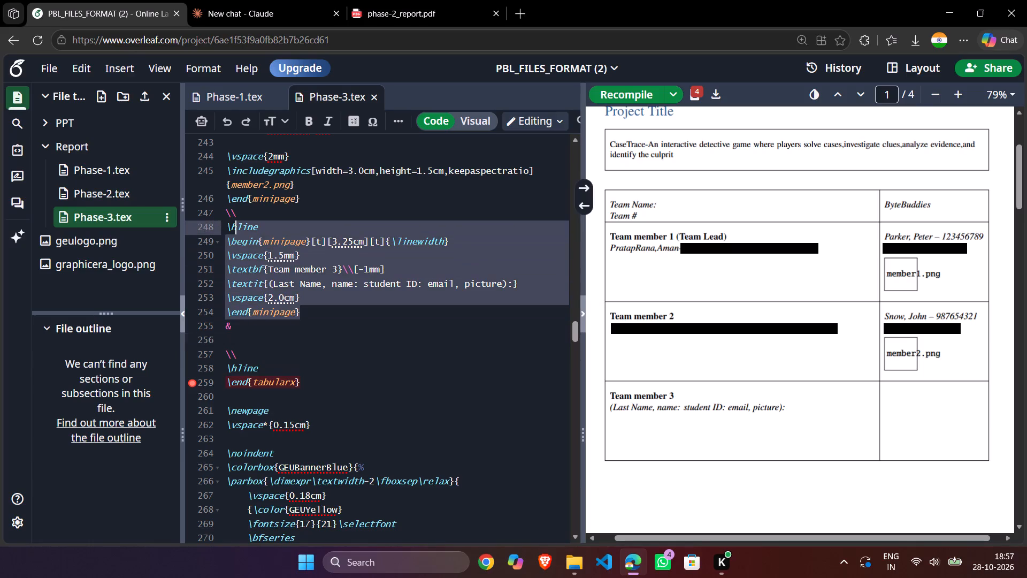
left_click_drag(234, 232, 225, 244)
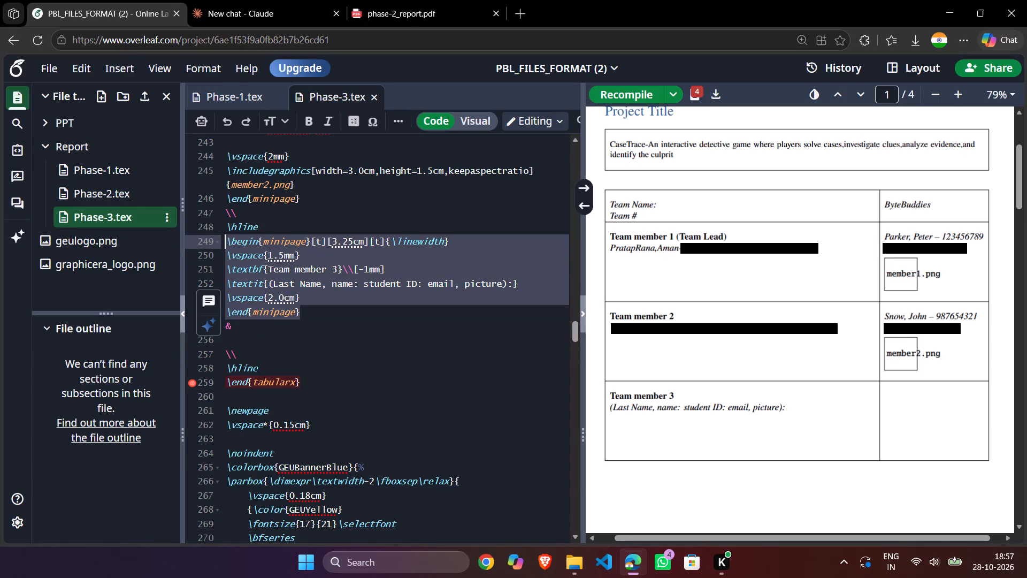
scroll(231, 271, "up", 2)
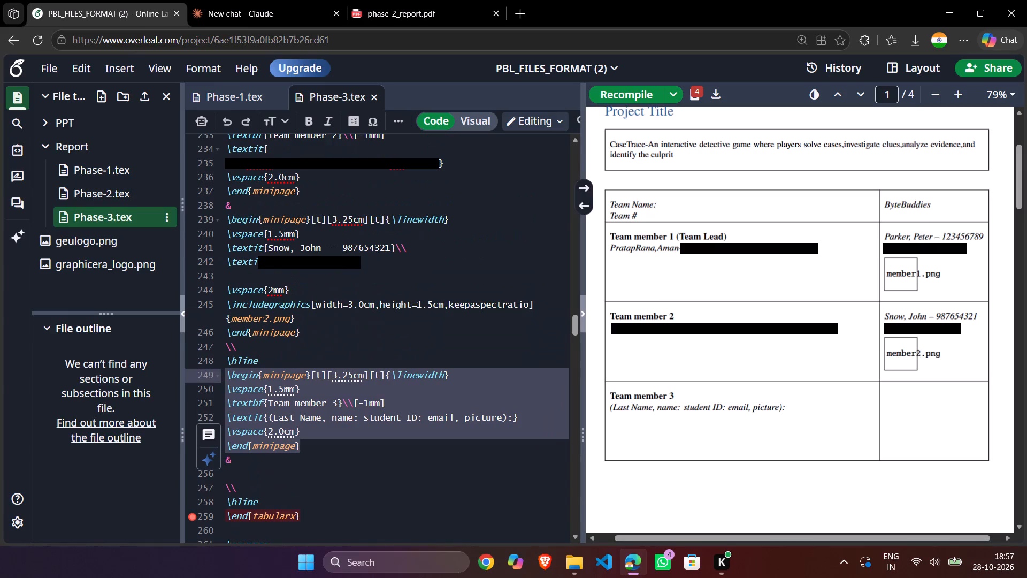
key("BackSpace")
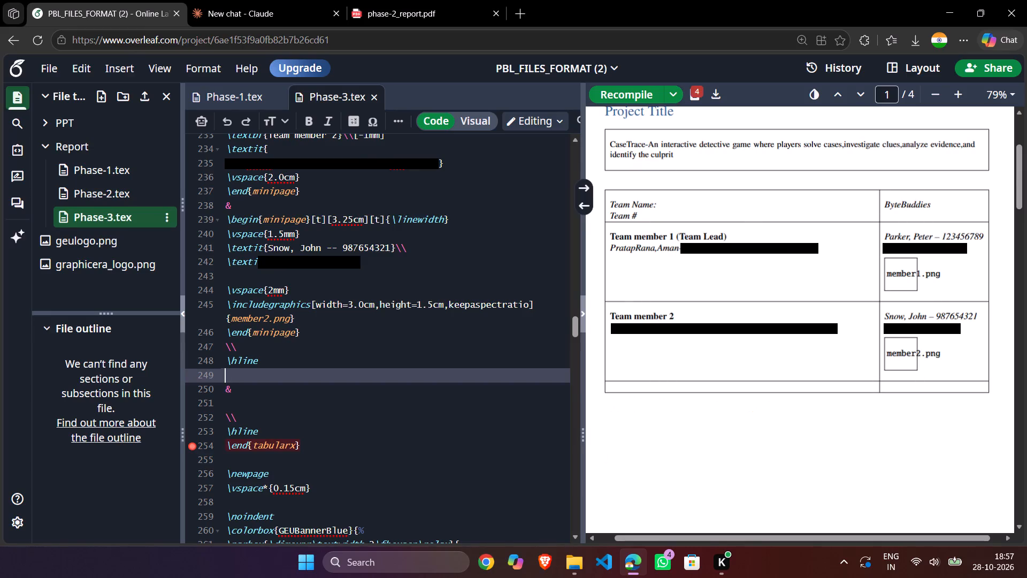
Remove the \hline and its line break between the Team member 2 row and the emptied row below it.
left_click_drag(264, 359, 228, 358)
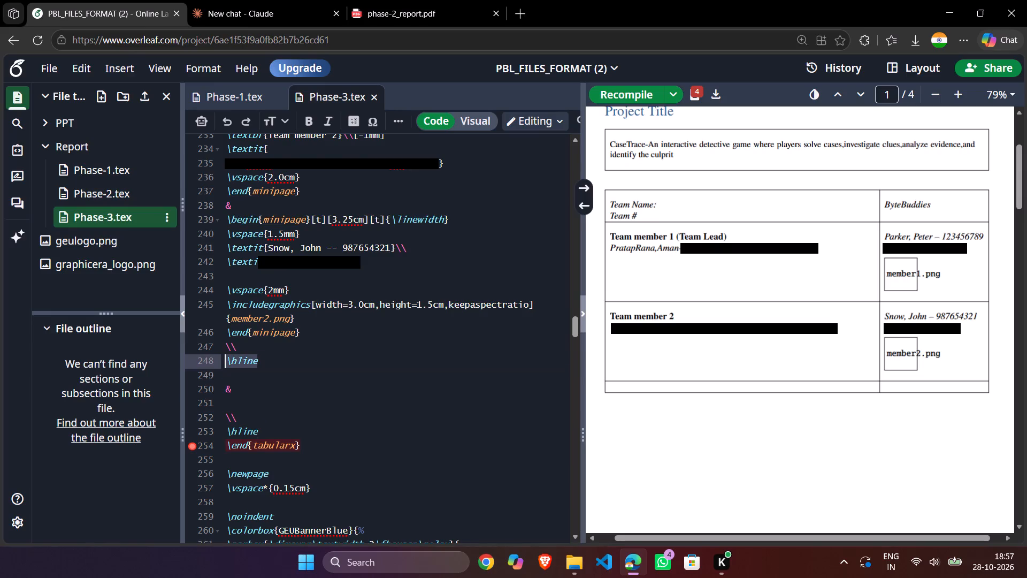
left_click_drag(228, 358, 227, 358)
key("BackSpace")
key("BackSpace")
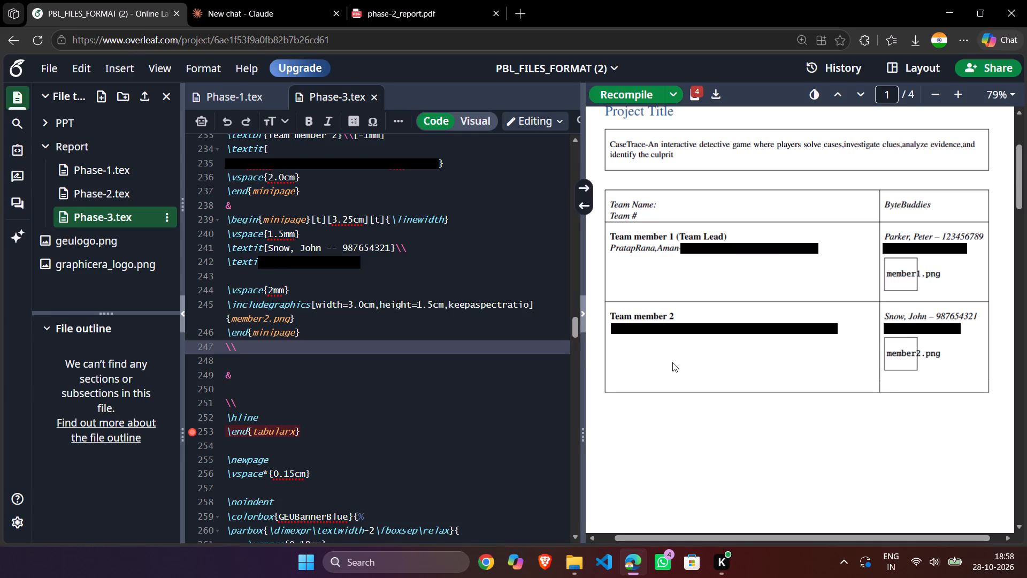
Clear the placeholder name, ID and email from the two \textit commands in Team member 1's second-column cell, leaving the braces empty.
scroll(671, 362, "up", 1)
scroll(440, 340, "up", 3)
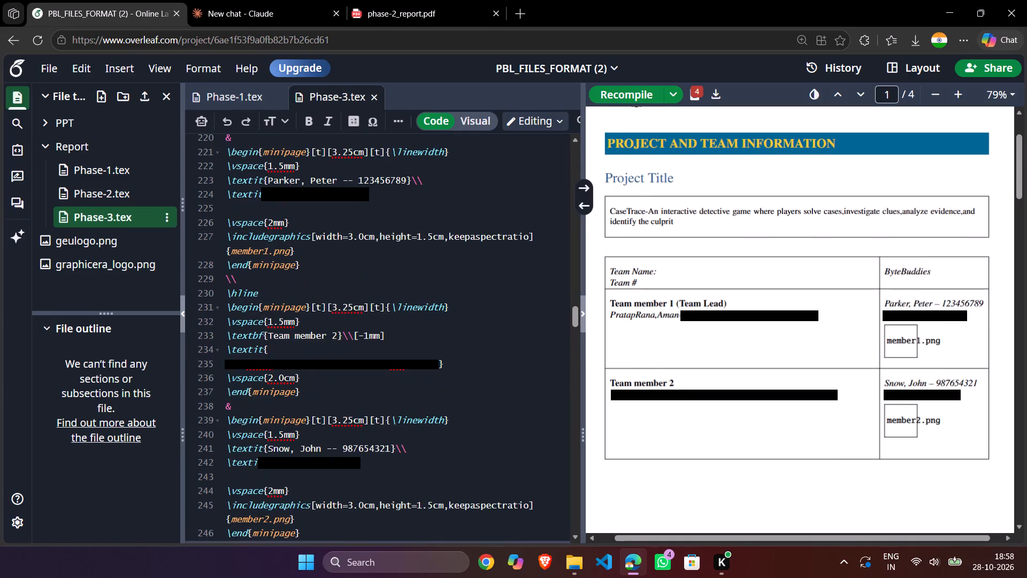
scroll(271, 364, "up", 1)
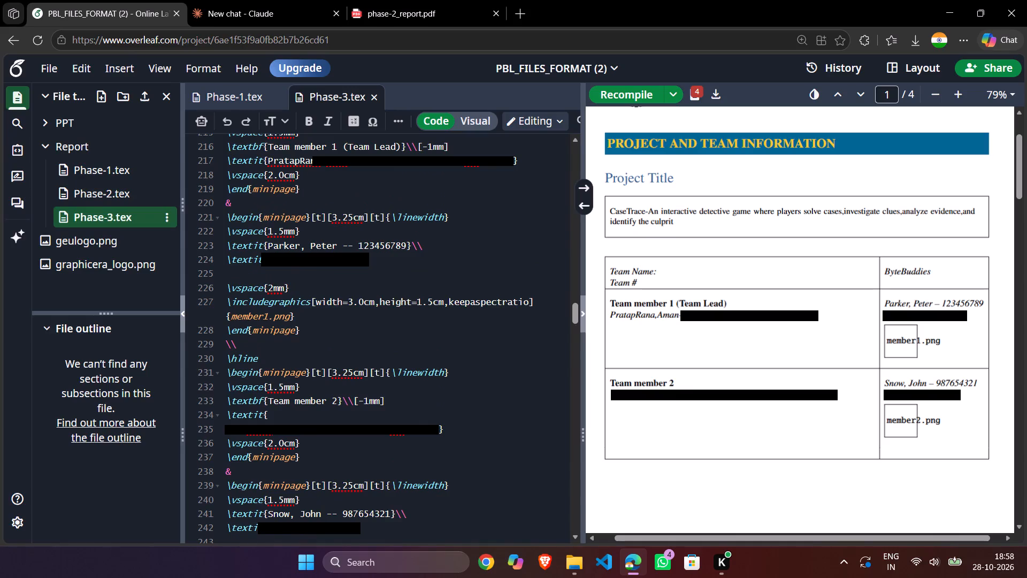
left_click_drag(269, 244, 408, 245)
key("BackSpace")
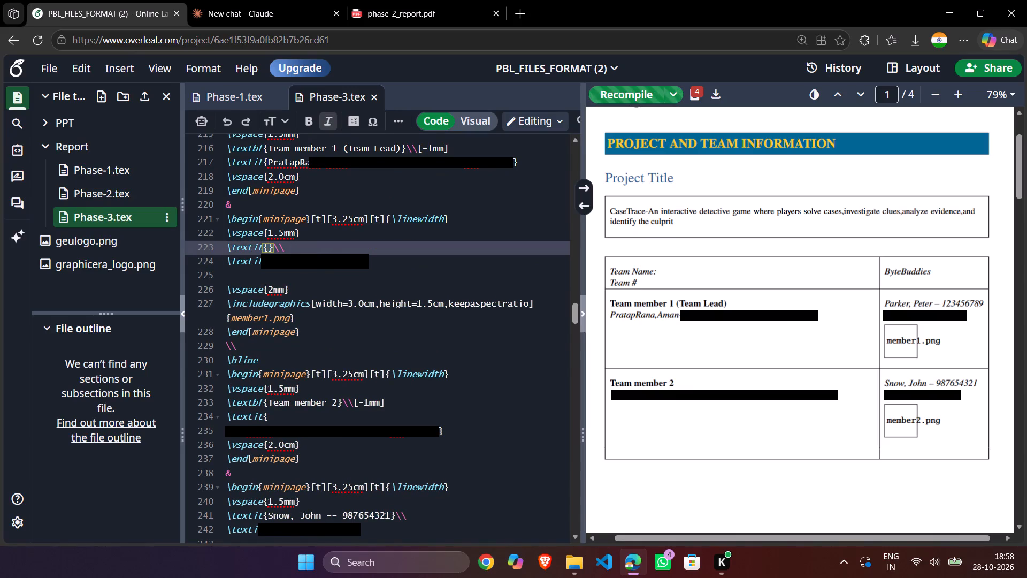
left_click_drag(268, 261, 364, 264)
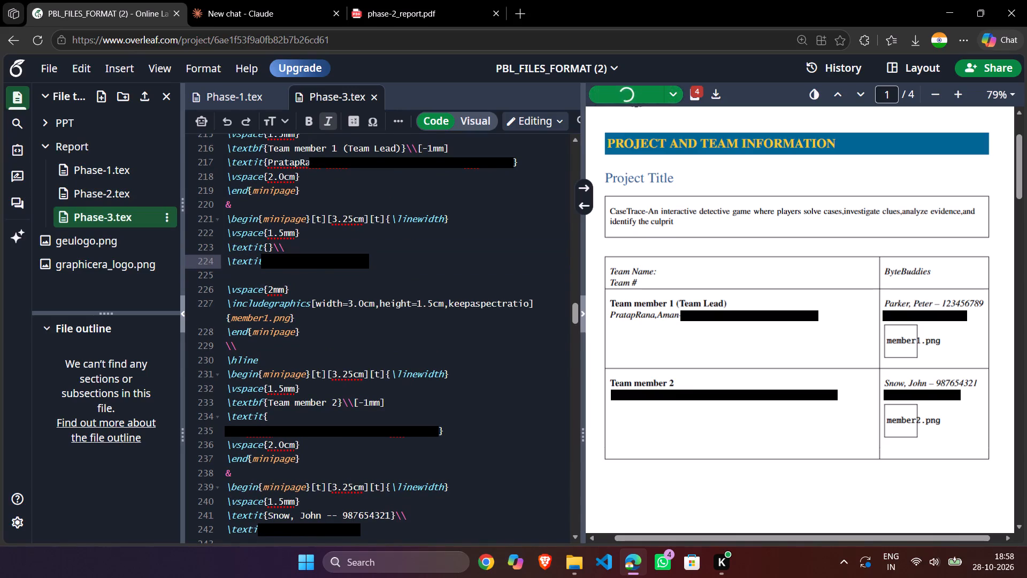
key("BackSpace")
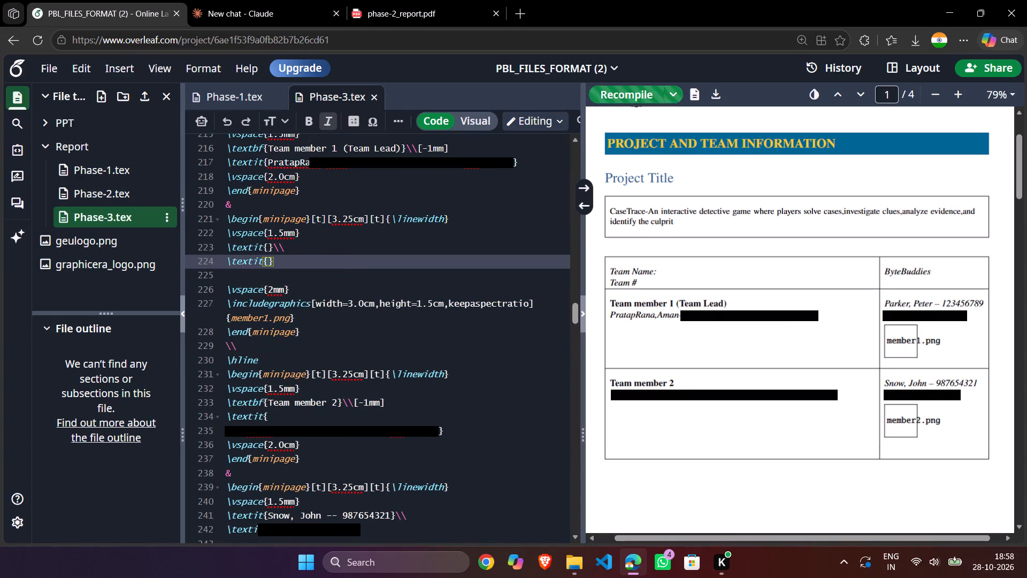
Clear the placeholder name, ID and email from the two \textit commands in Team member 2's second-column cell, leaving the braces empty.
scroll(303, 445, "down", 2)
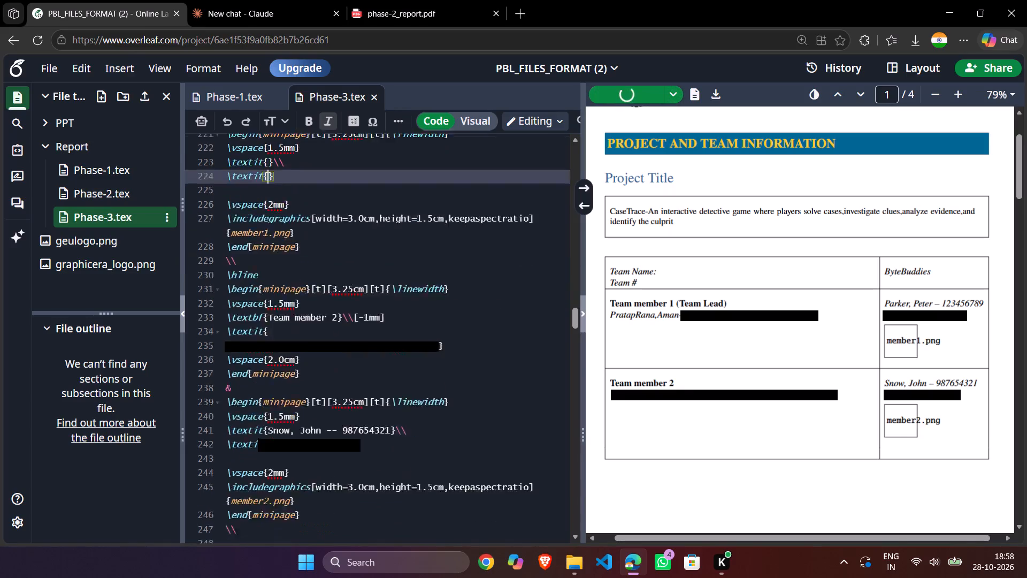
left_click_drag(269, 382, 384, 384)
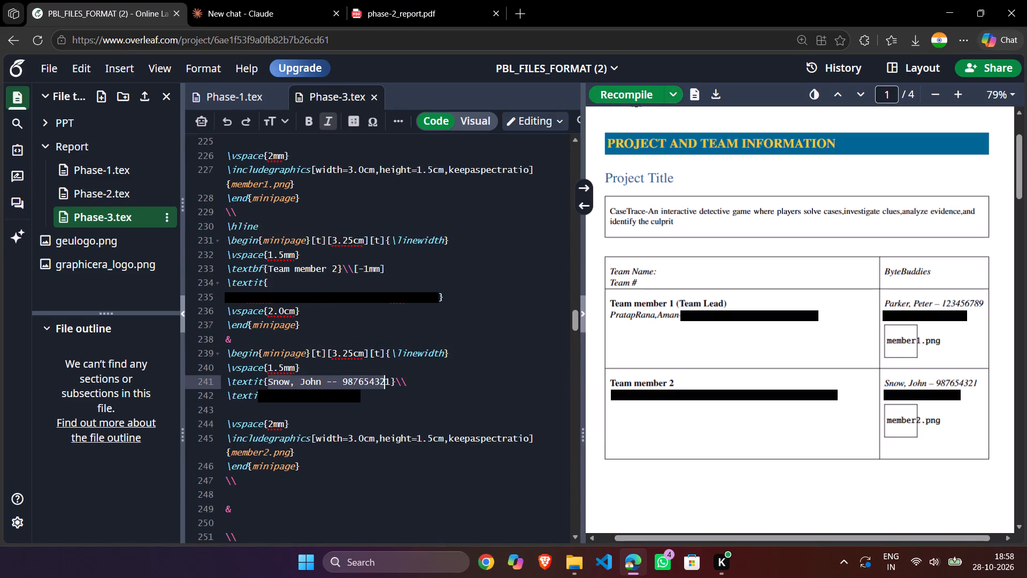
left_click_drag(384, 384, 389, 384)
key("BackSpace")
left_click_drag(352, 394, 327, 393)
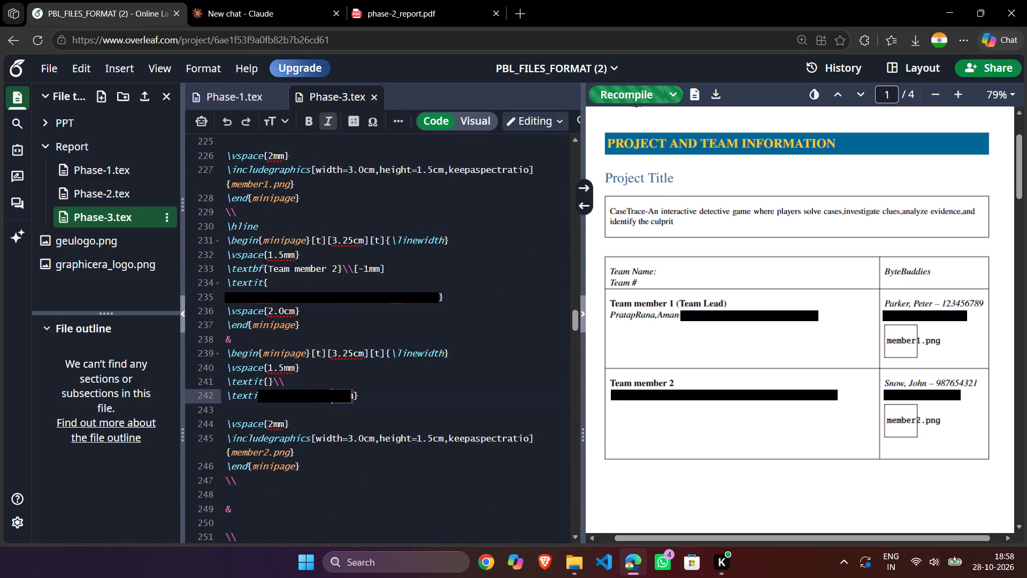
left_click_drag(327, 393, 269, 395)
key("BackSpace")
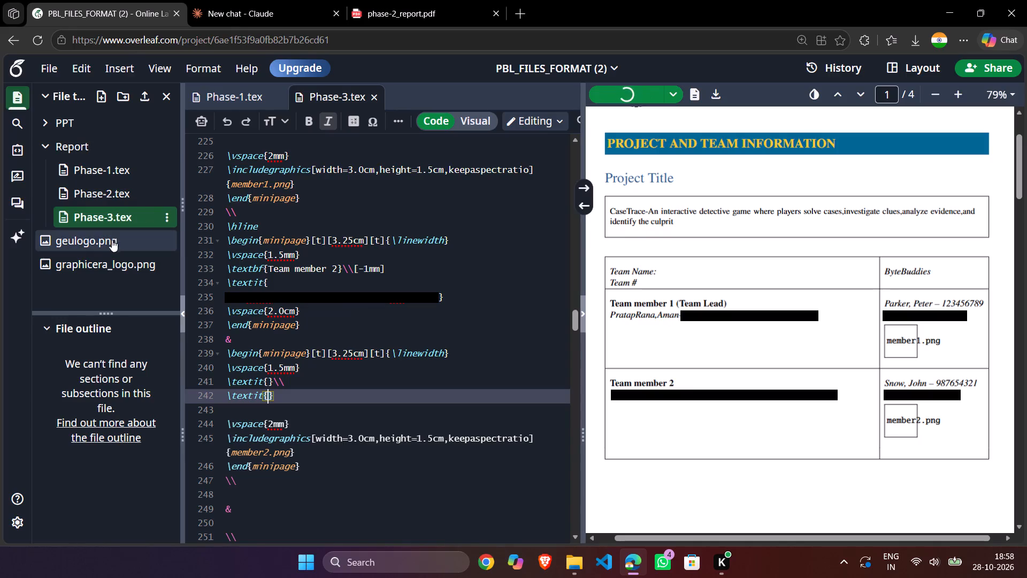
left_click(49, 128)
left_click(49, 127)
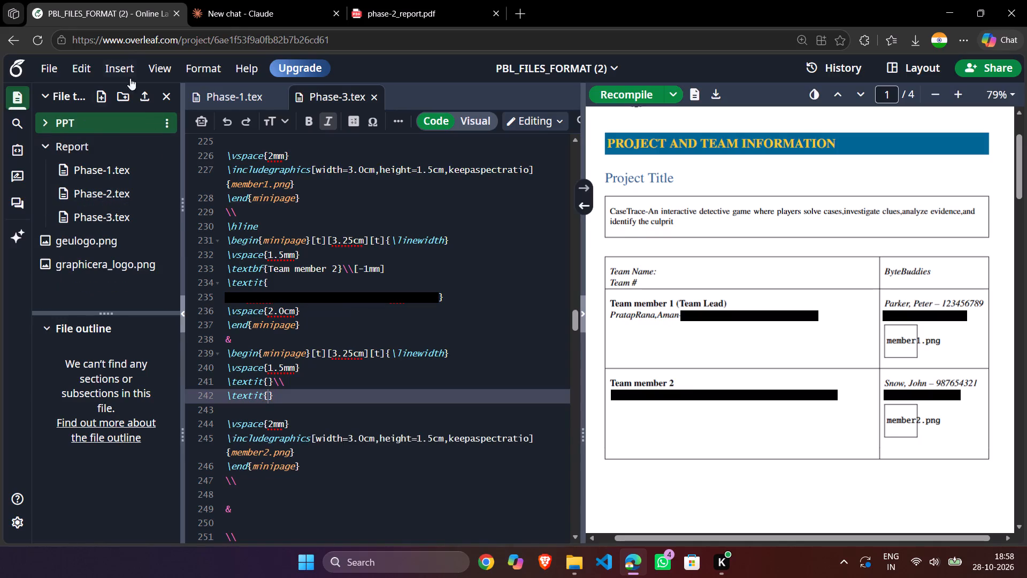
left_click(95, 102)
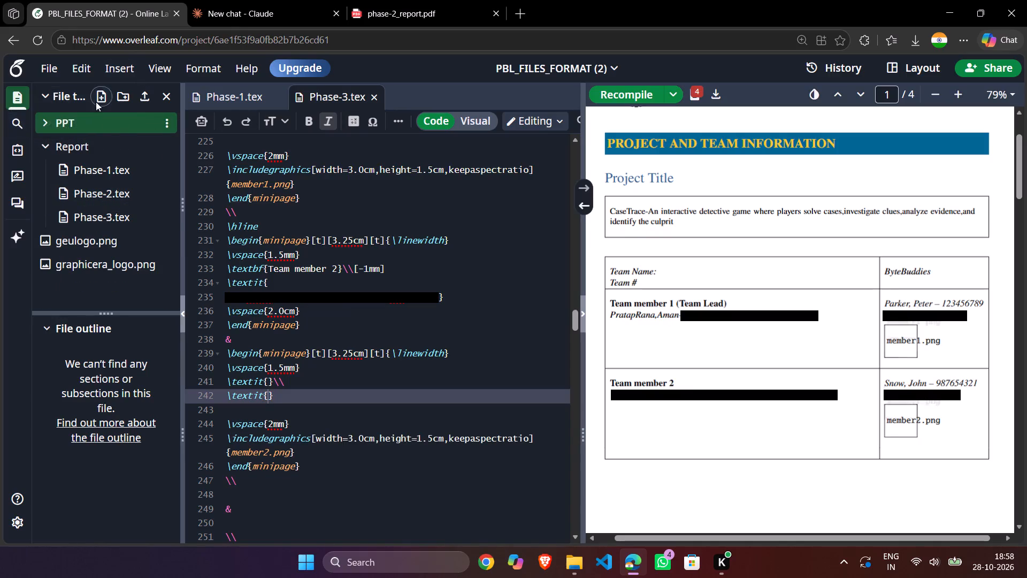
left_click(227, 162)
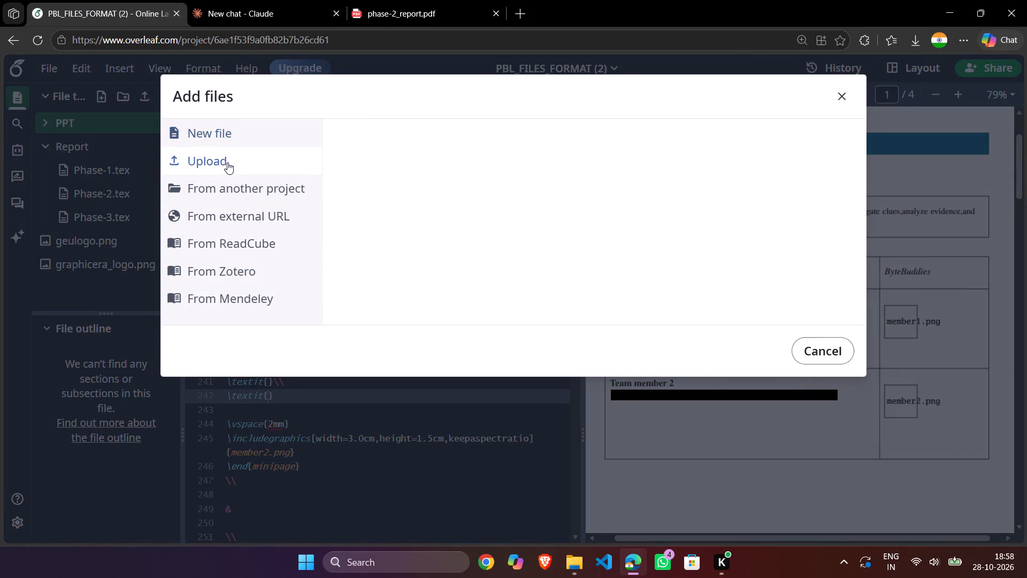
left_click(523, 268)
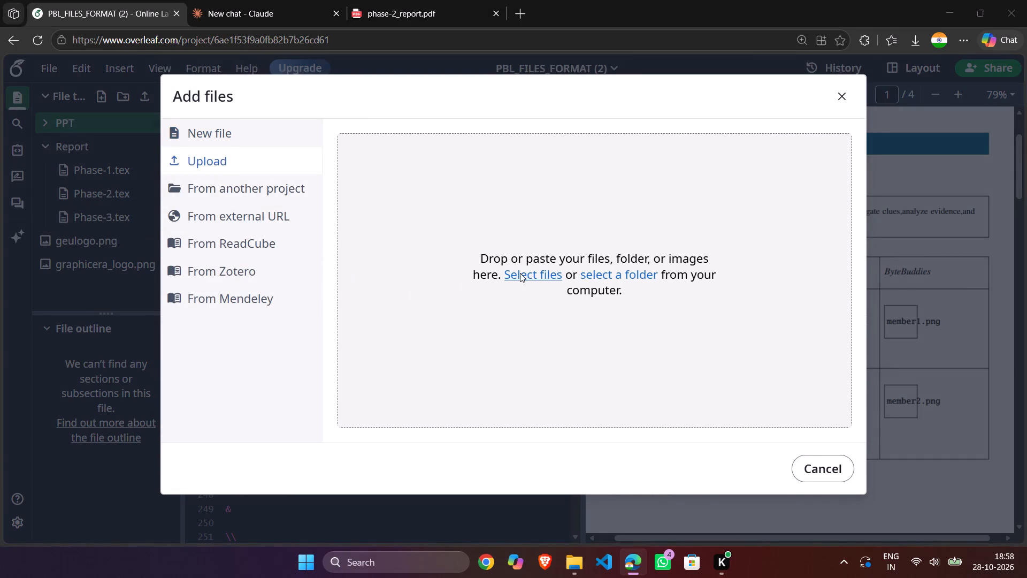
scroll(363, 233, "down", 8)
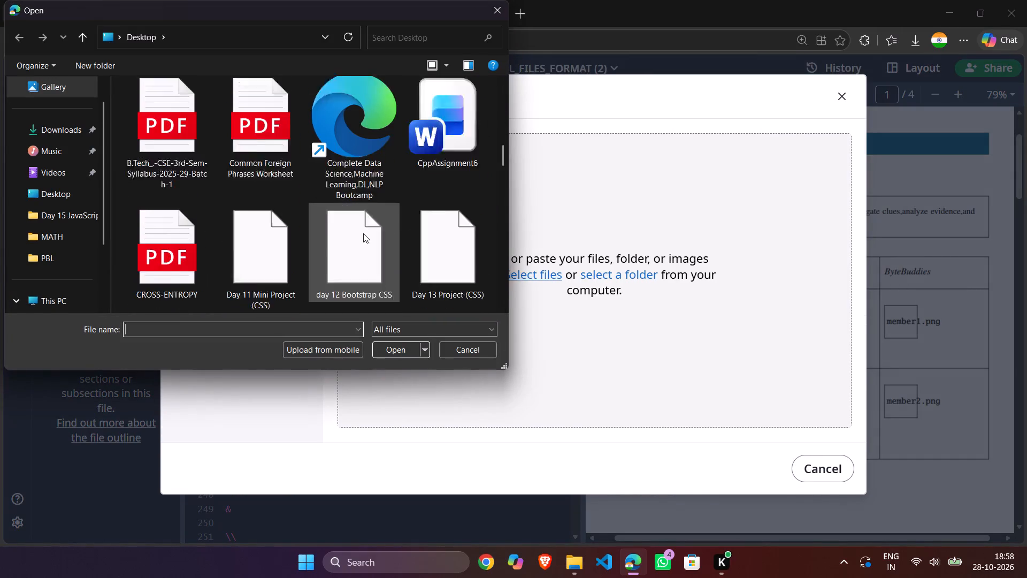
scroll(363, 233, "down", 10)
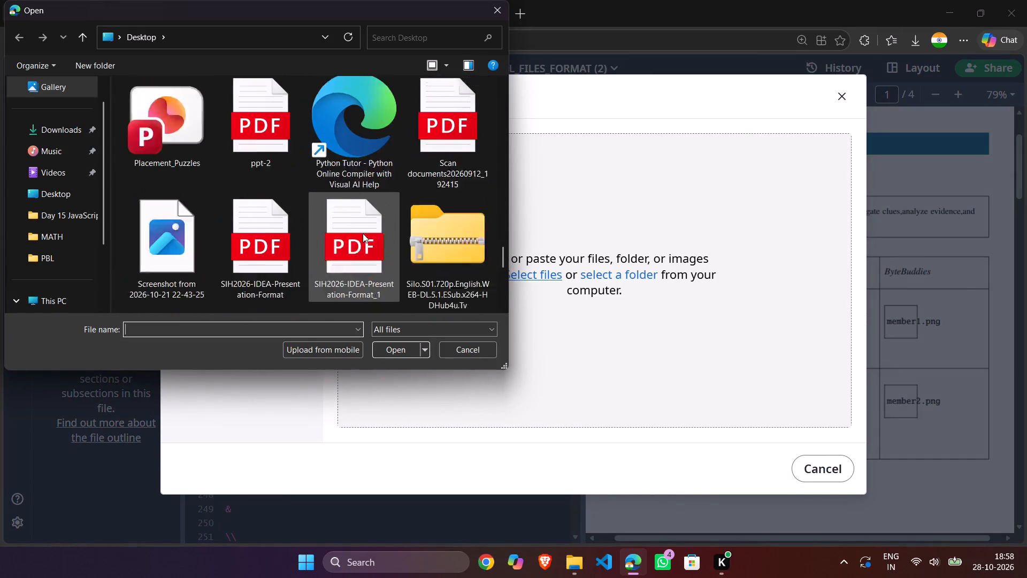
scroll(363, 233, "down", 1)
left_click(42, 95)
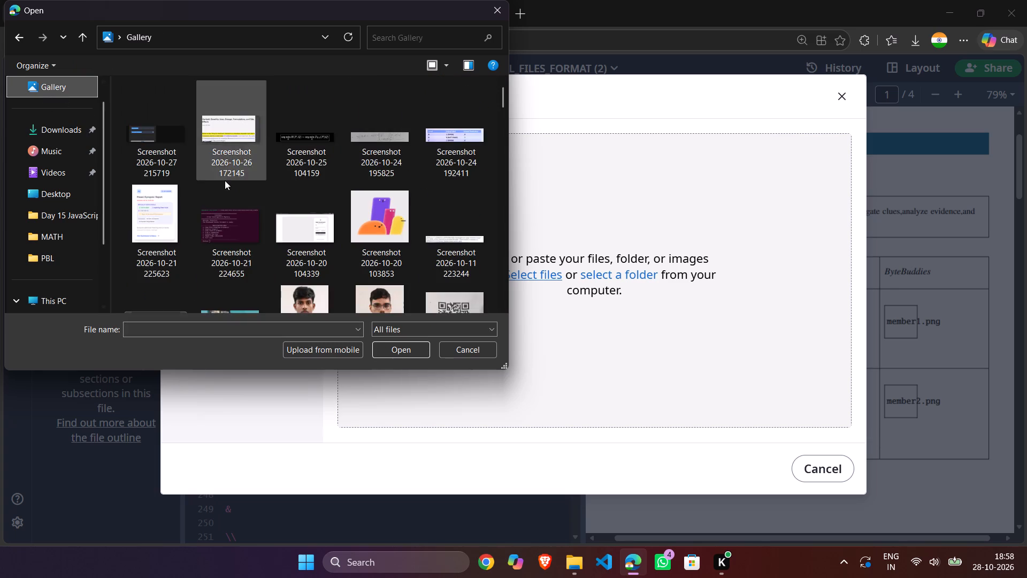
scroll(225, 182, "down", 2)
left_click_drag(277, 140, 331, 181)
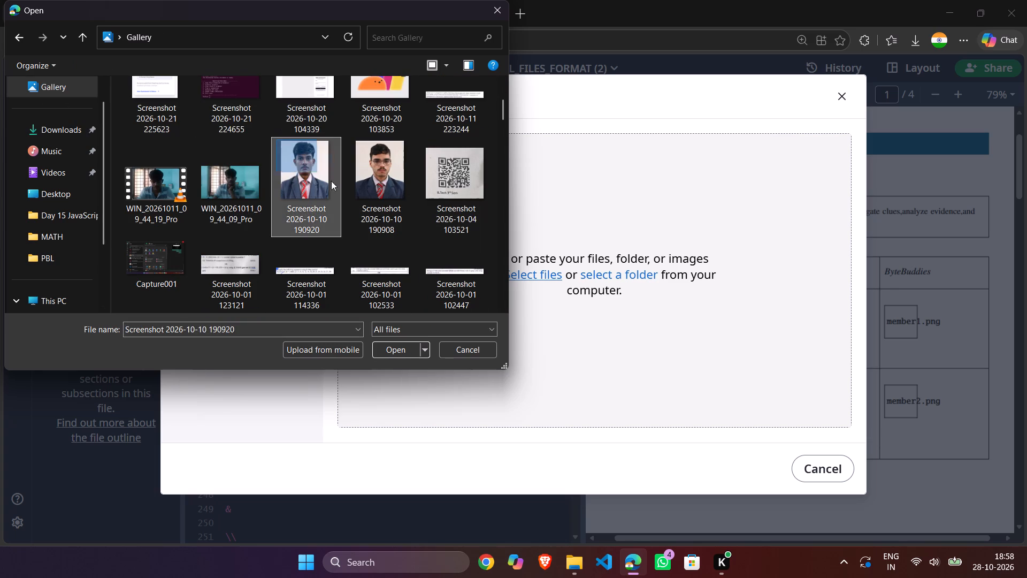
left_click_drag(331, 181, 399, 224)
left_click(416, 354)
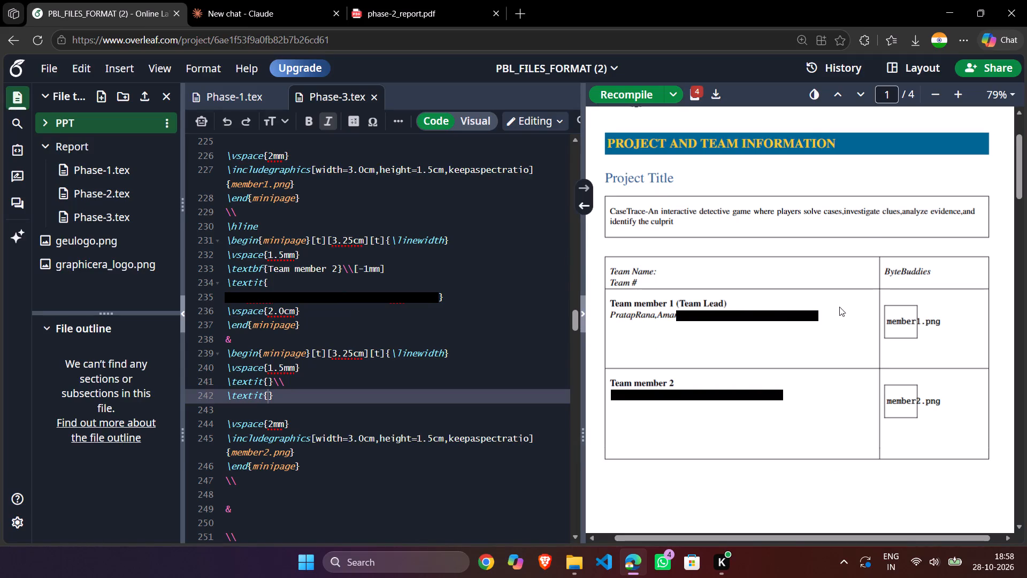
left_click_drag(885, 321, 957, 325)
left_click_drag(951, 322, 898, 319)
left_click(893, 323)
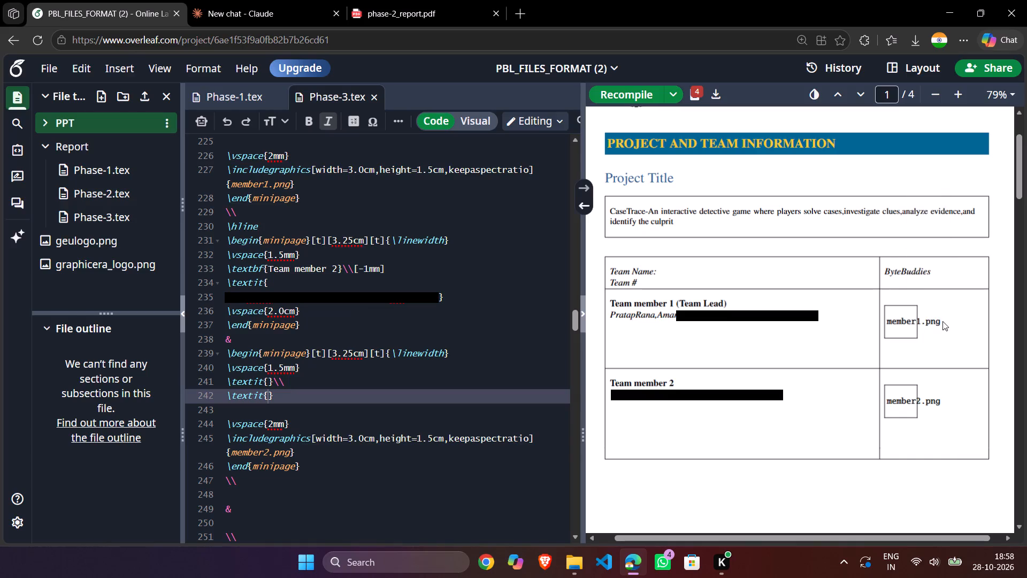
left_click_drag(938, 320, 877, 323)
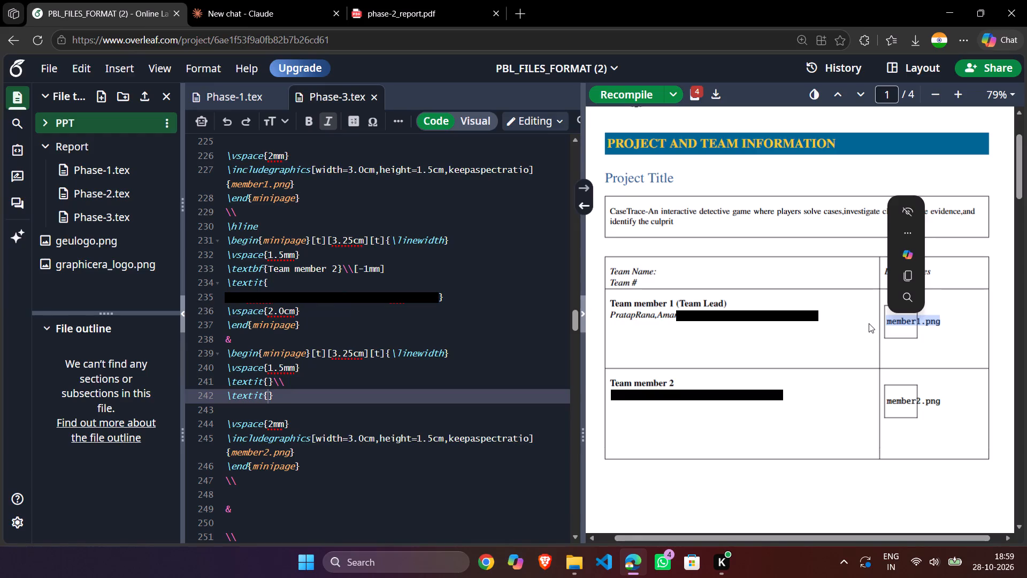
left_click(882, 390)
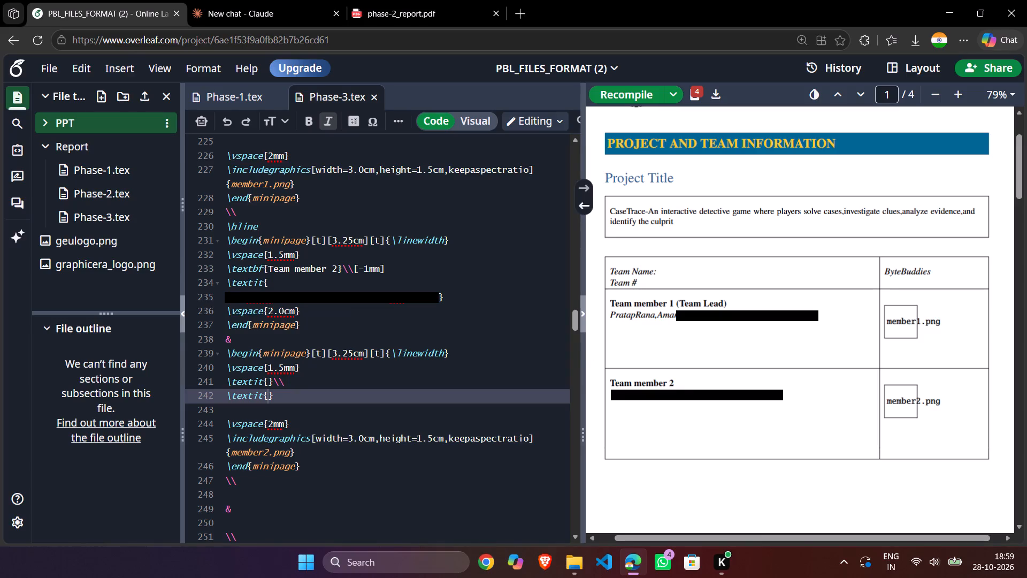
Select the file name member2.png inside Team member 2's \includegraphics braces in the Phase-3 code.
scroll(309, 331, "down", 1)
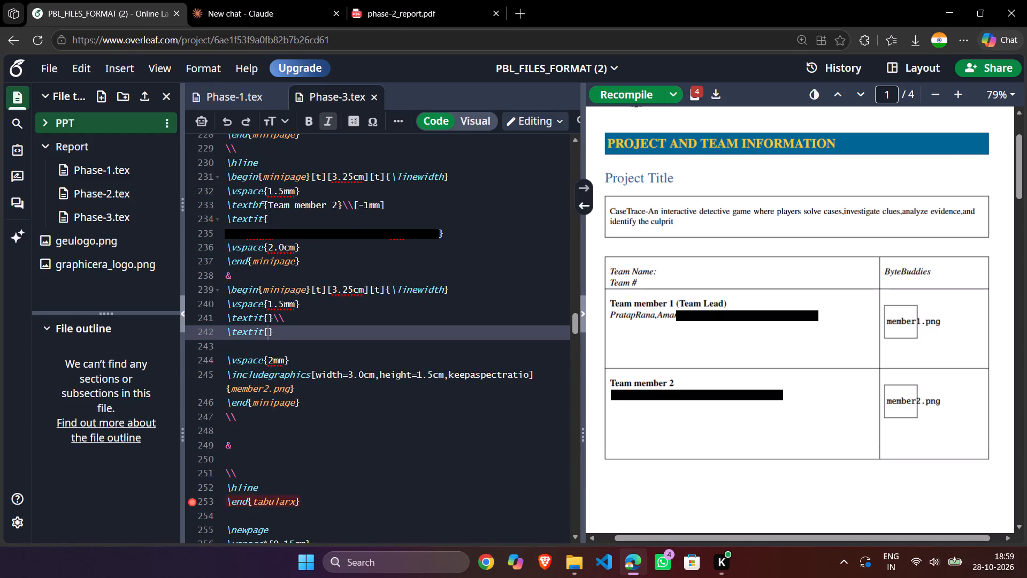
left_click_drag(231, 383, 290, 388)
scroll(127, 169, "up", 2)
Rename the uploaded image Screenshot 2026-10-10 190908.png in the PPT folder as aman.png.
left_click(70, 119)
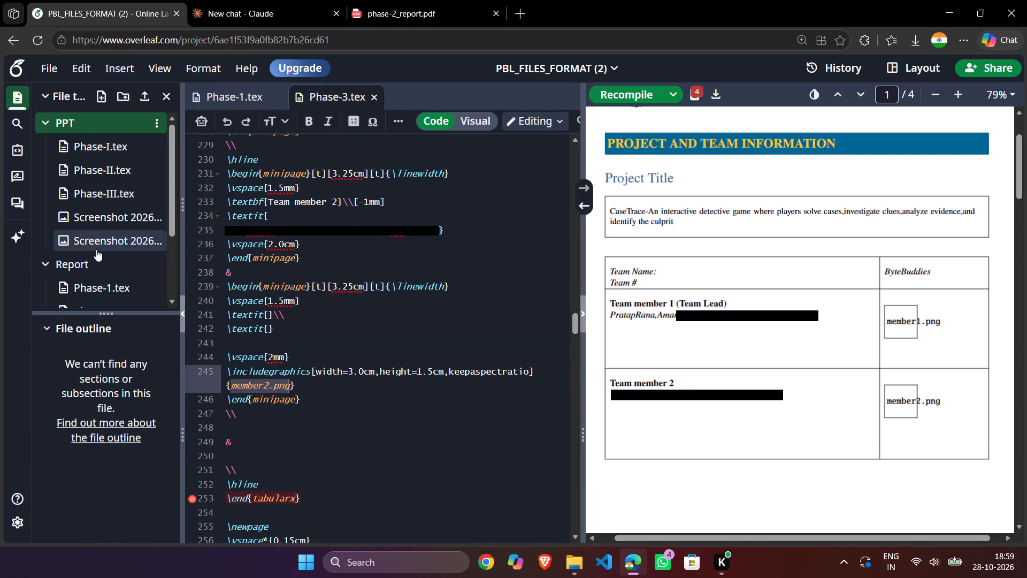
right_click(109, 213)
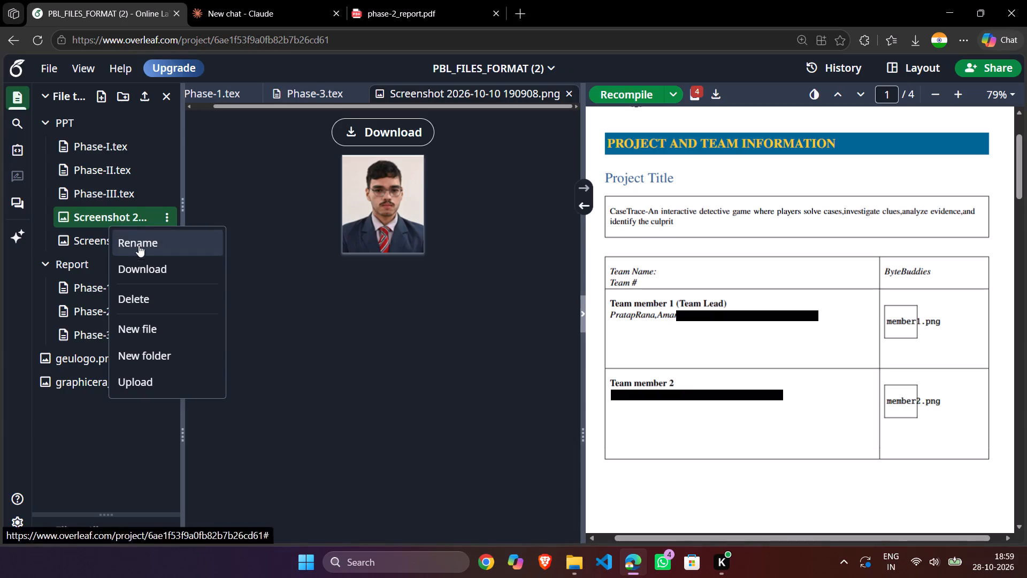
left_click(154, 248)
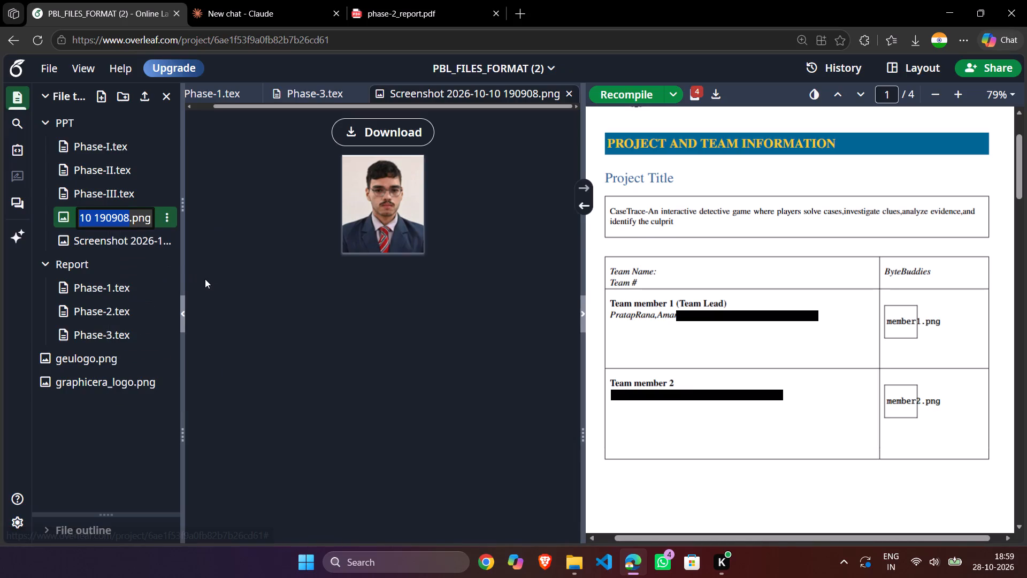
type("aman")
key("Return")
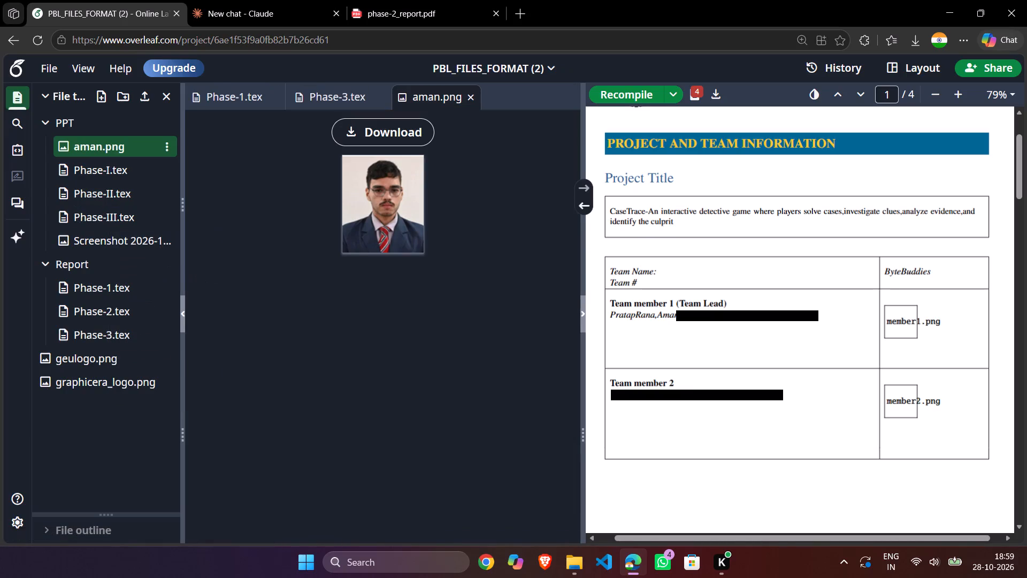
Rename the other uploaded image, Screenshot 2026-10-10 190920.png, in the PPT folder as ritik.png.
right_click(142, 238)
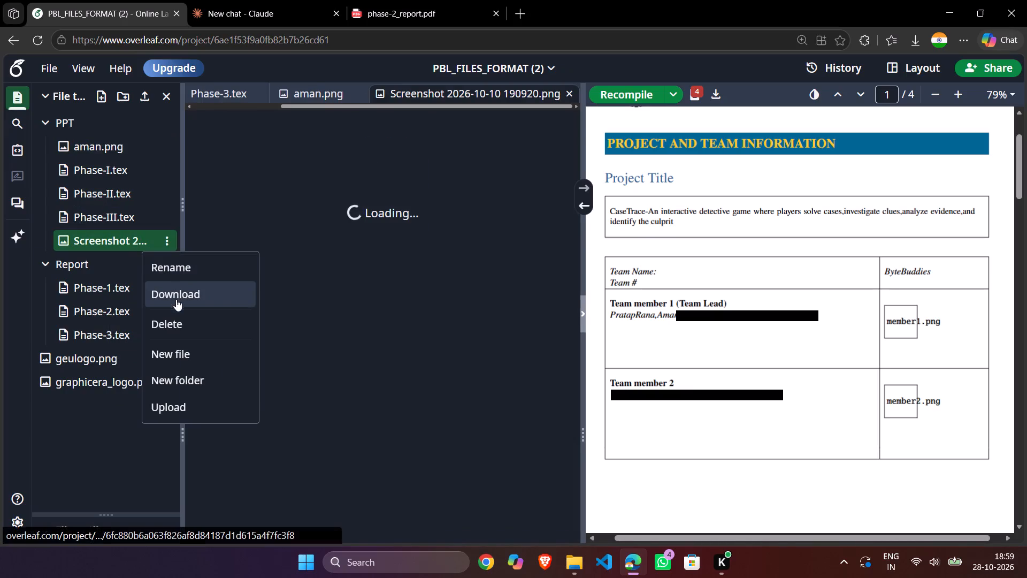
left_click(182, 278)
type("ritik")
key("Return")
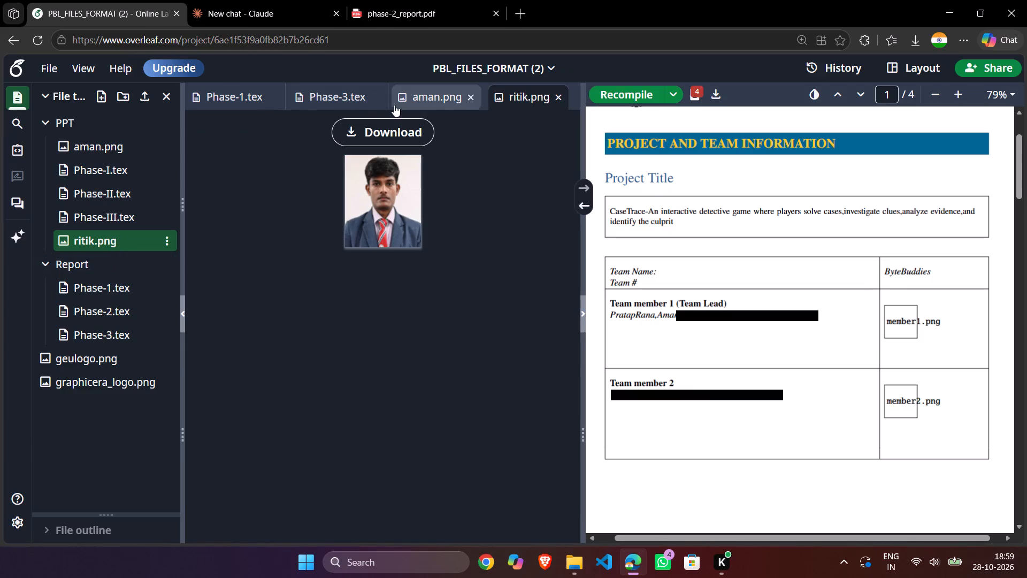
Return to Phase-3.tex and replace member2.png in Team member 2's \includegraphics with the path PPT/aman.png.
left_click(313, 95)
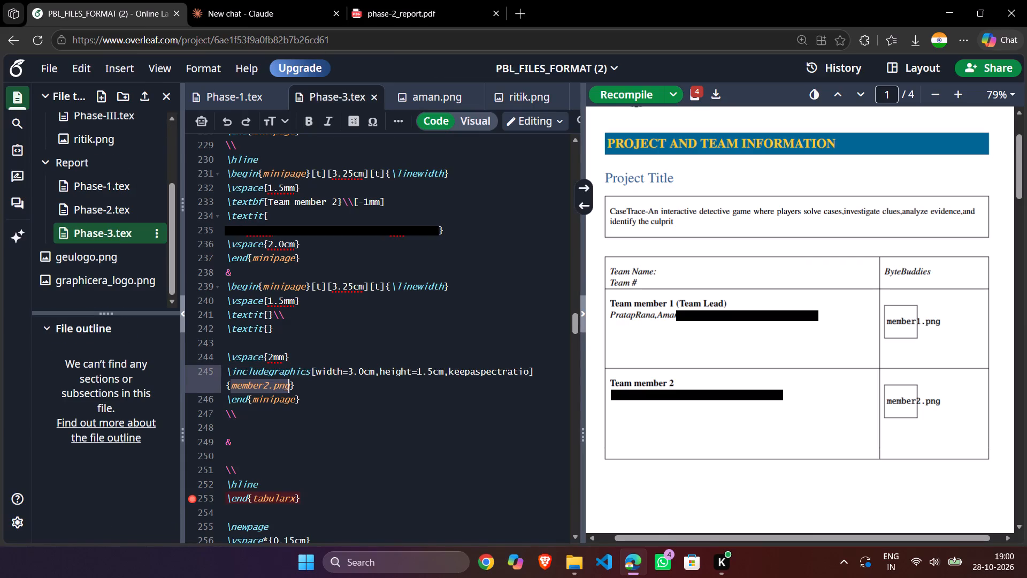
type("aman")
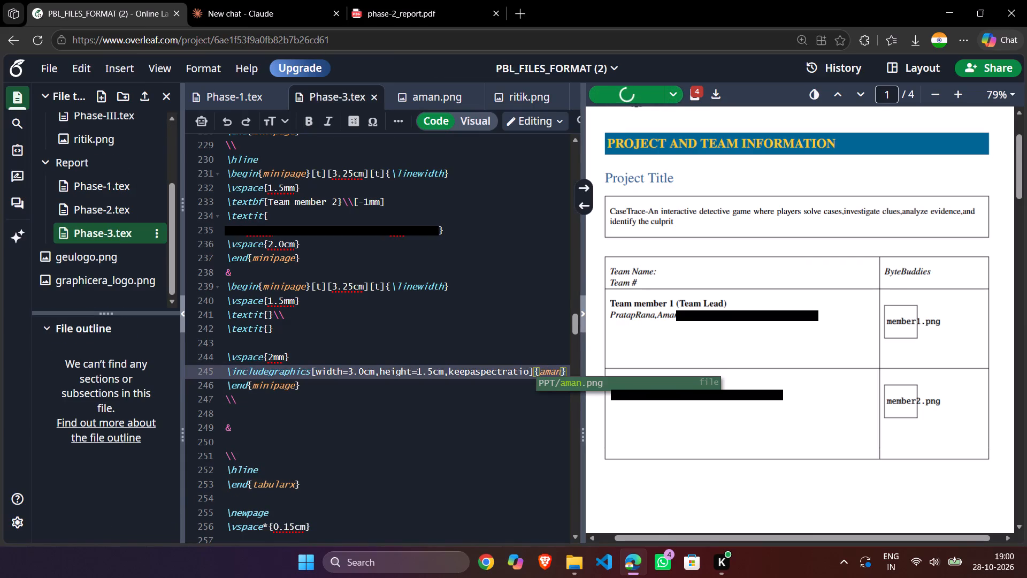
left_click(580, 382)
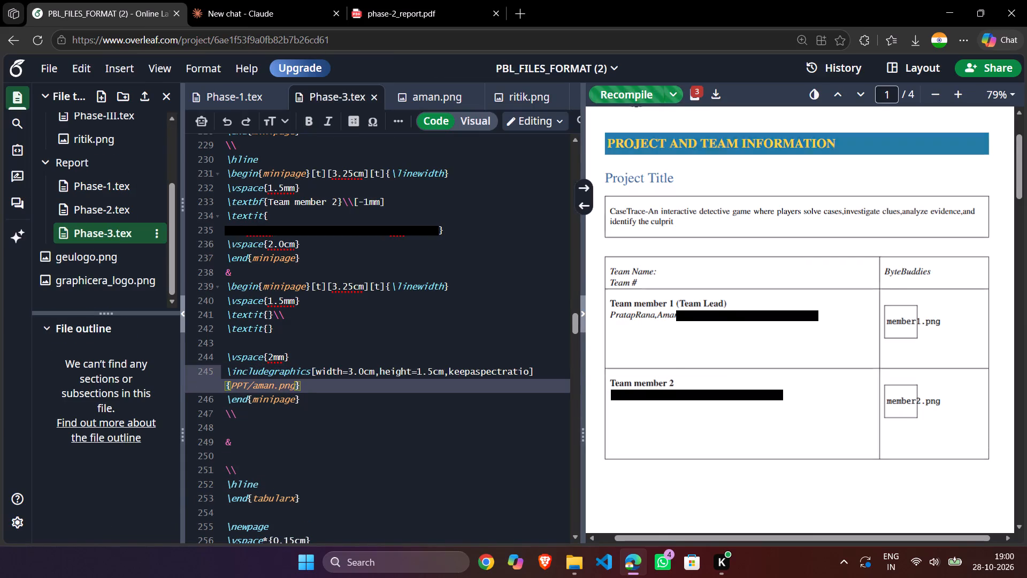
scroll(142, 313, "up", 4)
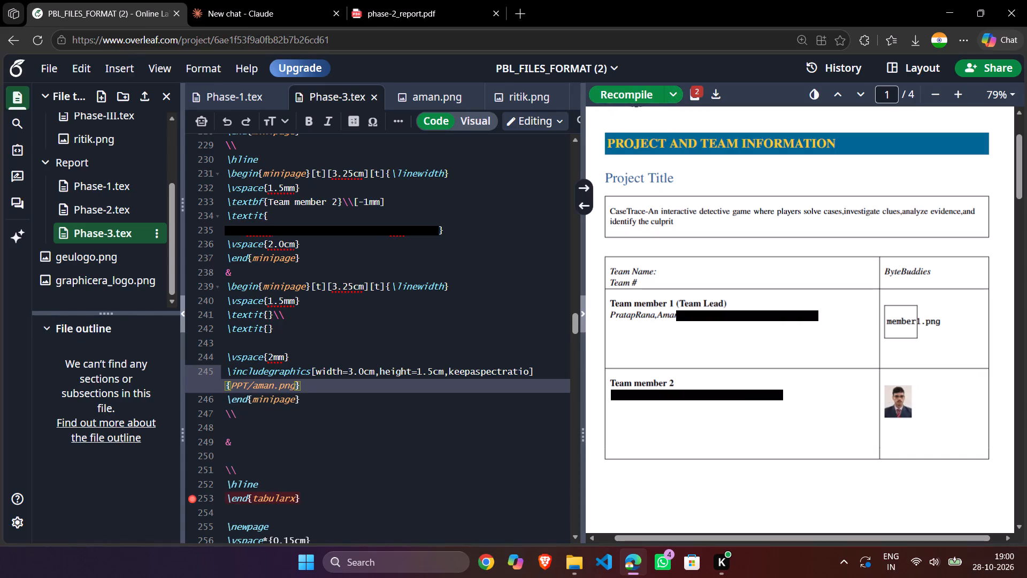
Cut the path PPT/aman.png out of Team member 2's \includegraphics braces.
left_click_drag(294, 387, 232, 384)
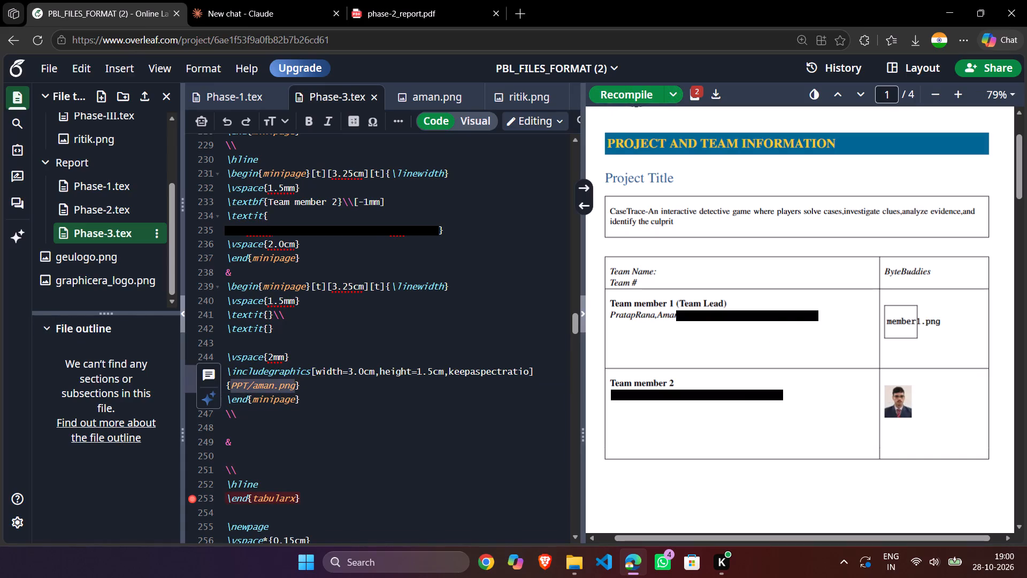
key("ctrl+x")
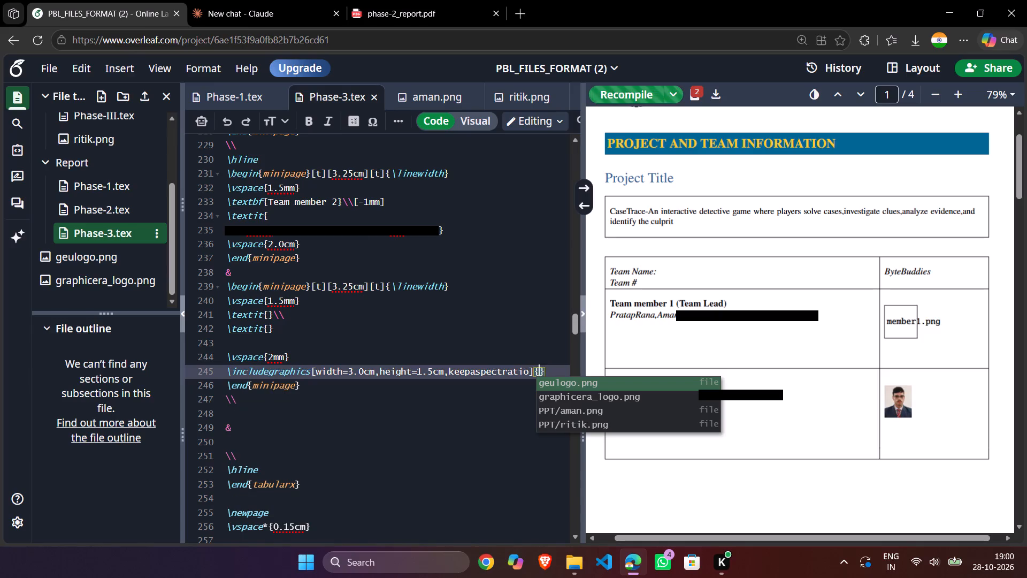
Examine the team table code from the Team Name row through the Team member 1 and Team member 2 image cells.
scroll(343, 285, "up", 1)
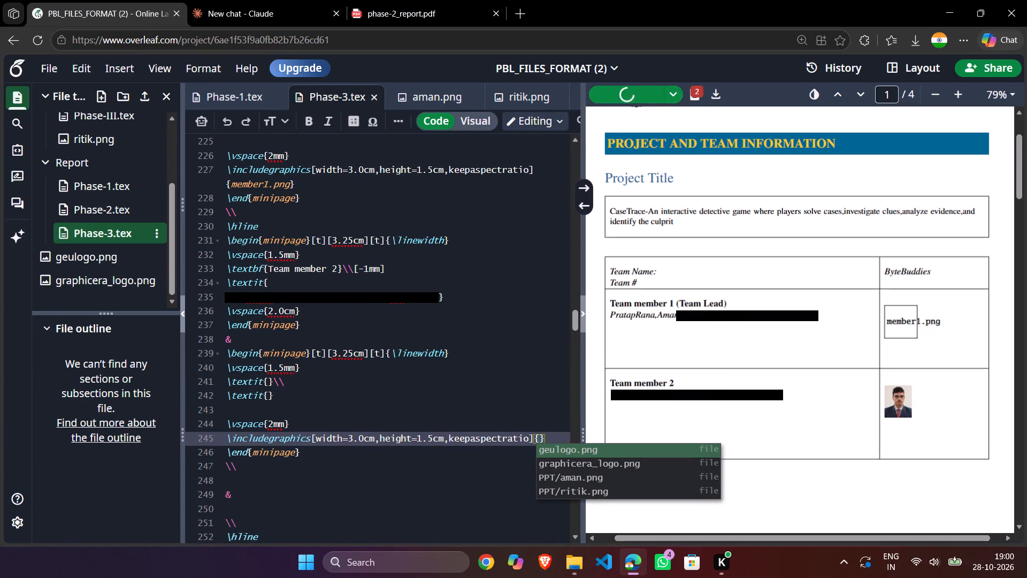
scroll(341, 296, "up", 2)
scroll(341, 296, "down", 2)
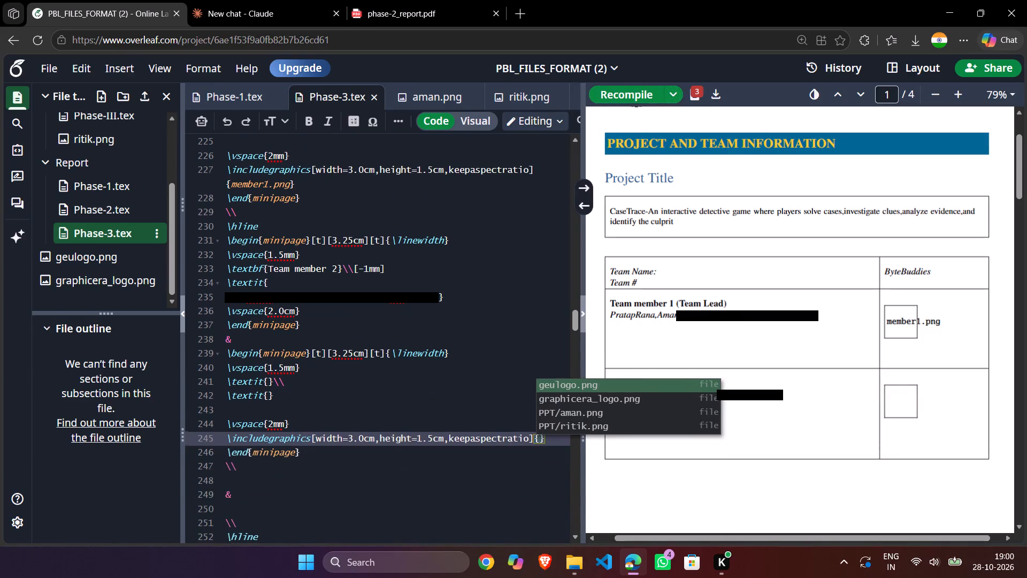
scroll(312, 362, "down", 1)
scroll(312, 362, "up", 1)
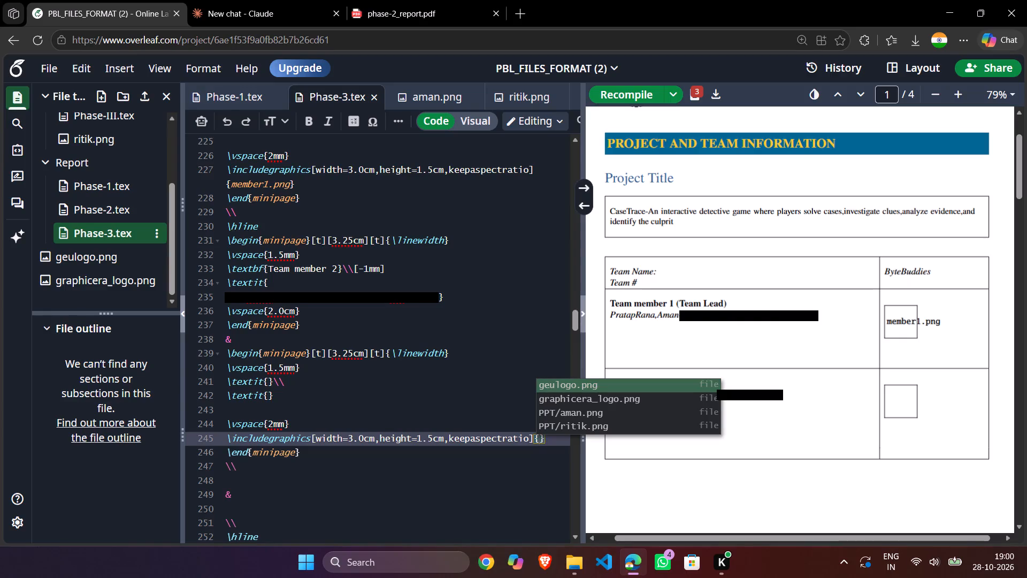
scroll(312, 362, "up", 4)
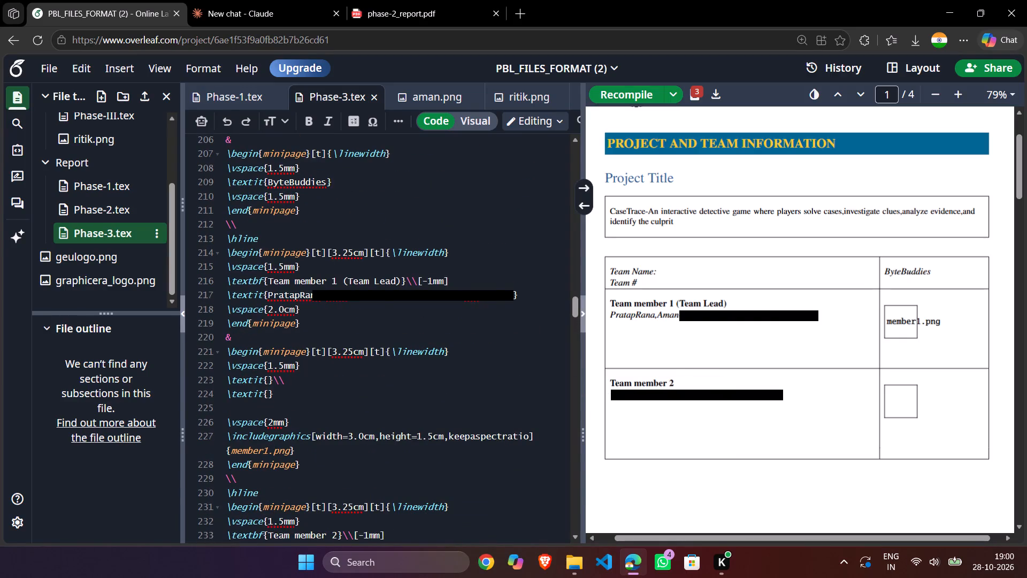
scroll(295, 340, "up", 1)
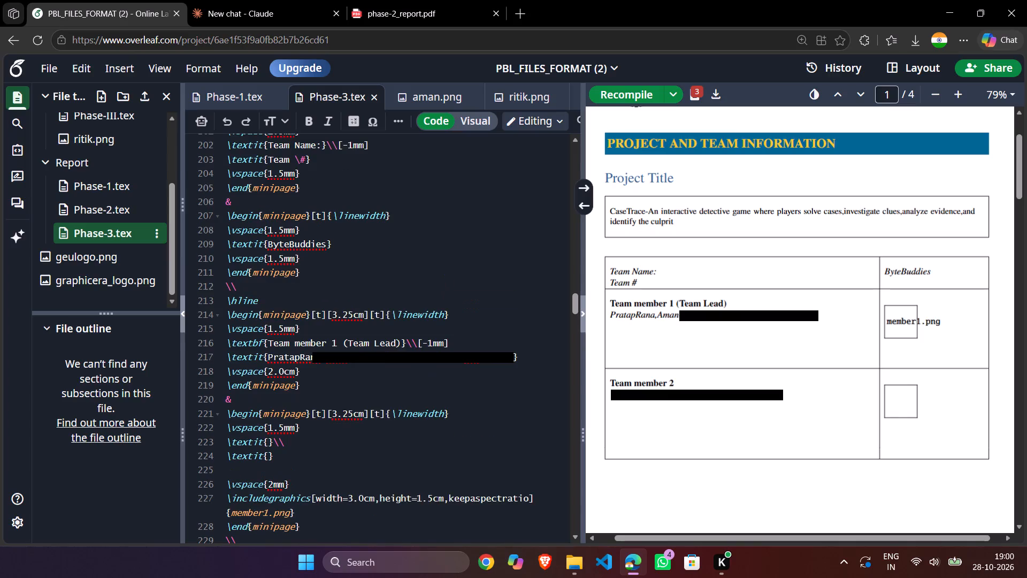
scroll(295, 340, "up", 1)
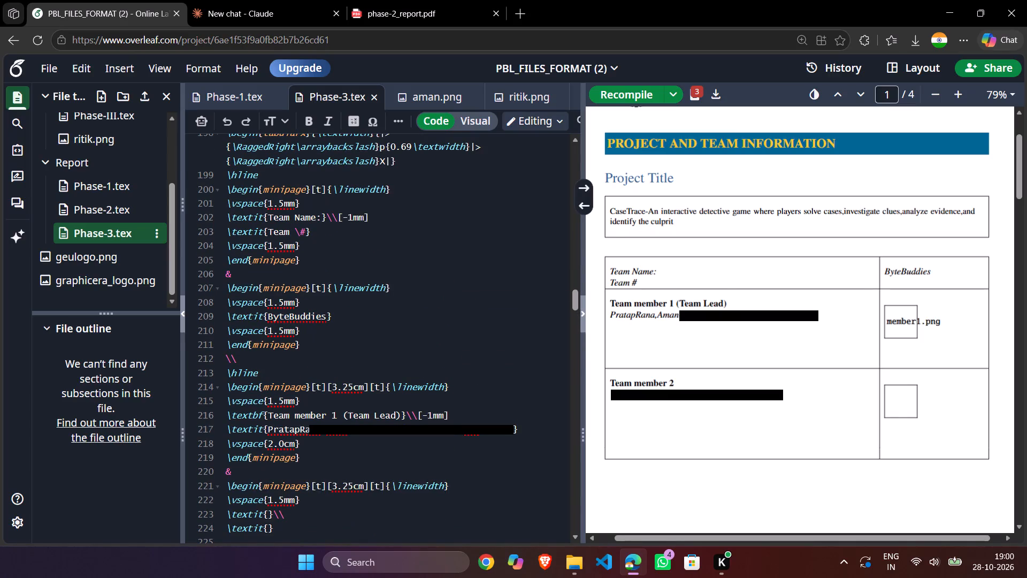
scroll(289, 352, "up", 2)
scroll(290, 352, "down", 3)
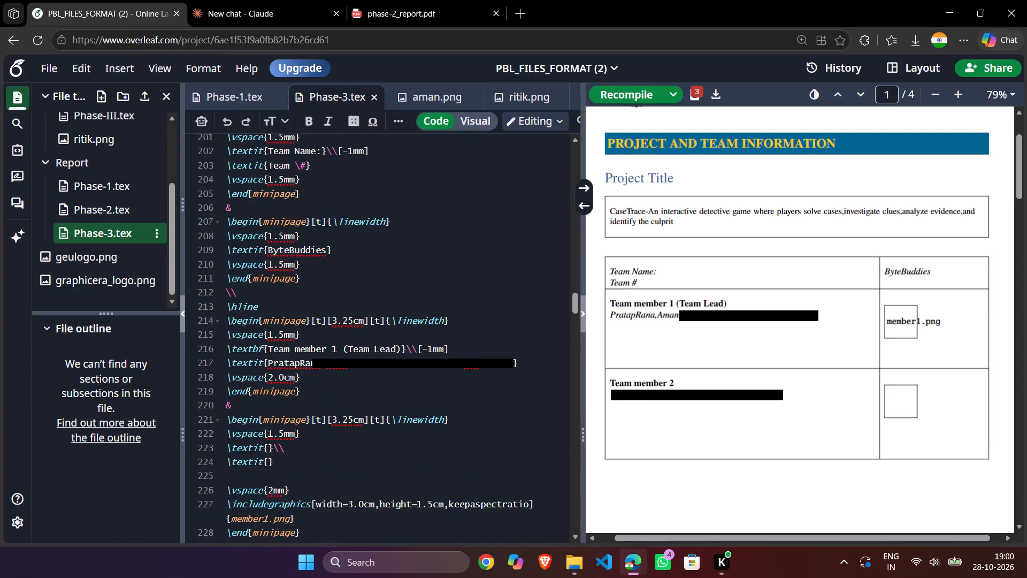
scroll(298, 444, "down", 2)
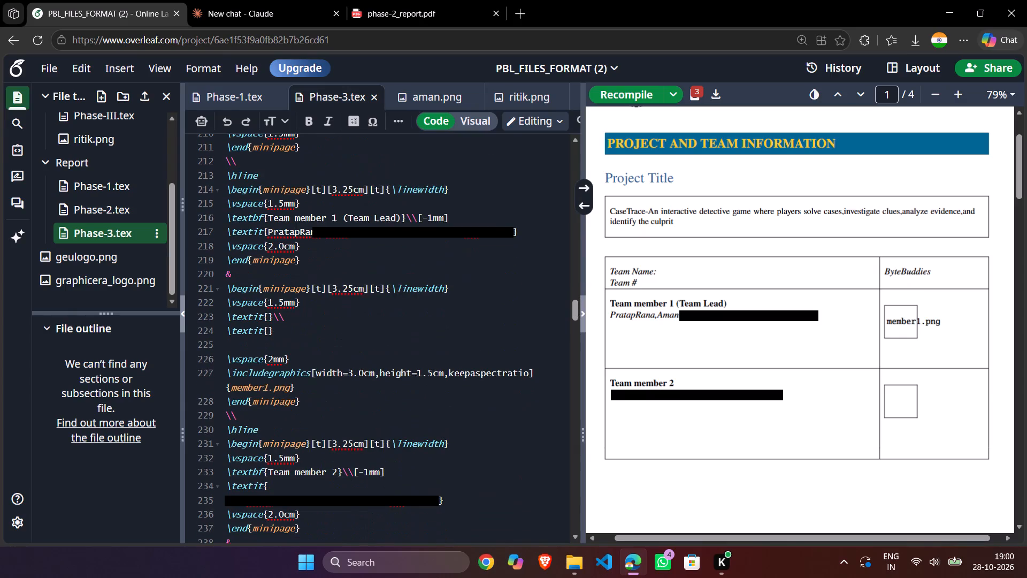
scroll(282, 380, "up", 1)
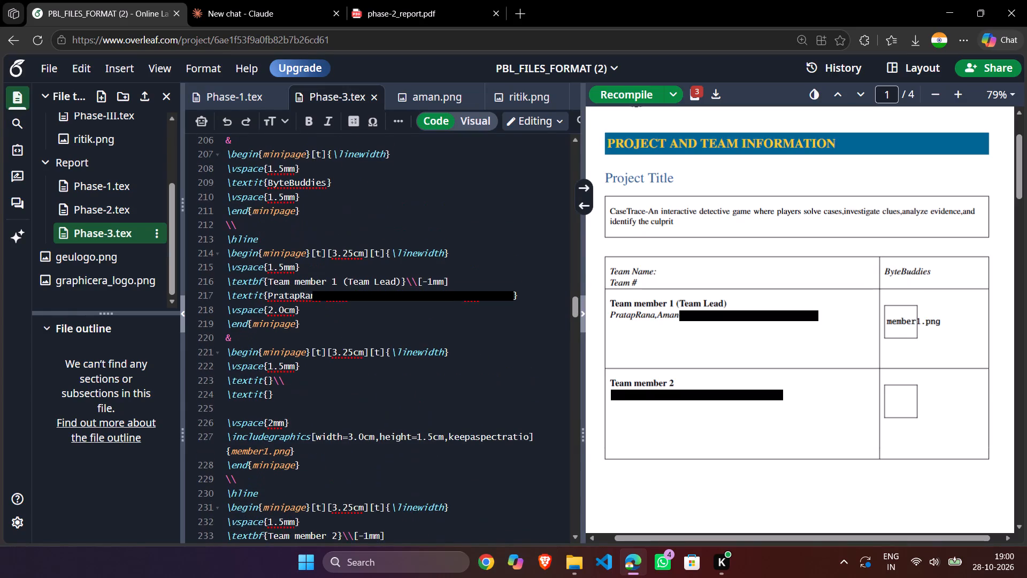
scroll(274, 382, "down", 1)
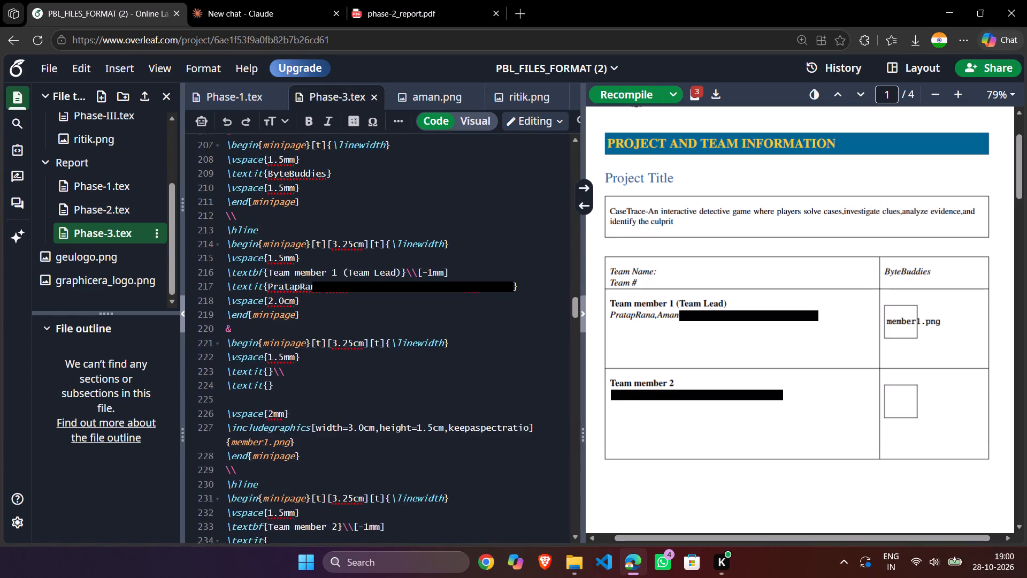
scroll(274, 382, "down", 3)
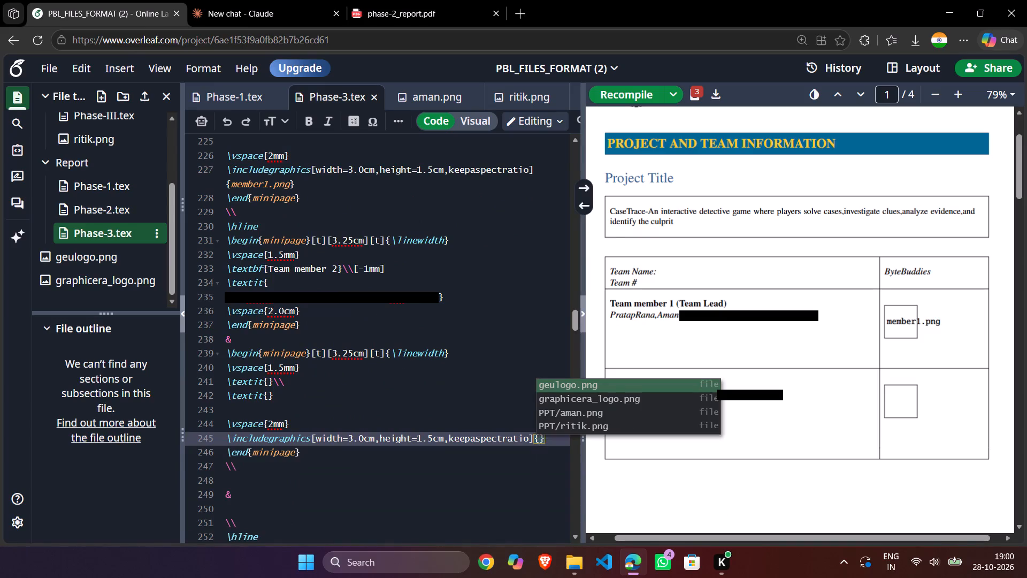
Replace member1.png in Team member 1's \includegraphics with the path PPT/aman.png.
scroll(323, 391, "up", 1)
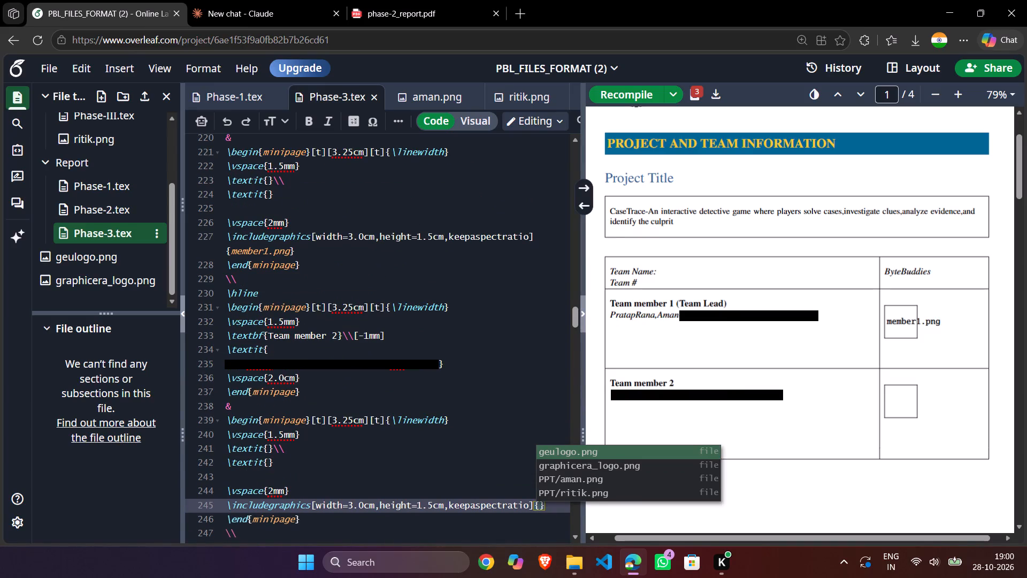
left_click_drag(291, 249, 273, 249)
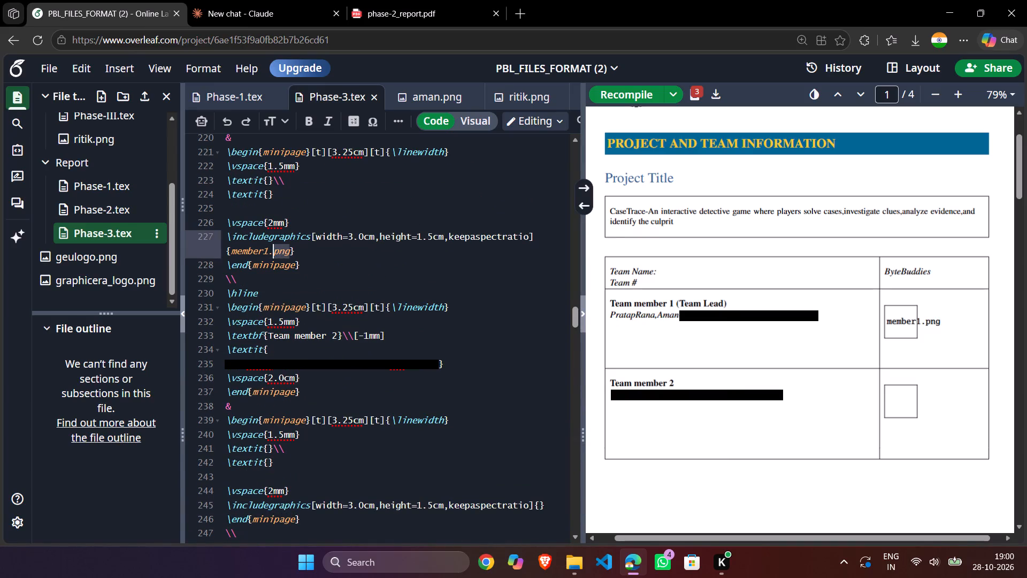
left_click_drag(273, 249, 230, 249)
key("ctrl+v")
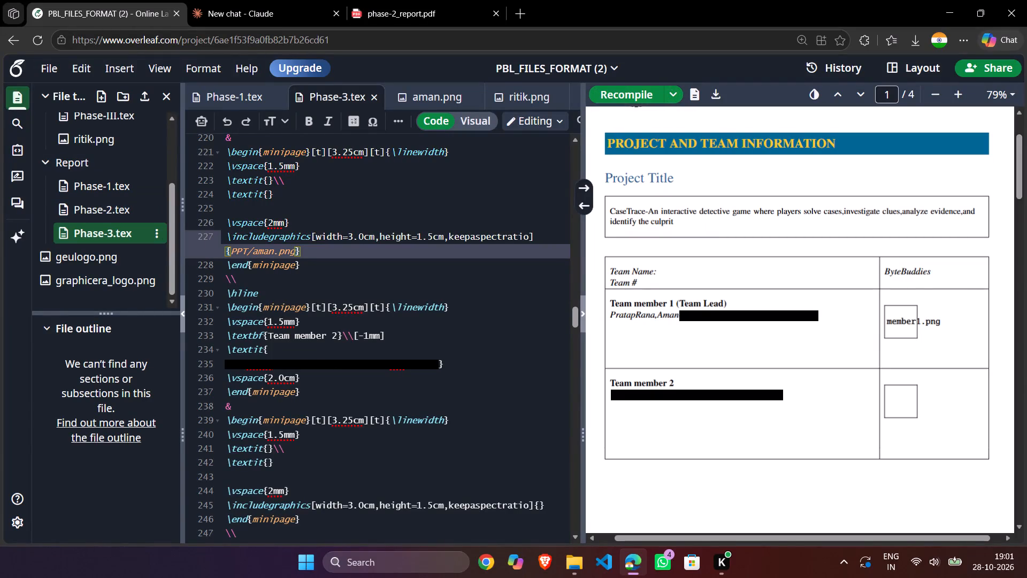
Fill Team member 2's empty \includegraphics braces with the suggested path PPT/ritik.png.
scroll(331, 389, "down", 1)
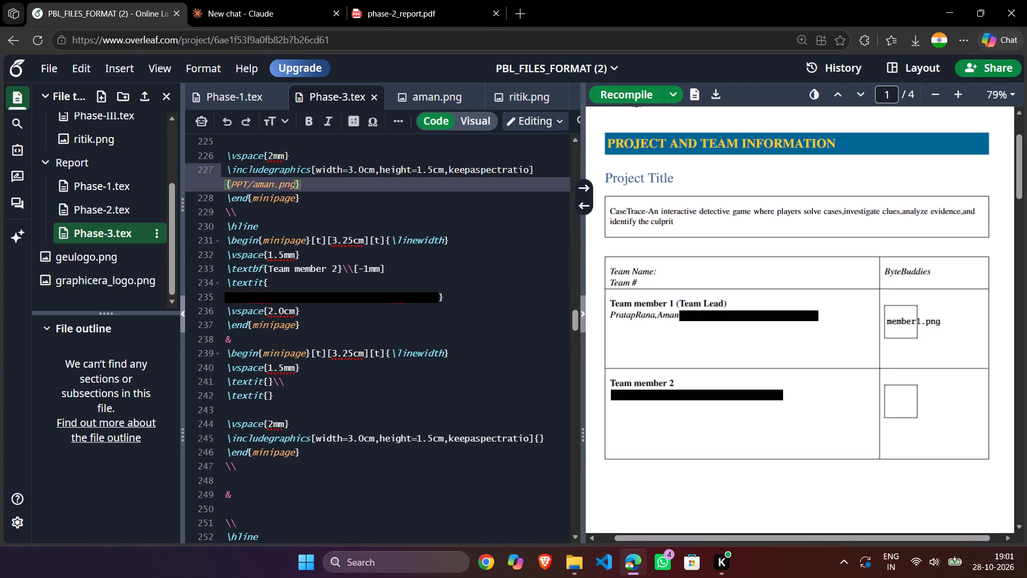
scroll(321, 380, "up", 1)
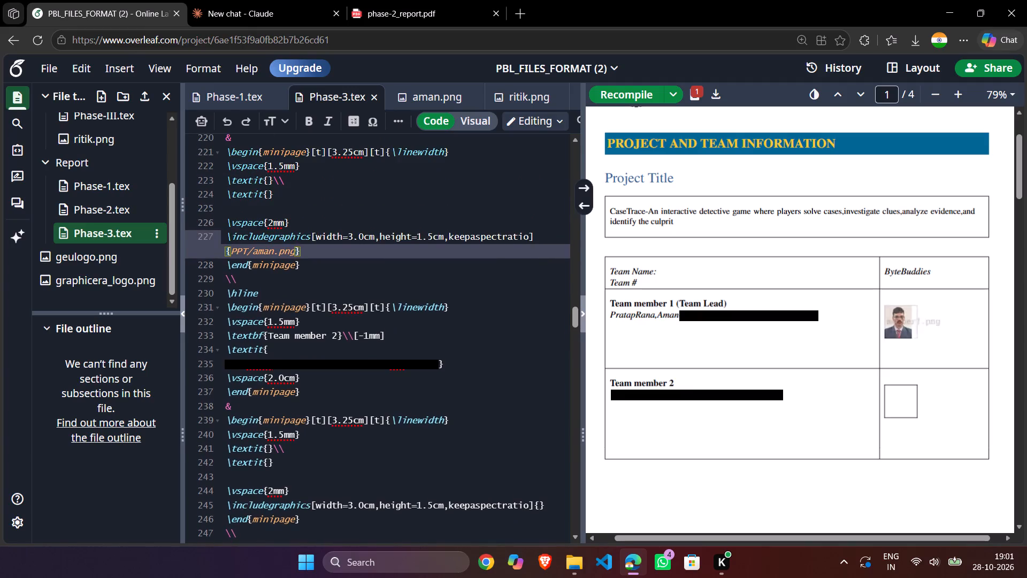
scroll(321, 380, "down", 2)
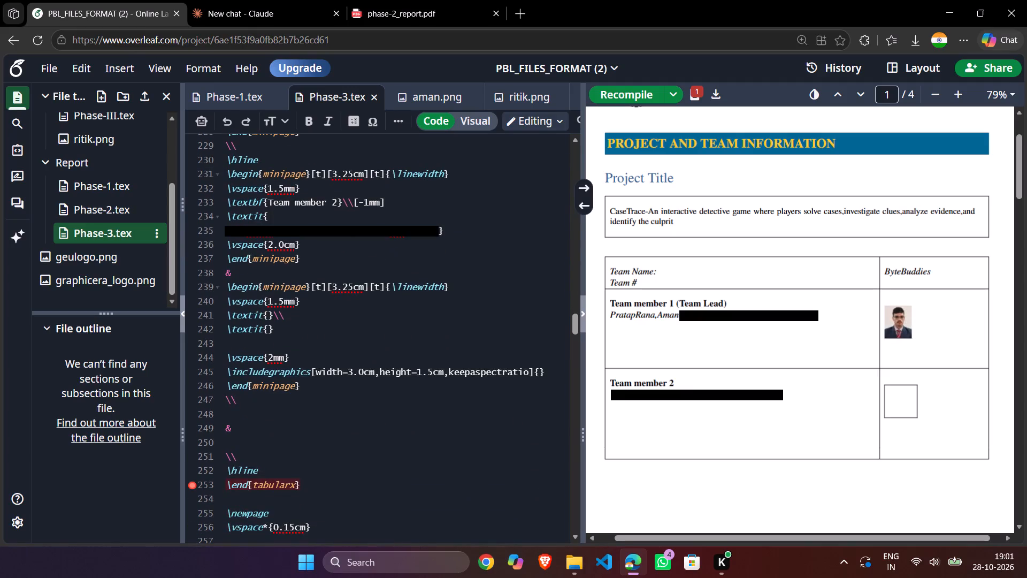
left_click(540, 372)
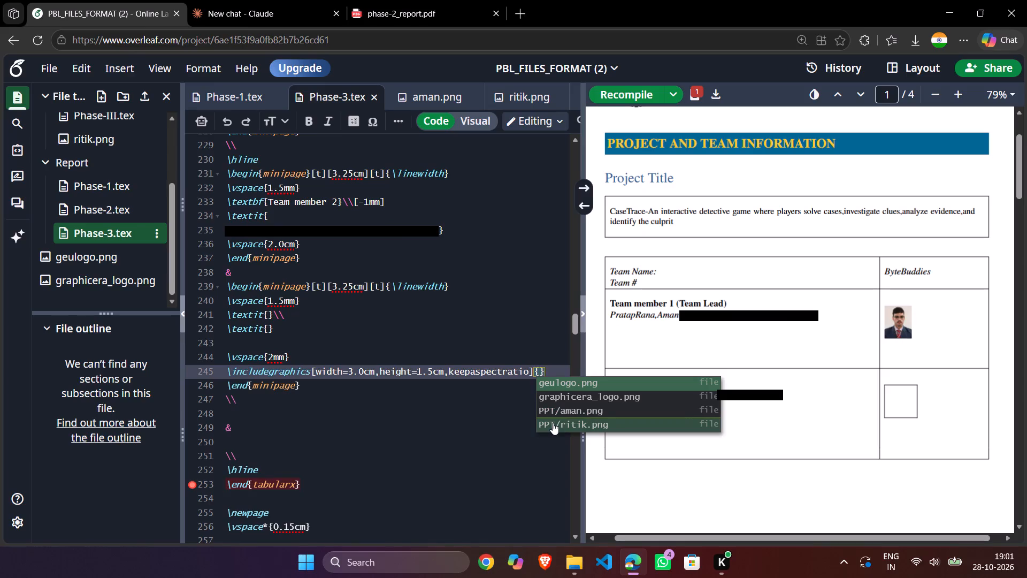
left_click(554, 424)
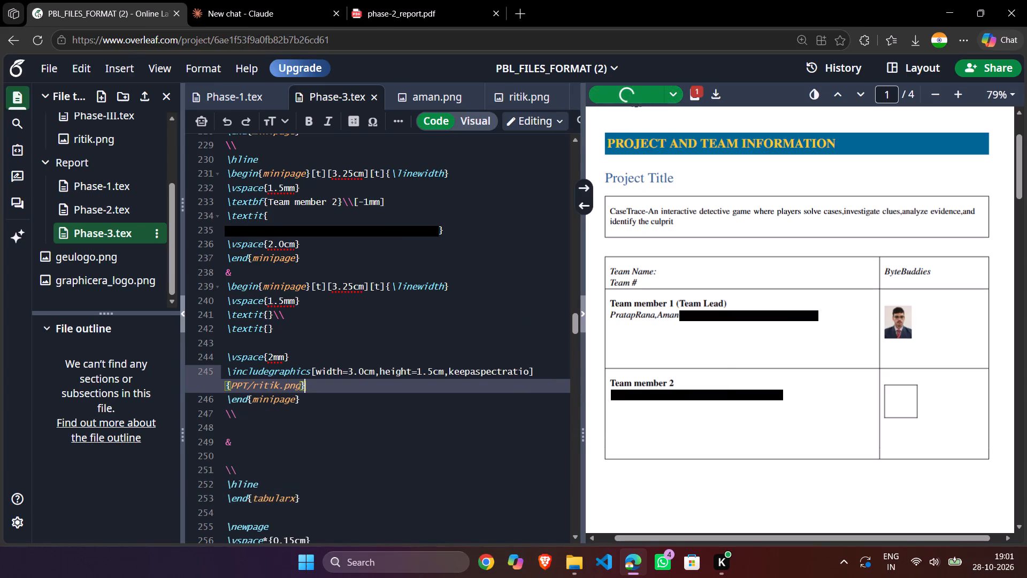
Set Team member 2's photo in \includegraphics to a width of 4.0cm and a height of 2.5cm.
scroll(277, 284, "up", 2)
scroll(277, 284, "down", 1)
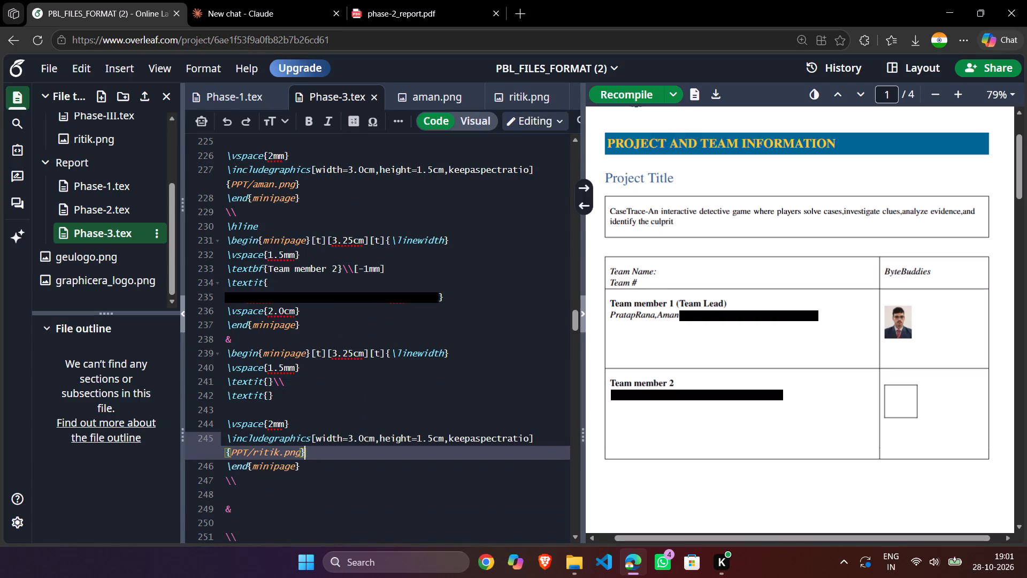
left_click(352, 437)
key("BackSpace")
key("4")
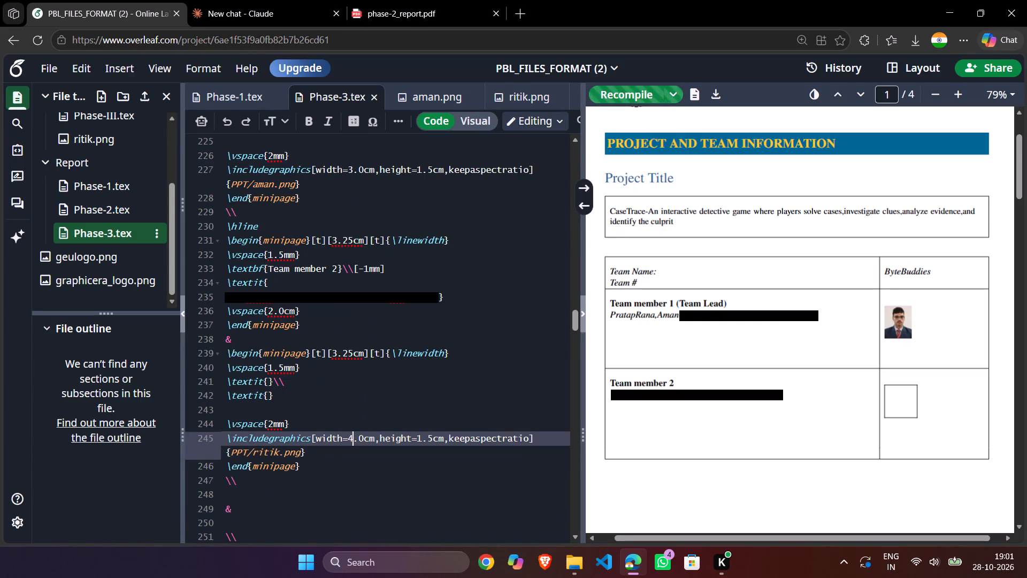
left_click(420, 442)
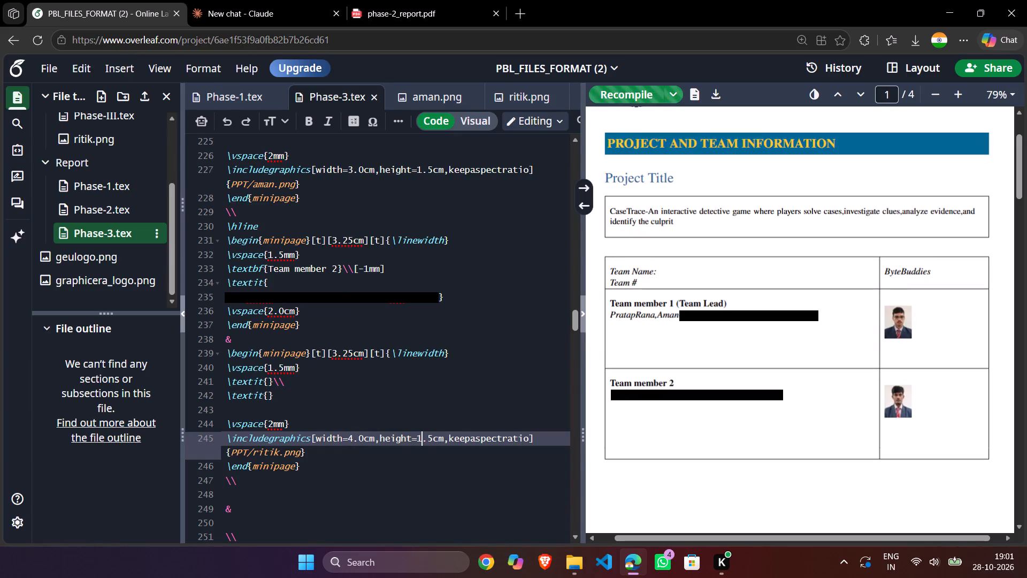
key("BackSpace")
key("2")
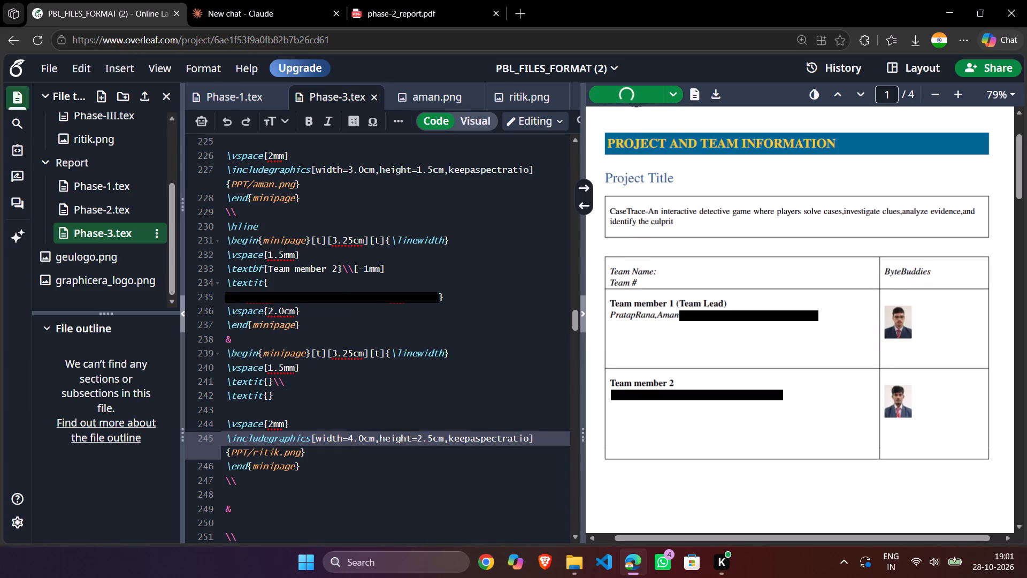
Set Team member 1's photo to a width of 4.0cm and a height of 2.5cm, and recompile the report.
scroll(326, 301, "up", 1)
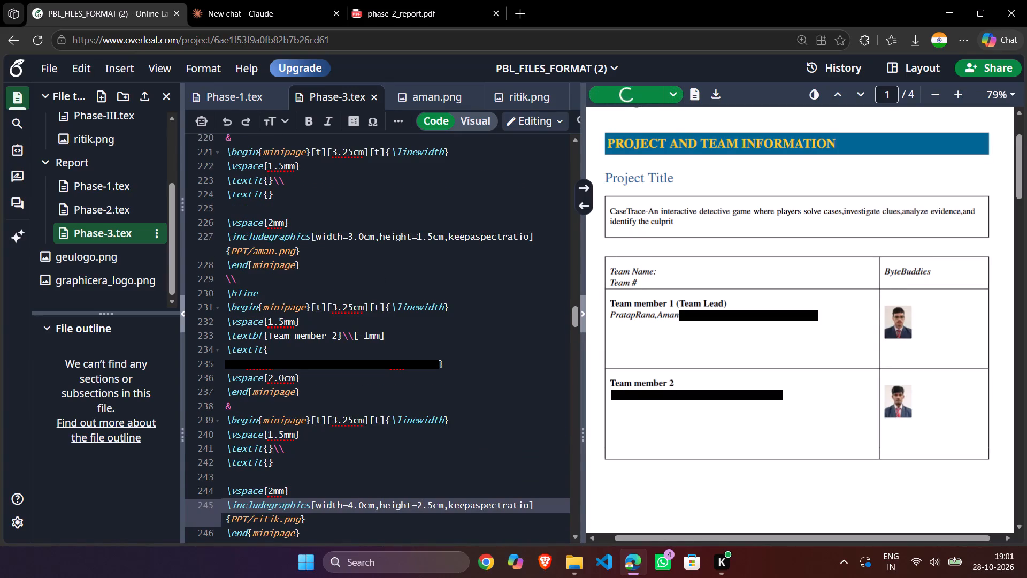
left_click(353, 234)
key("BackSpace")
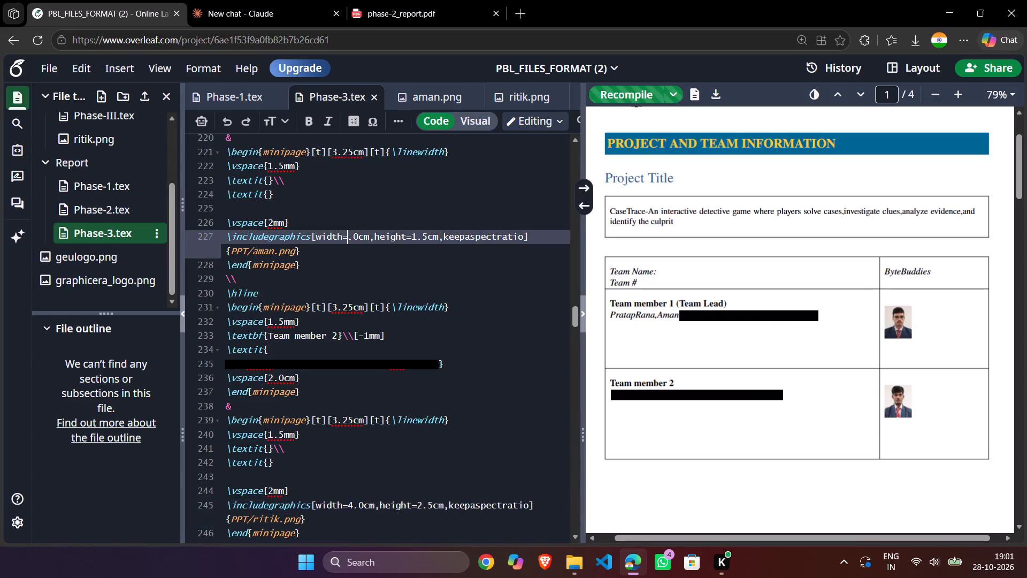
key("4")
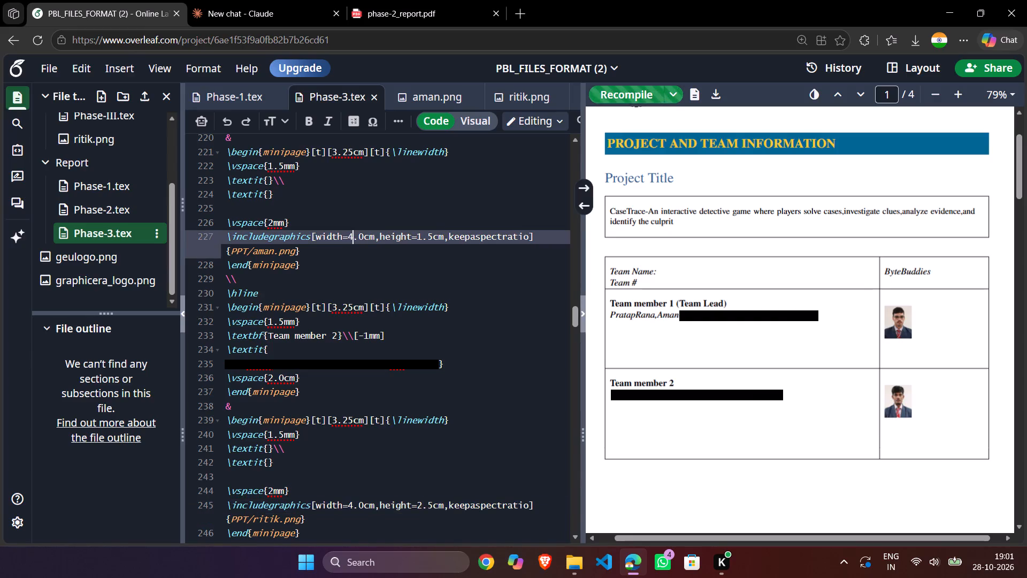
left_click(421, 235)
key("BackSpace")
key("2")
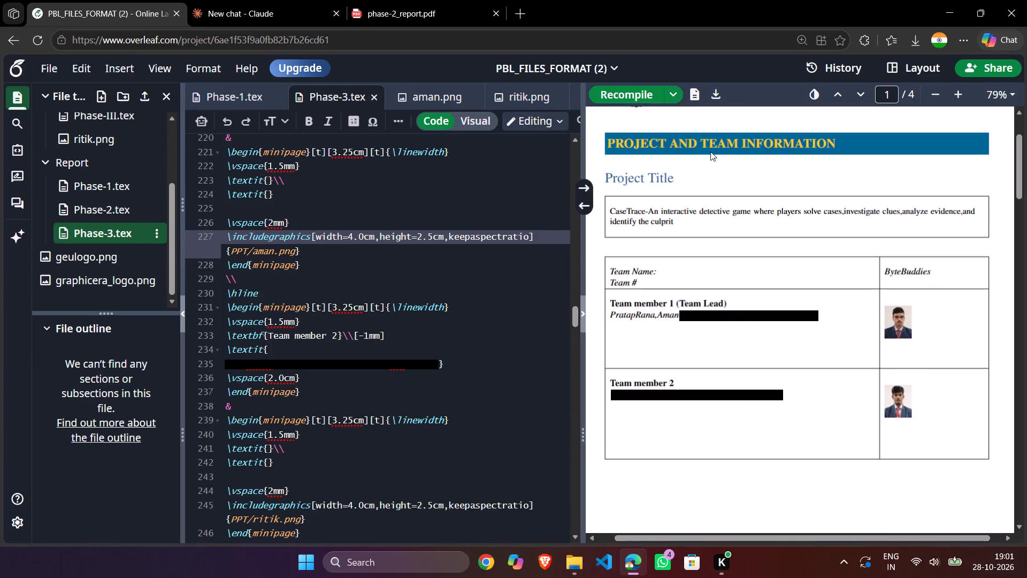
left_click(637, 87)
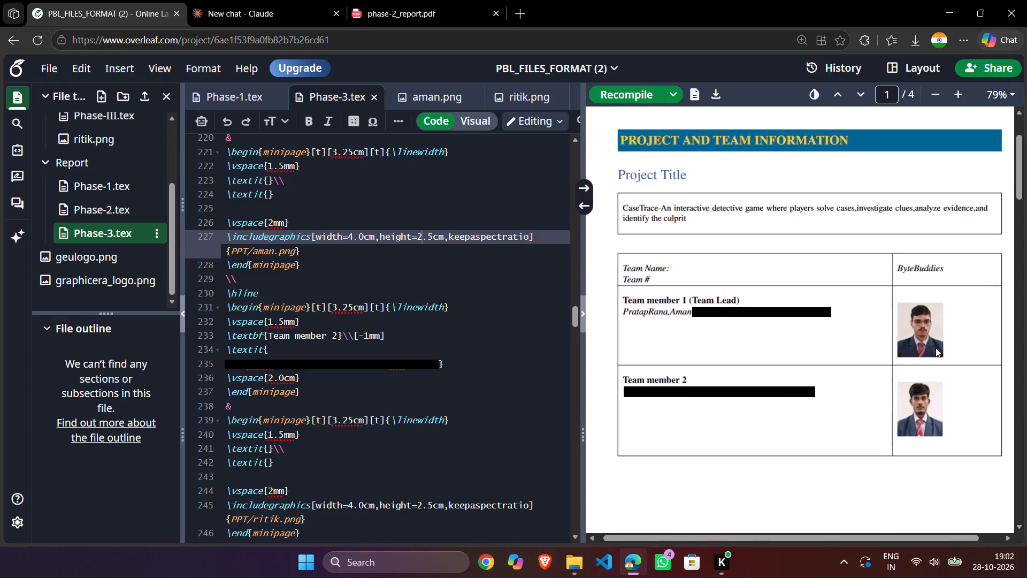
scroll(936, 348, "left", 1)
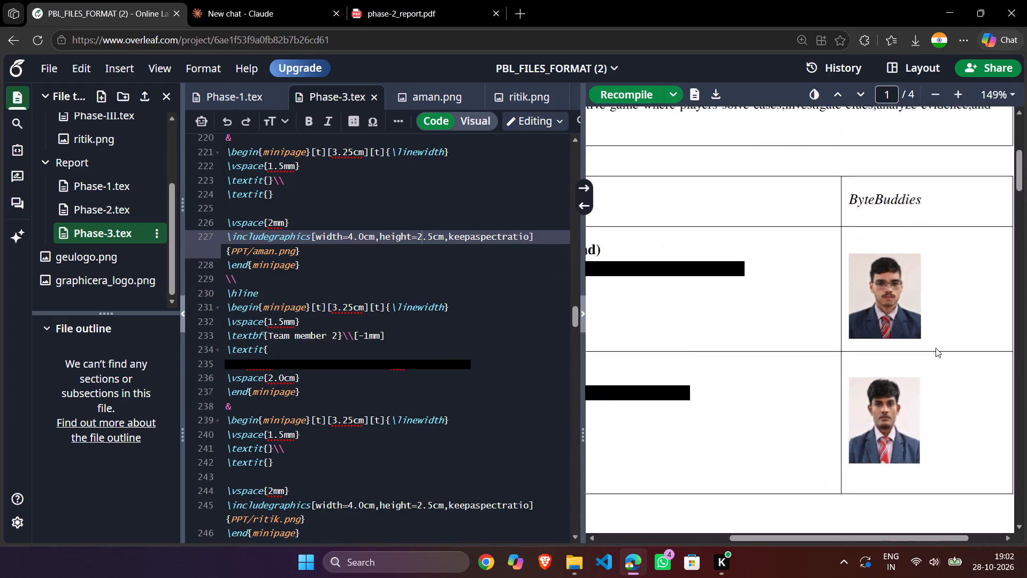
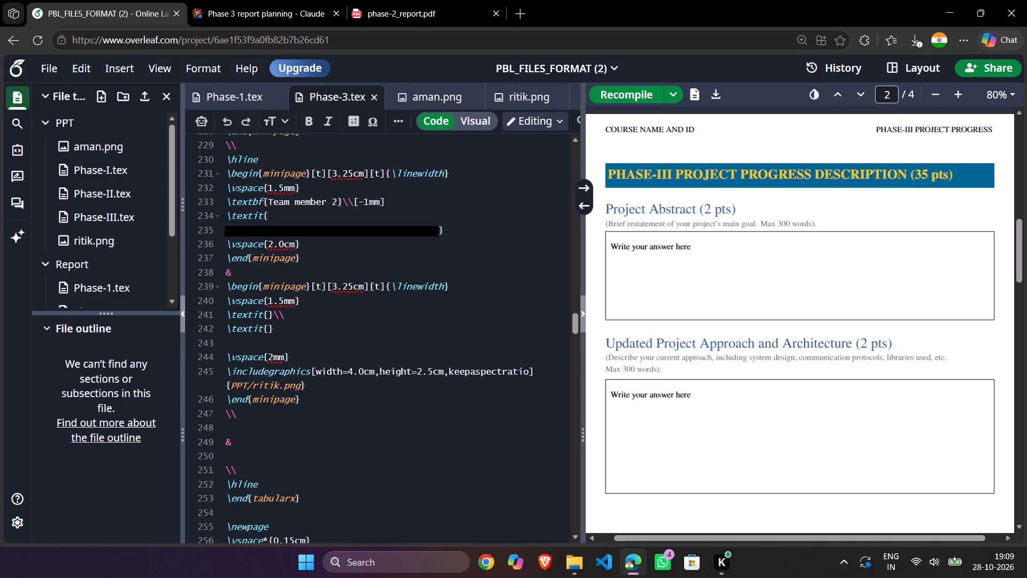
scroll(369, 282, "down", 7)
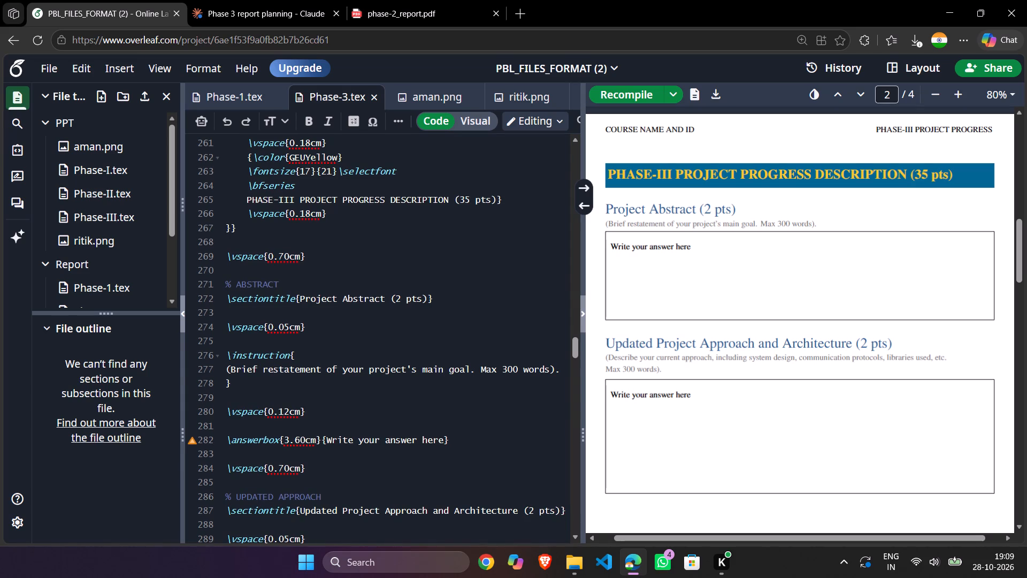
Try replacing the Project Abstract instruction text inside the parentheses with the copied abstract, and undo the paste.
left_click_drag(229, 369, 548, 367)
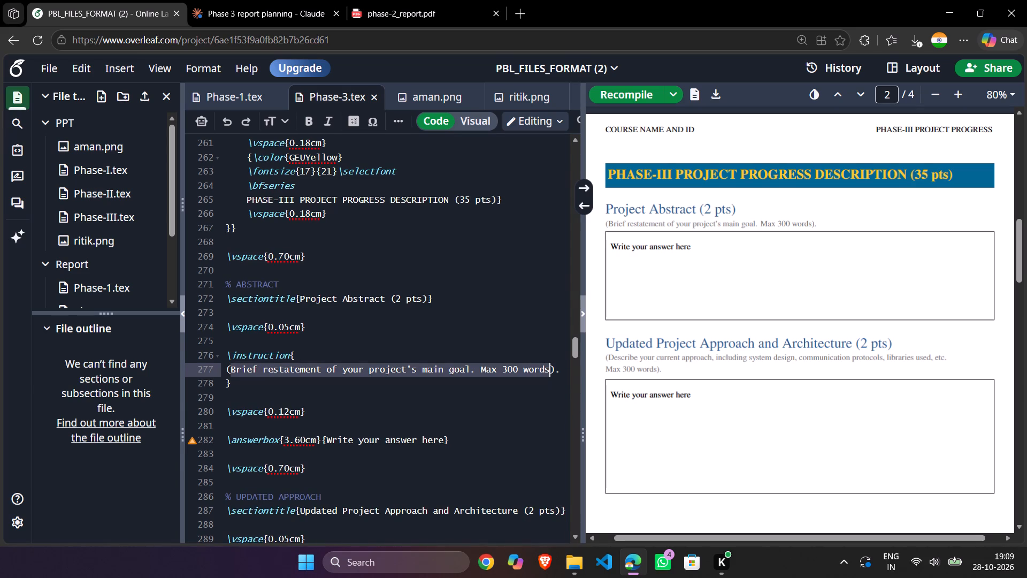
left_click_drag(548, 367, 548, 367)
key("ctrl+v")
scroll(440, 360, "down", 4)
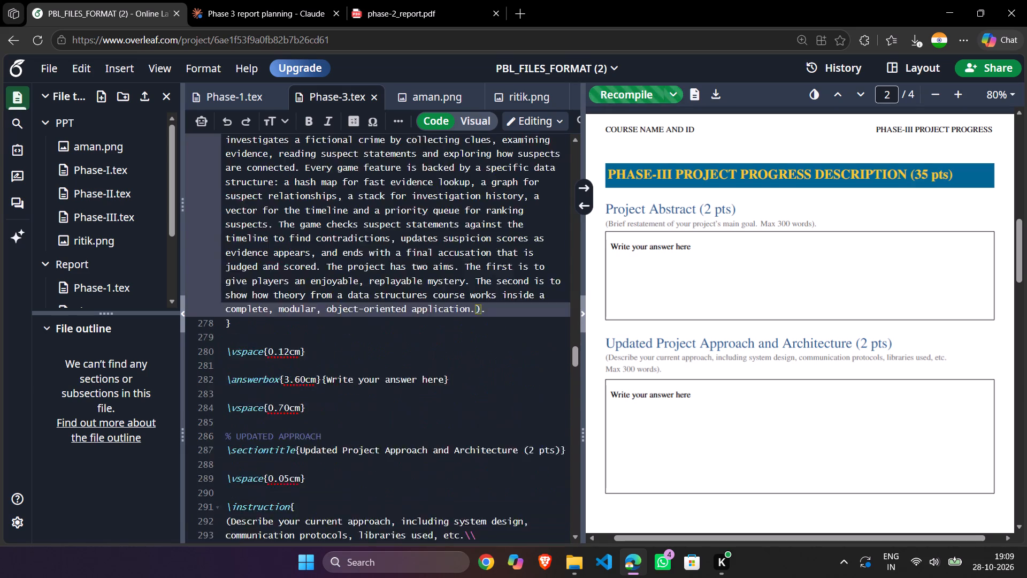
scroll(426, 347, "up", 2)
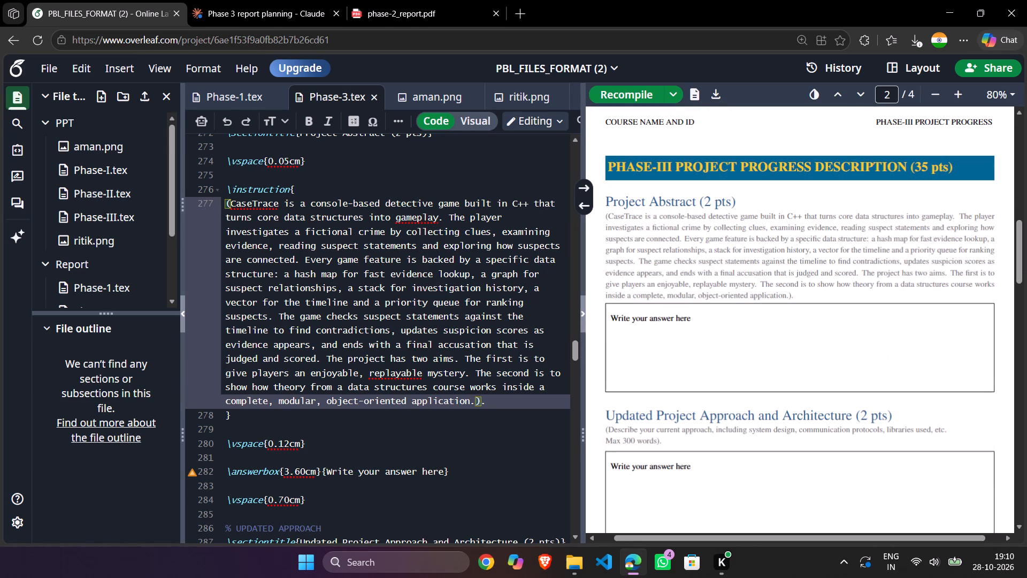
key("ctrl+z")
Delete the instruction text inside the parentheses under the Project Abstract title.
key("BackSpace")
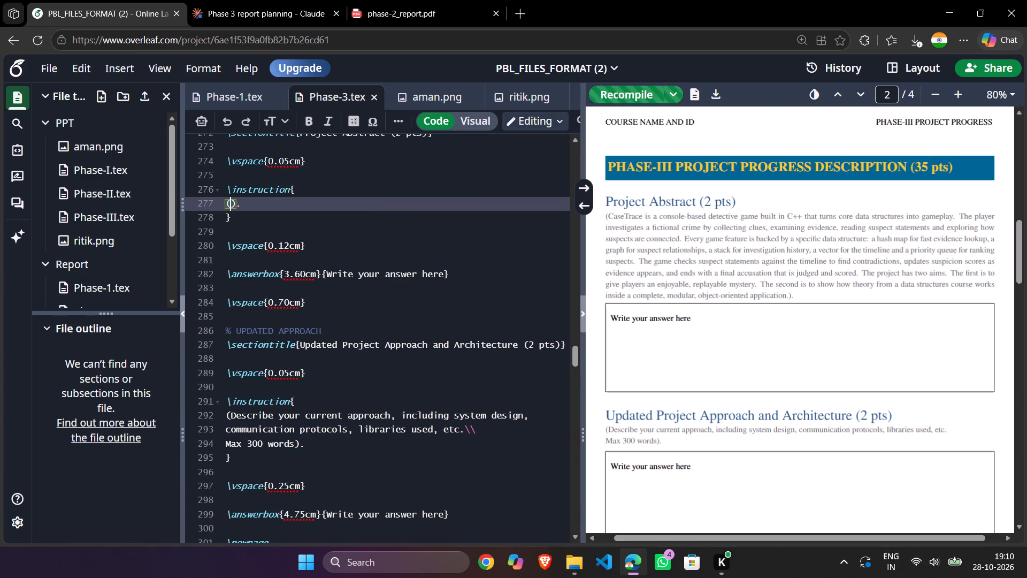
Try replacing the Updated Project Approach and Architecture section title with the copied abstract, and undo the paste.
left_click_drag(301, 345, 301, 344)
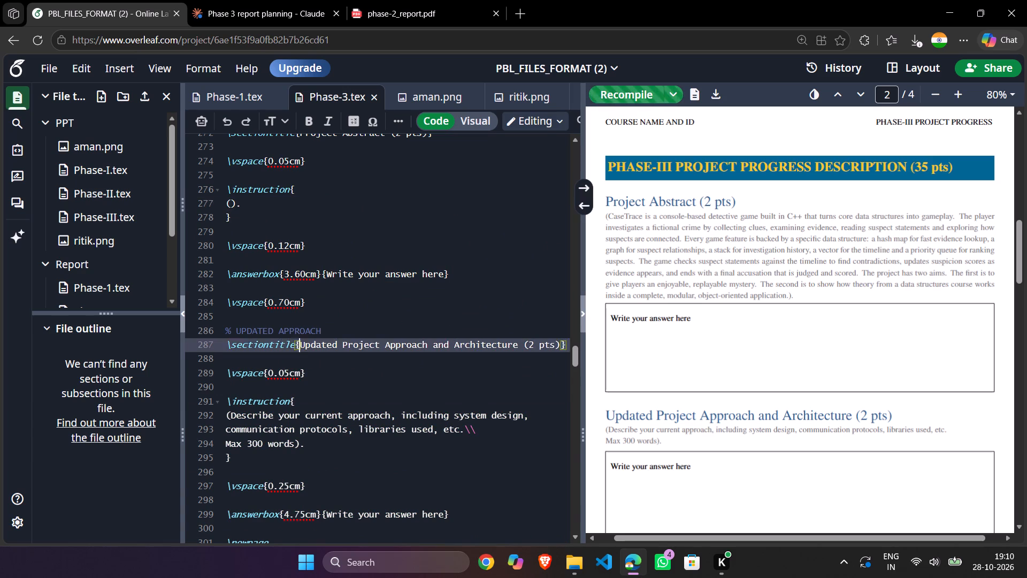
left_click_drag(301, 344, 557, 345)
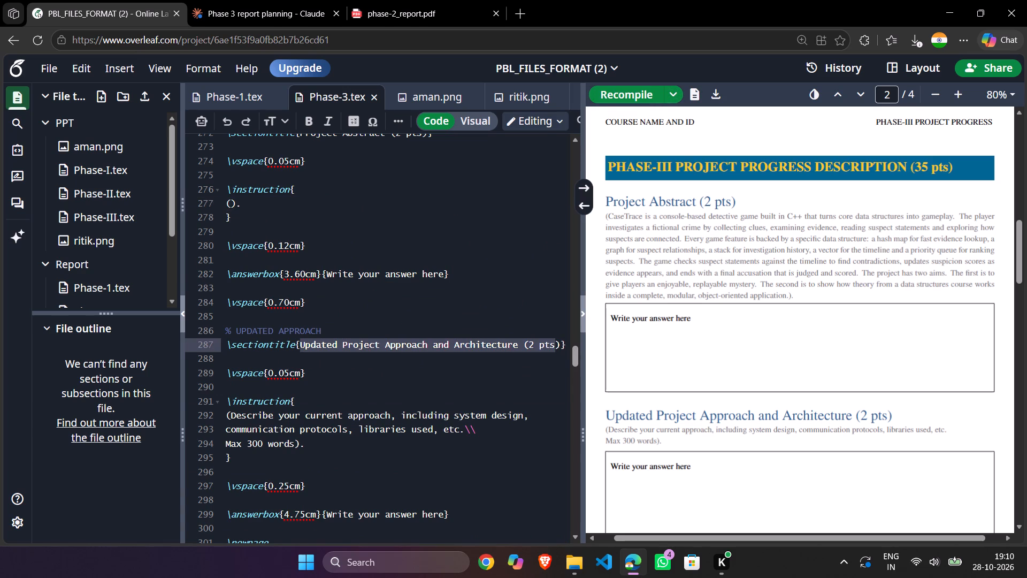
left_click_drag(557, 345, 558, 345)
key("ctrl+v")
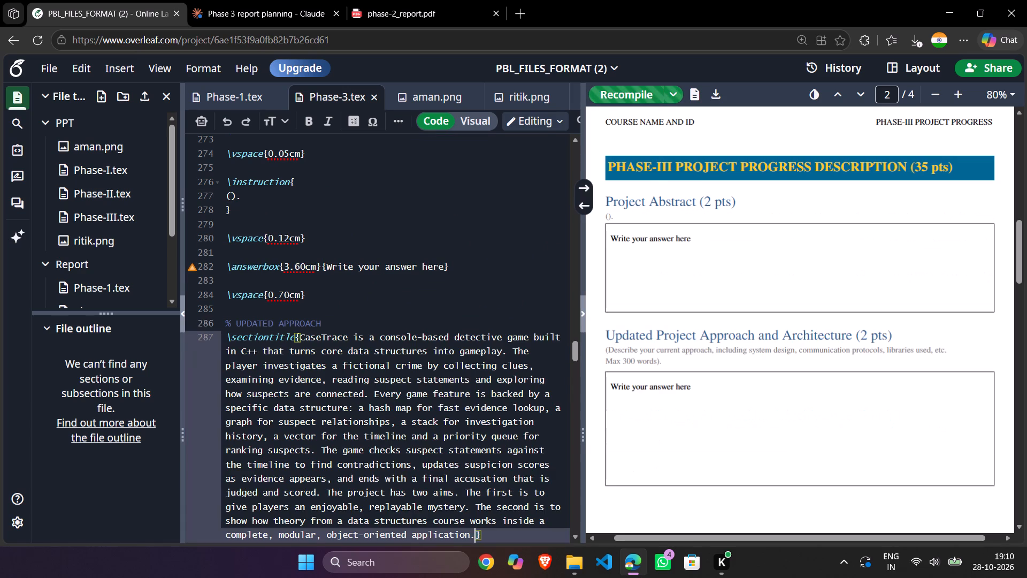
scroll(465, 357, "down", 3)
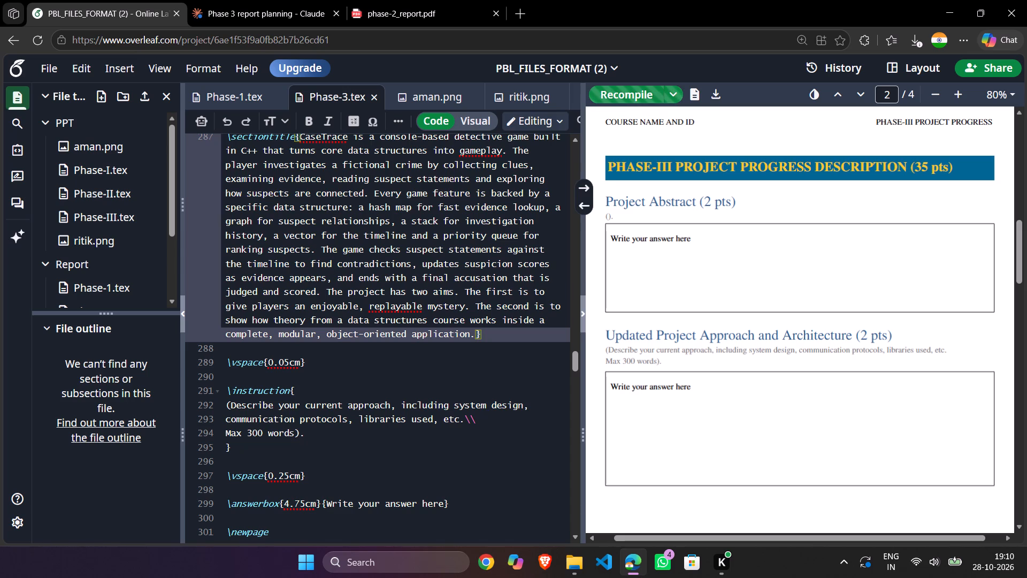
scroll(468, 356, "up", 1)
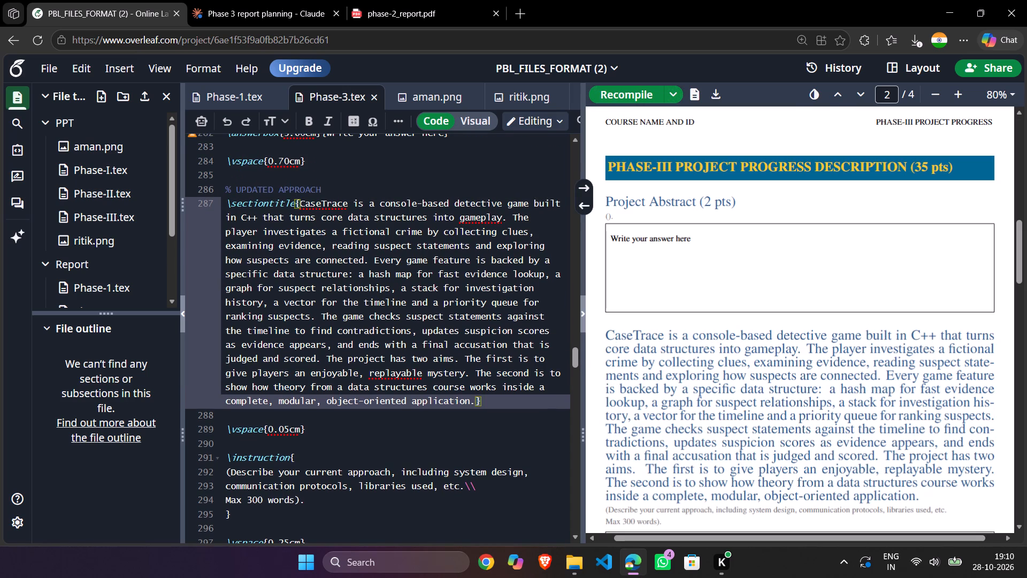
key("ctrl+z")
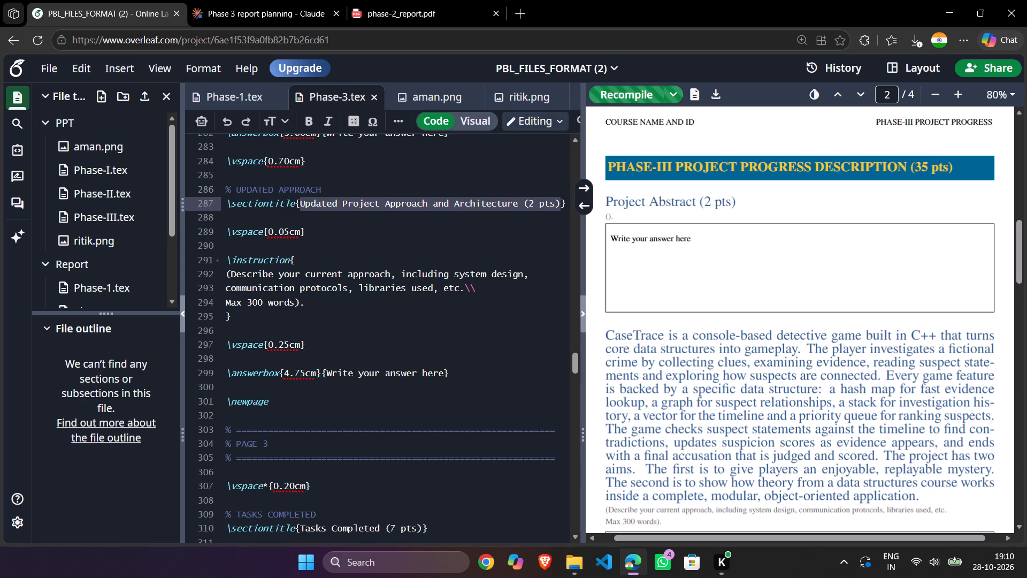
Replace the placeholder "Write your answer here" in the Project Abstract answer box with the copied CaseTrace abstract.
scroll(351, 272, "up", 2)
scroll(351, 272, "down", 3)
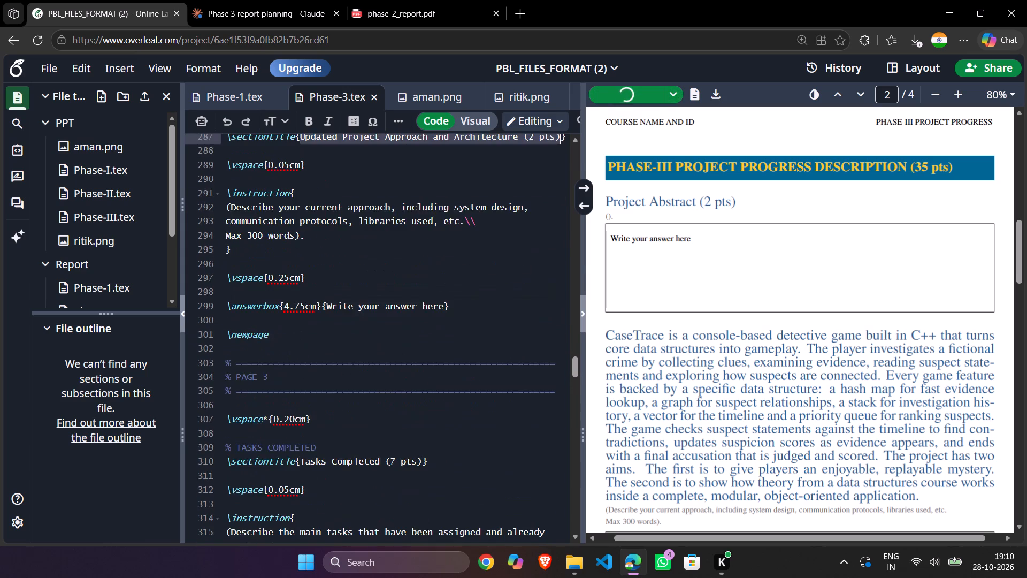
scroll(477, 283, "down", 3)
scroll(391, 283, "up", 7)
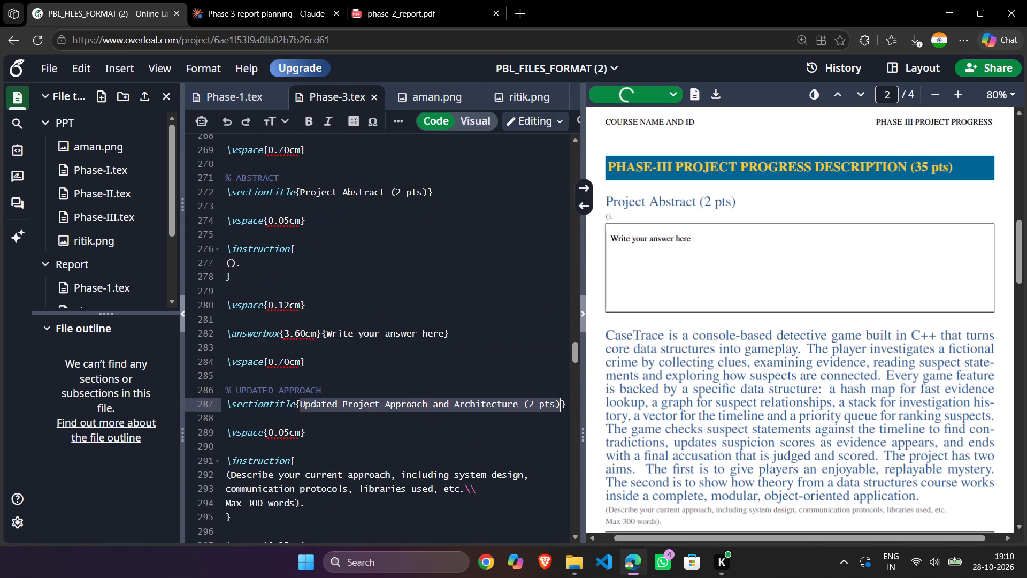
left_click_drag(327, 332, 349, 332)
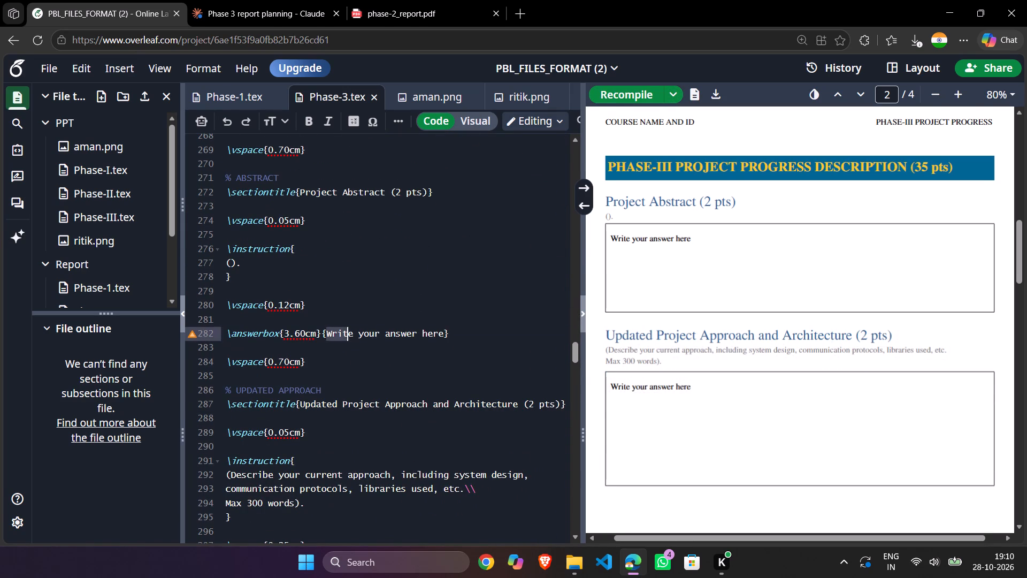
left_click_drag(349, 332, 443, 332)
key("ctrl+v")
Delete the instruction text under Updated Project Approach and Architecture, including its parentheses and full stop, leaving the instruction block empty.
scroll(442, 331, "down", 5)
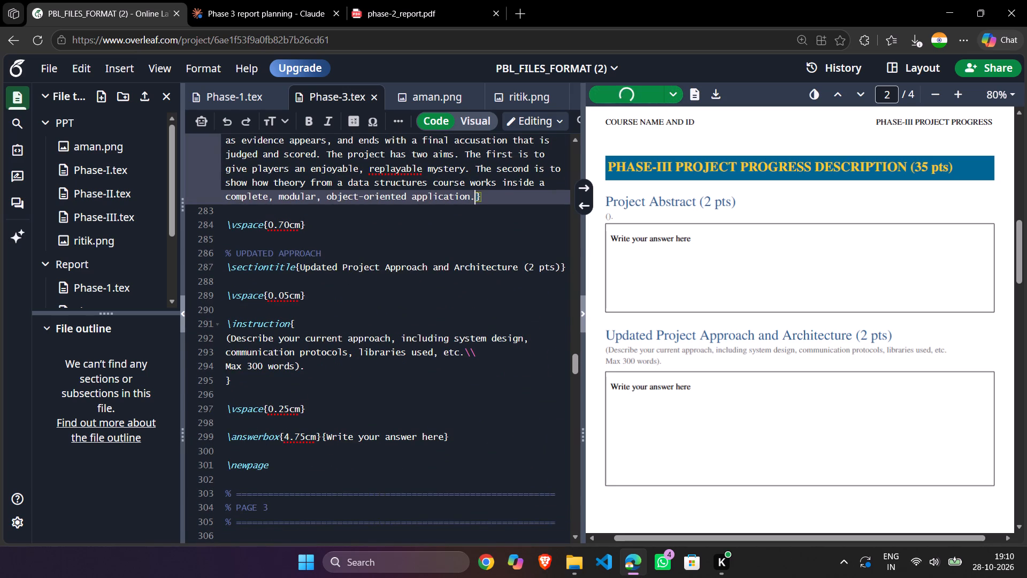
left_click_drag(228, 336, 259, 356)
left_click(264, 356)
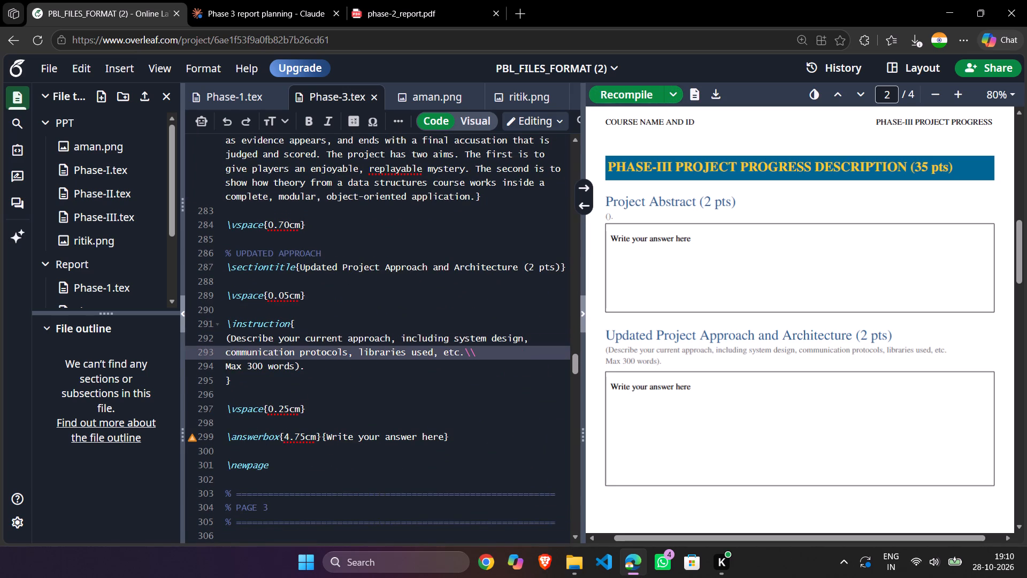
left_click_drag(293, 365, 232, 336)
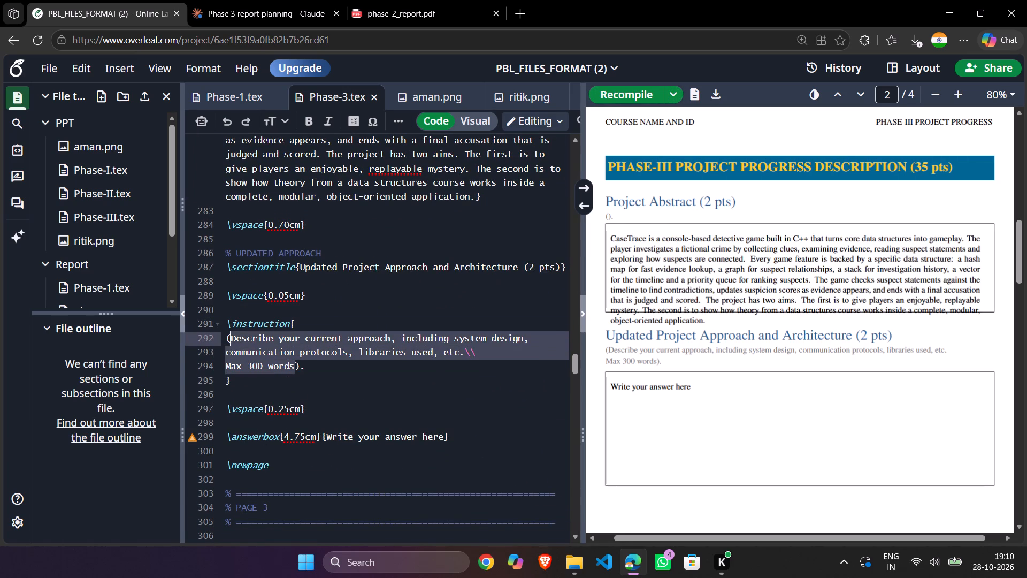
key("BackSpace")
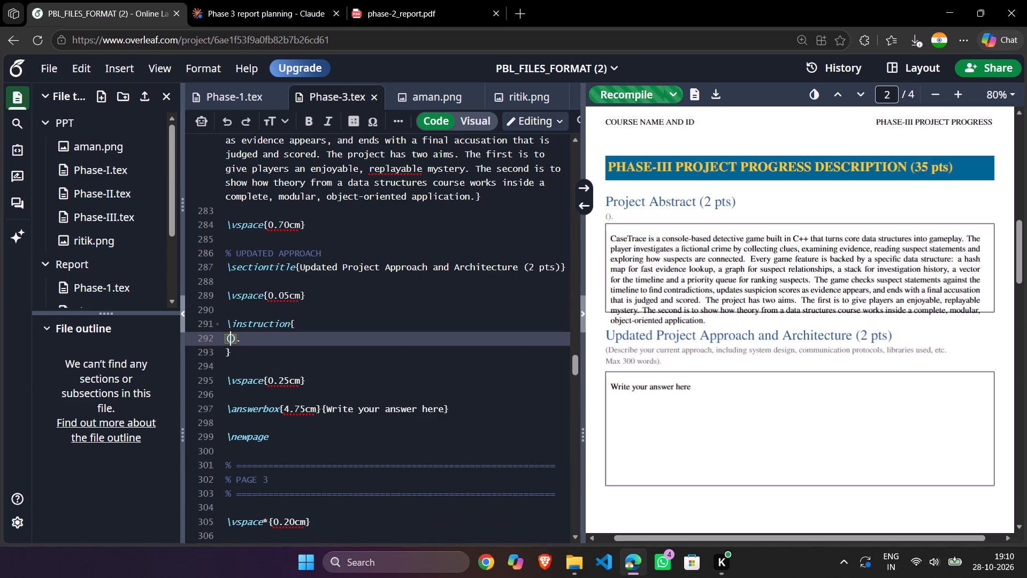
scroll(658, 299, "down", 2)
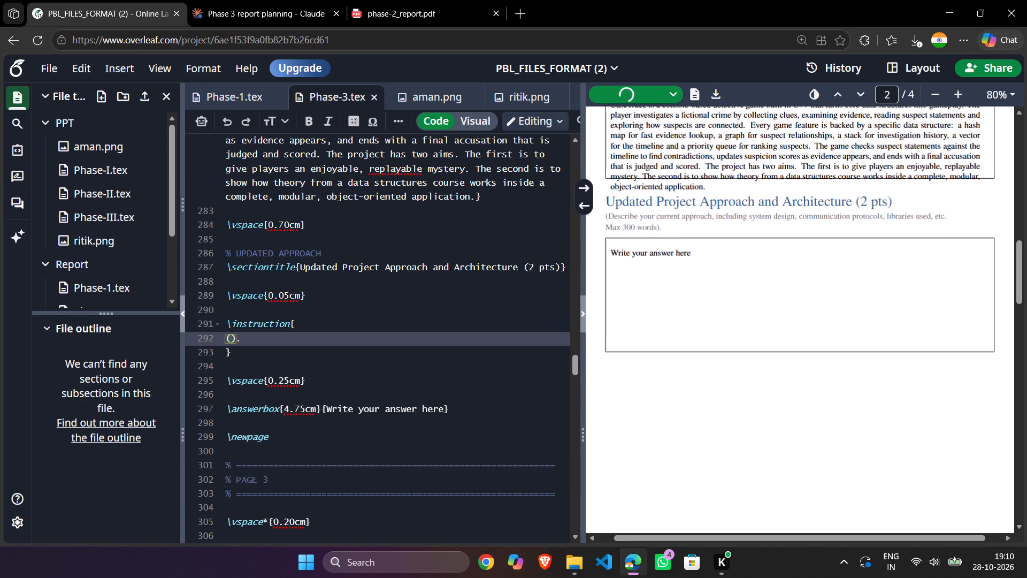
left_click(243, 341)
key("ctrl+BackSpace")
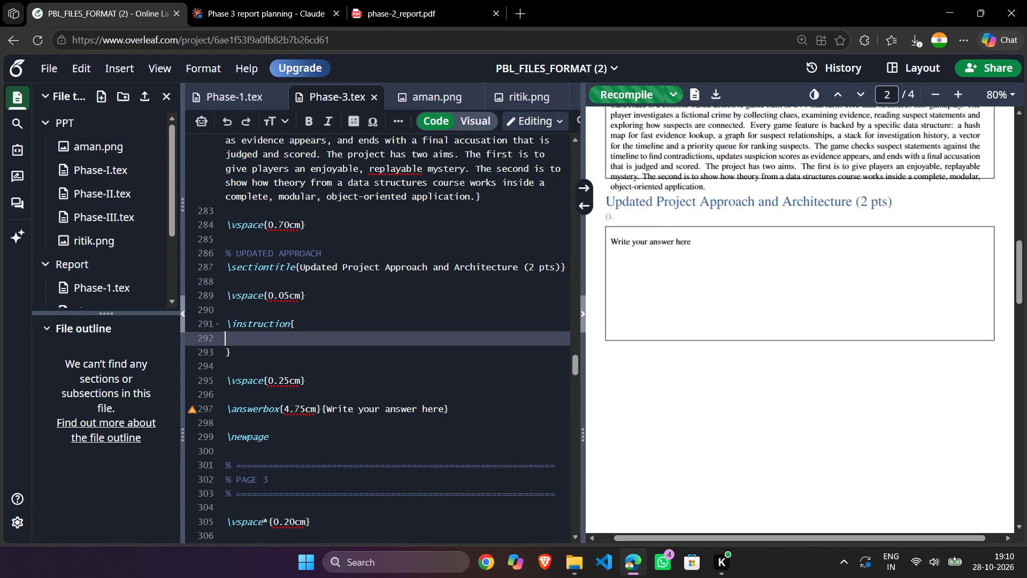
Set the height of the Project Abstract answer box to 4.00cm.
scroll(272, 312, "up", 3)
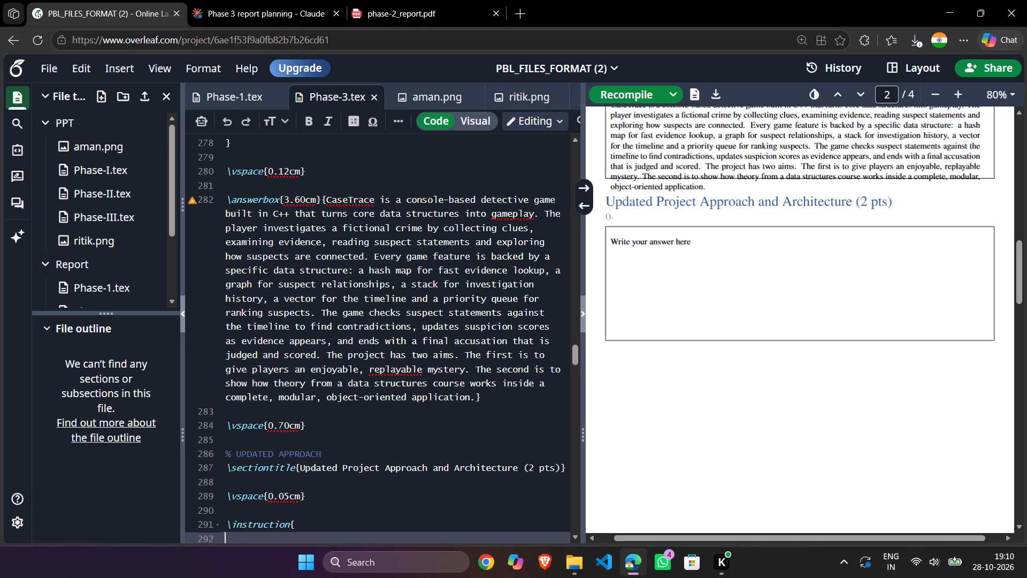
scroll(275, 313, "up", 1)
scroll(650, 265, "up", 2)
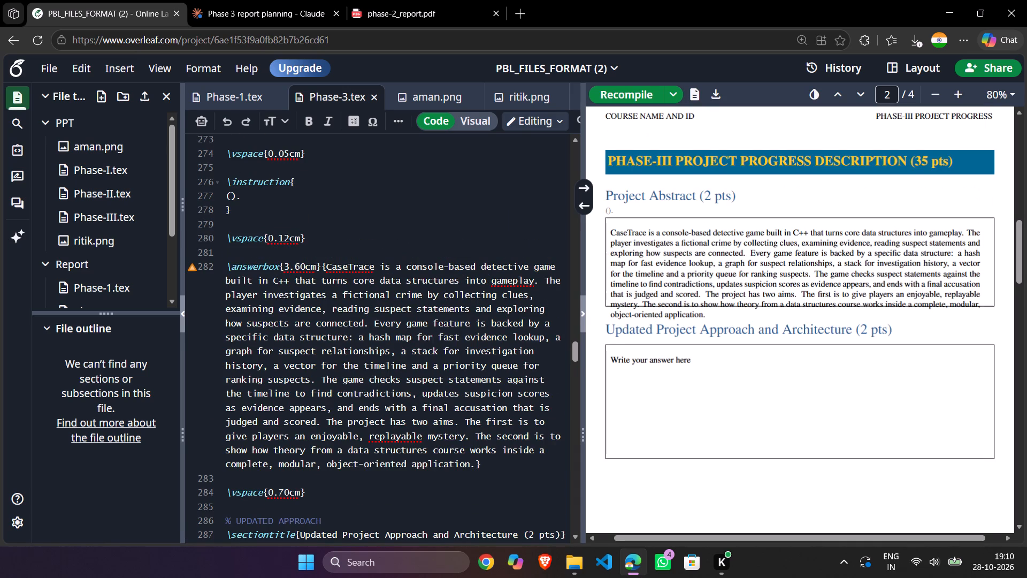
scroll(451, 278, "down", 2)
scroll(393, 266, "up", 2)
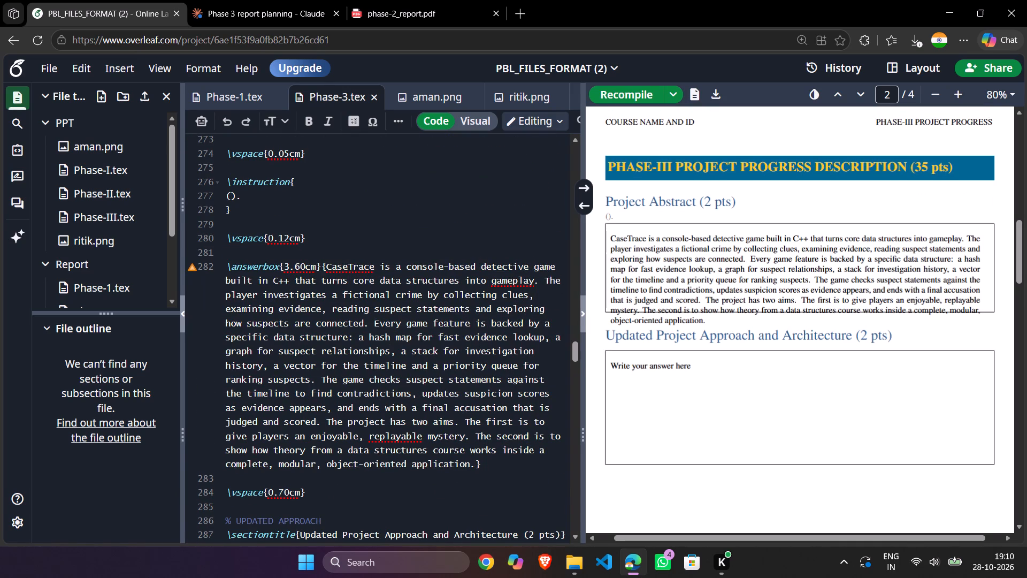
left_click_drag(285, 268, 309, 269)
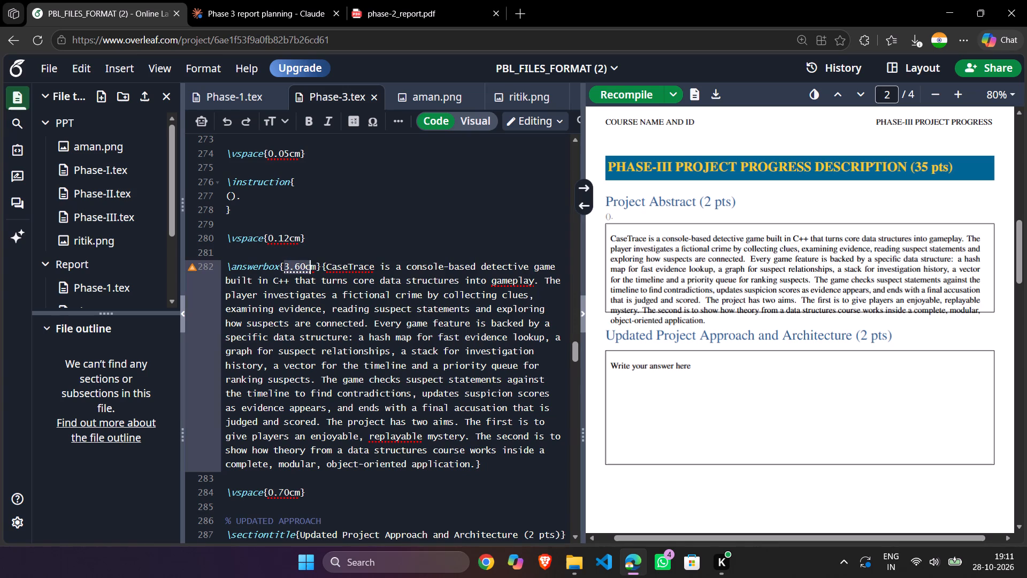
left_click_drag(309, 269, 304, 269)
key("BackSpace")
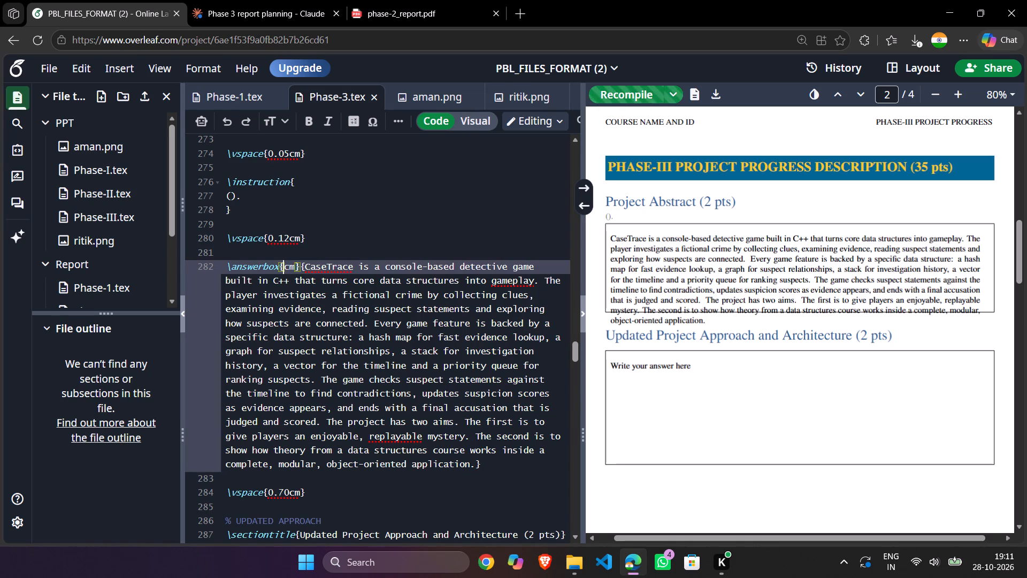
type("4.00")
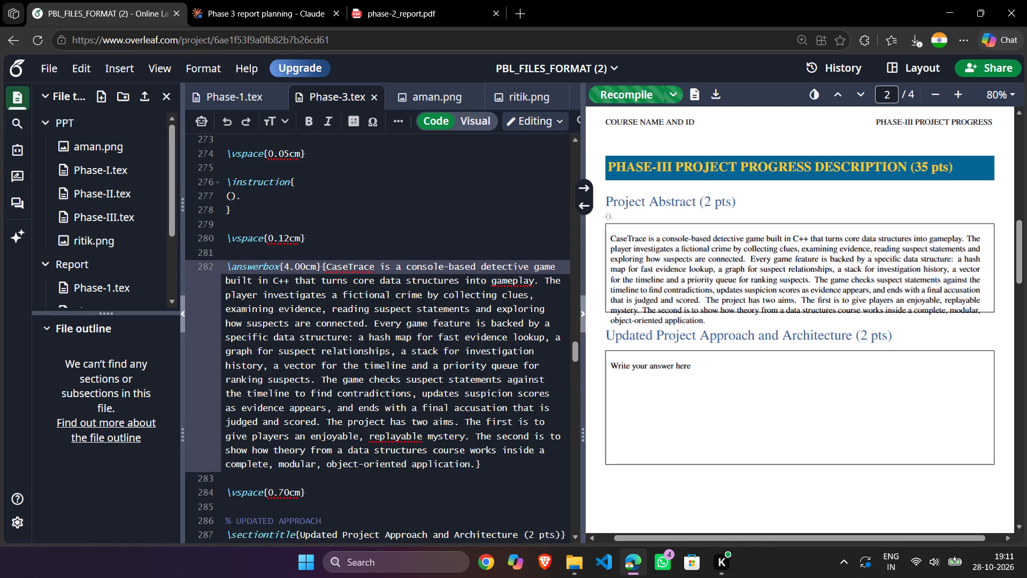
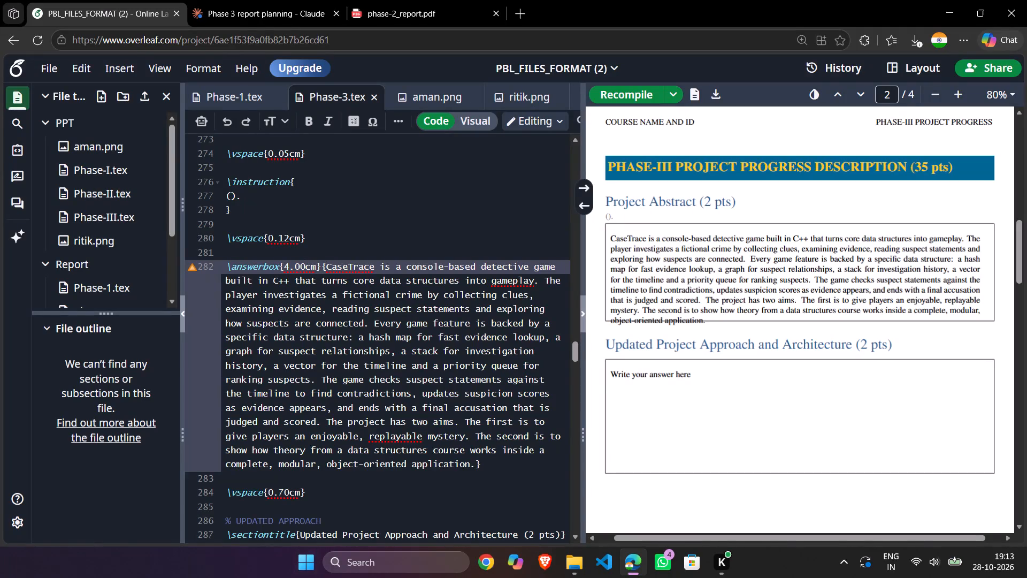
Set the height of the Project Abstract answer box to 4.50cm.
scroll(385, 416, "down", 1)
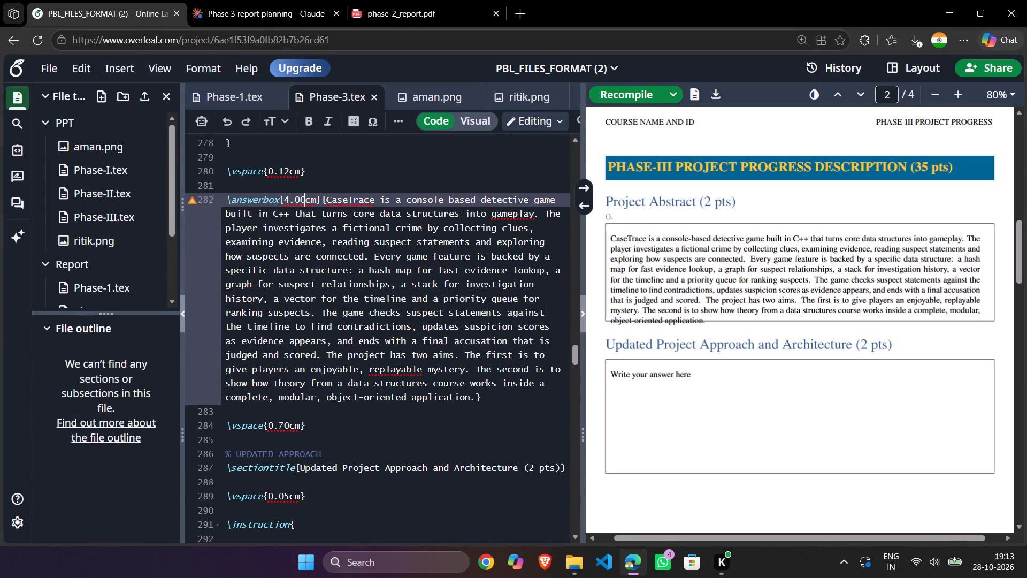
key("Left")
key("BackSpace")
key("5")
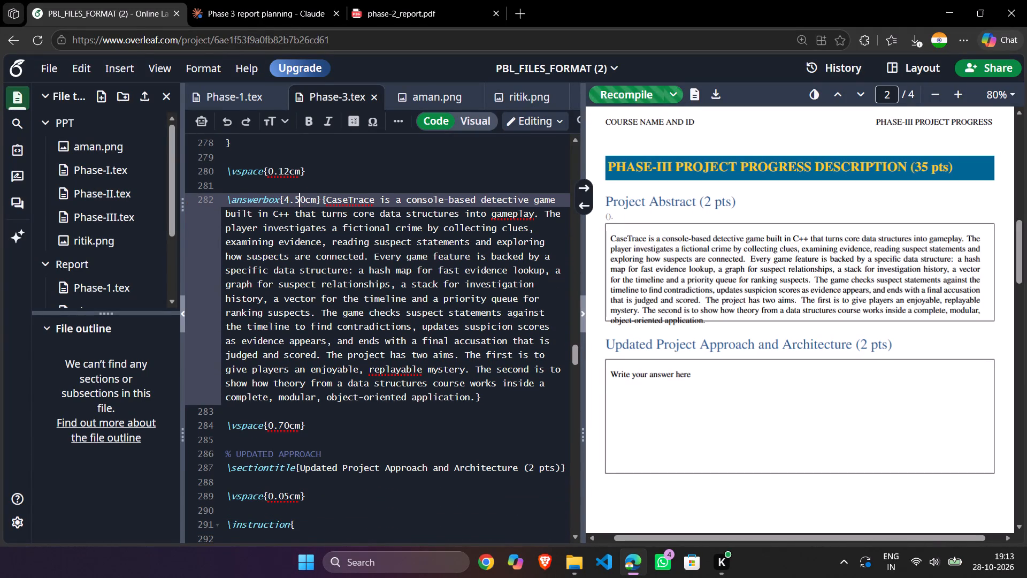
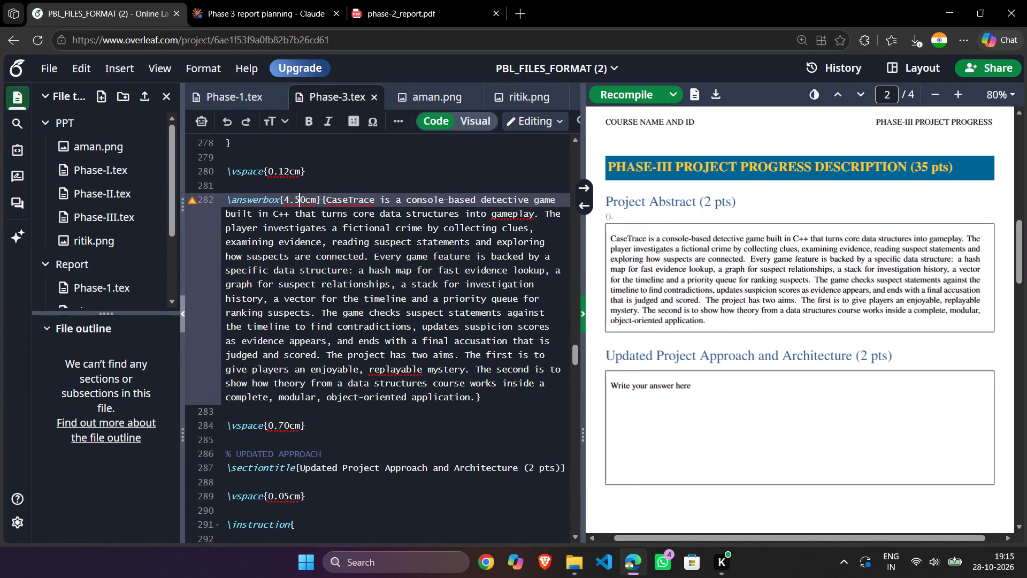
Delete the leftover parentheses from the instruction block under the Project Abstract heading.
scroll(648, 326, "down", 1)
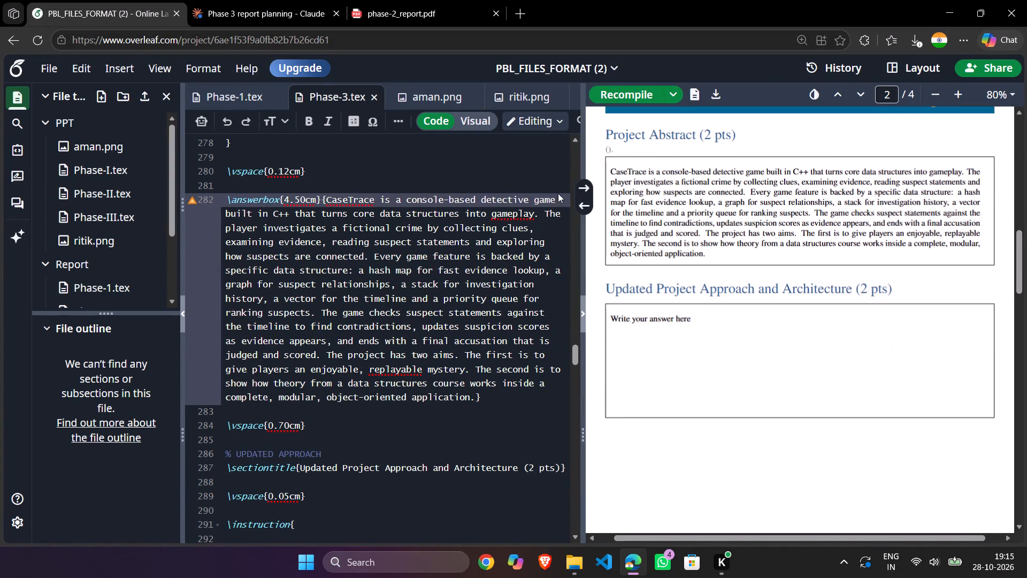
scroll(312, 171, "up", 2)
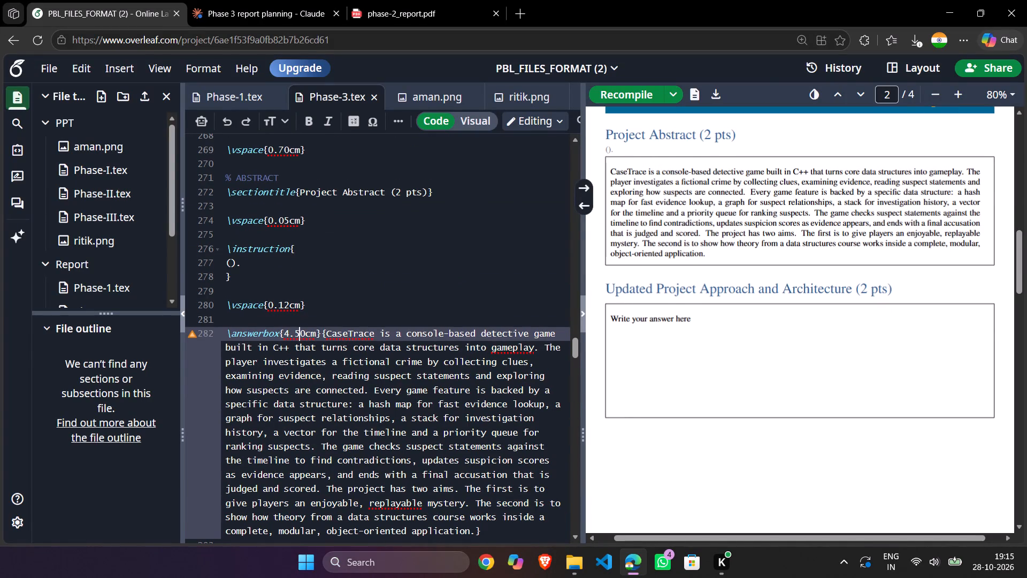
left_click(235, 262)
key("BackSpace")
key("BackSpace")
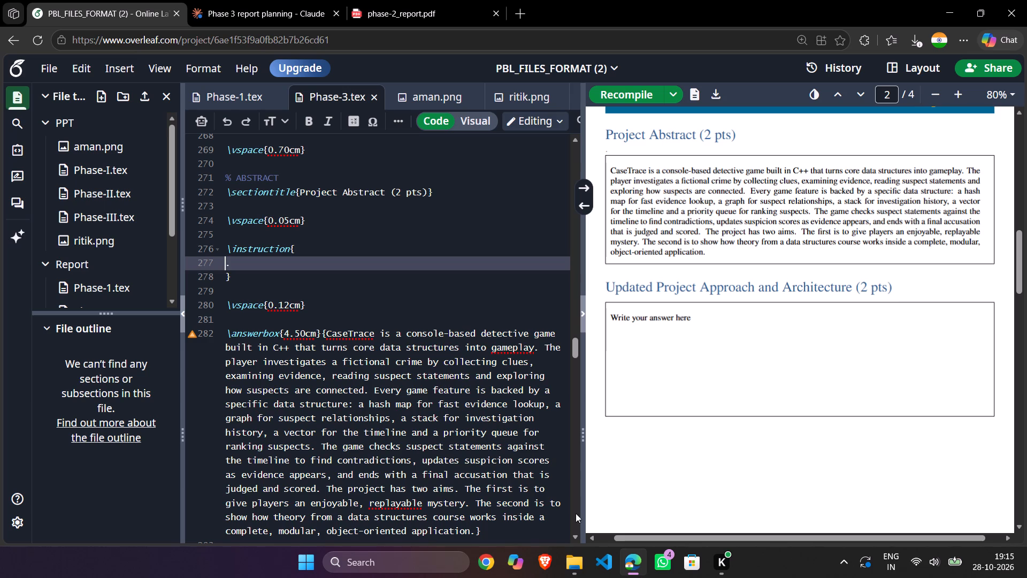
scroll(310, 252, "down", 3)
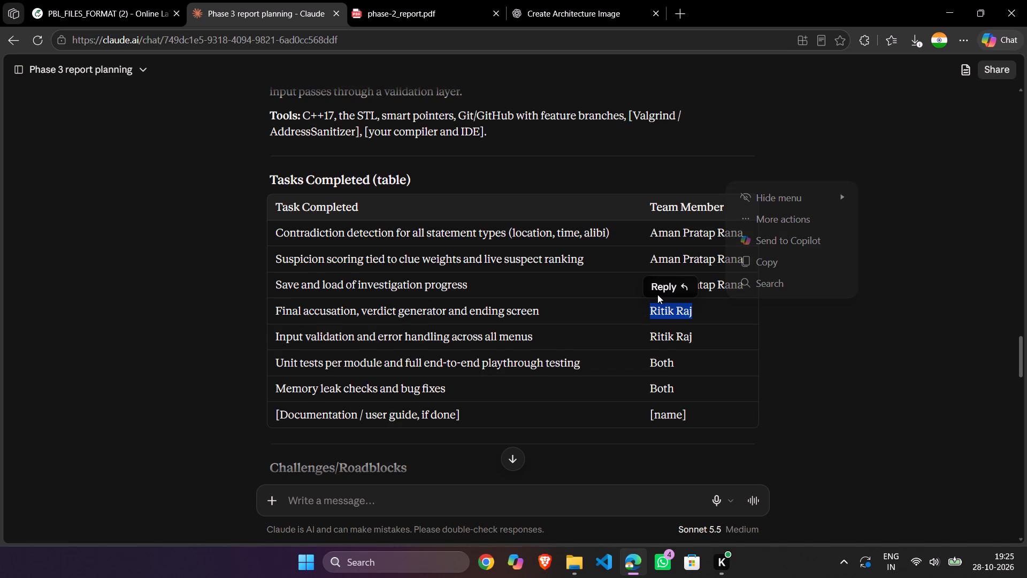
left_click(152, 0)
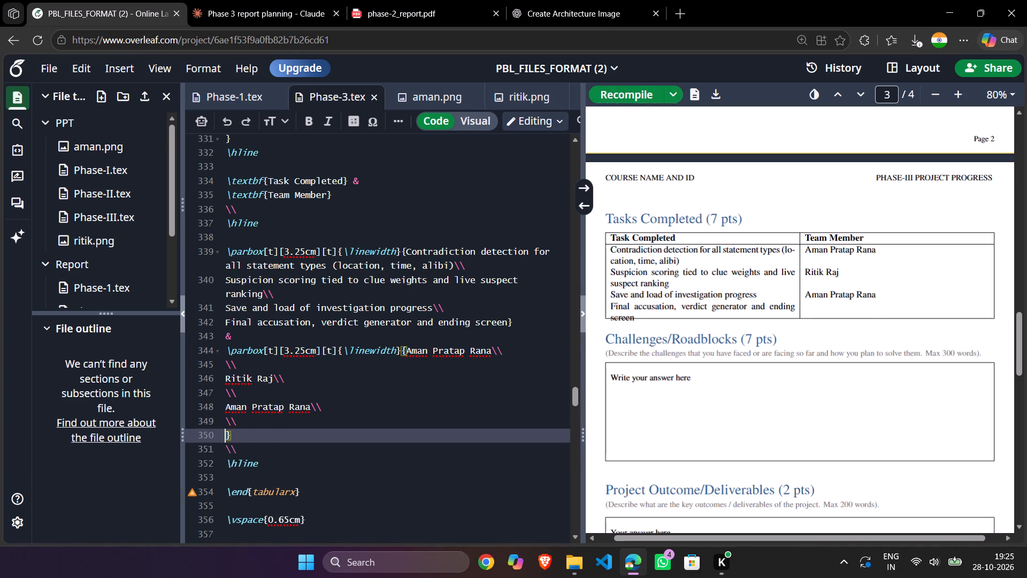
key("ctrl+v")
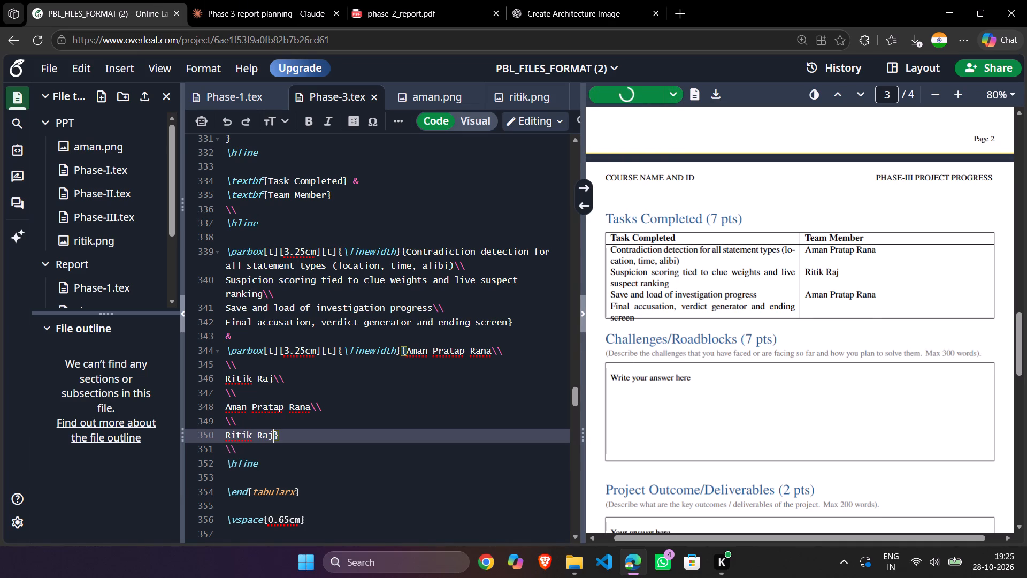
Set the height of the Task Completed cell's parbox to 3.50cm.
left_click(301, 248)
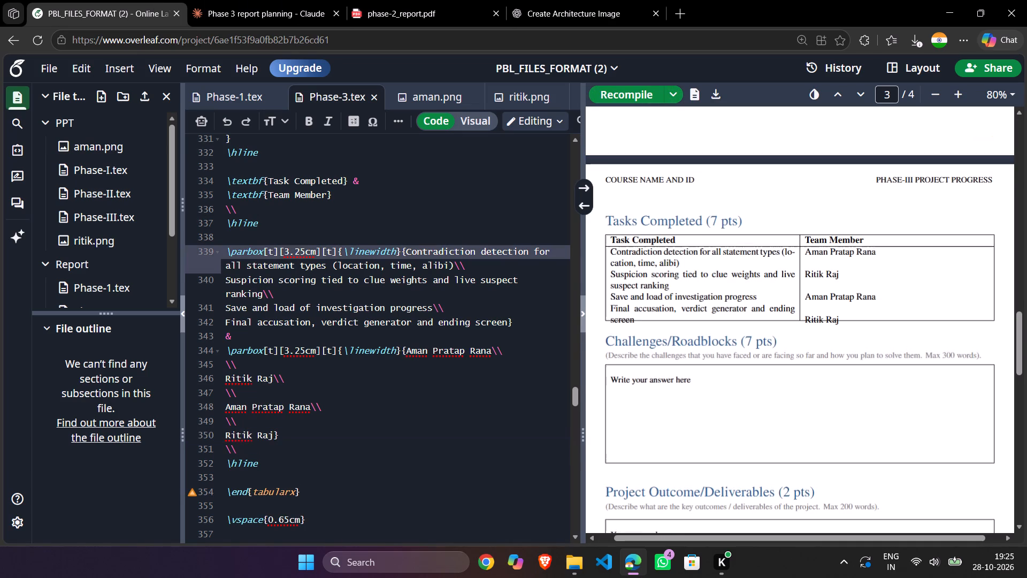
key("BackSpace")
key("Right")
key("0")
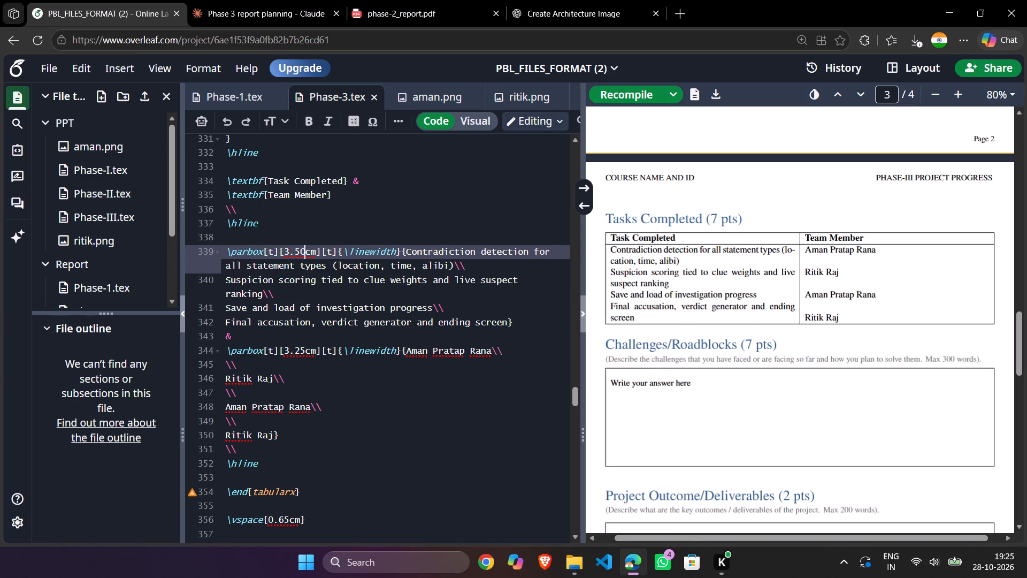
Delete the extra \\ line break between the third and fourth names in the Team Member cell.
left_click(267, 422)
key("BackSpace")
key("BackSpace")
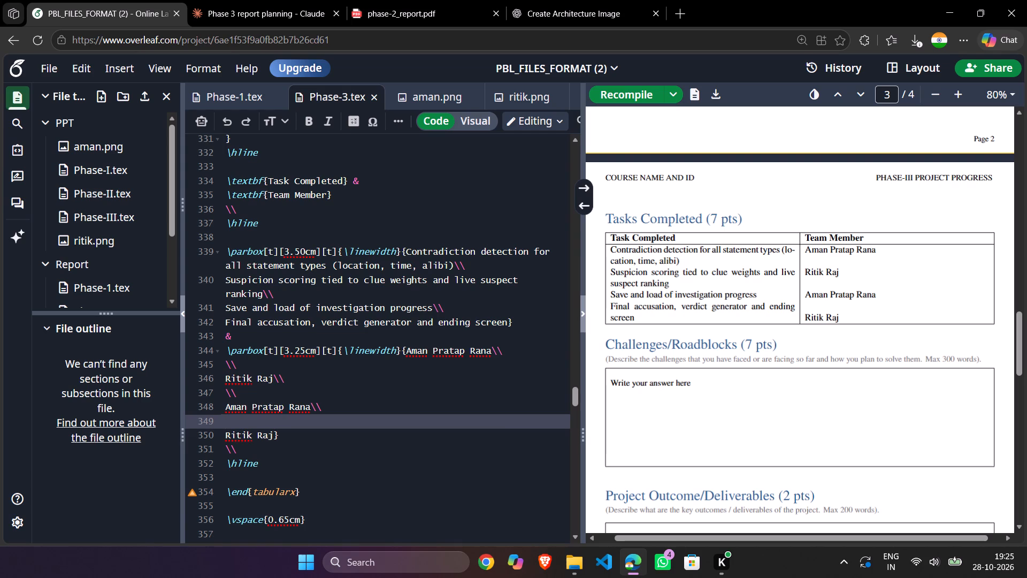
Remove the blank line after the third name in the Team Member cell, keeping a single \\ line break before the fourth name.
key("BackSpace")
key("BackSpace")
key("BackSpace")
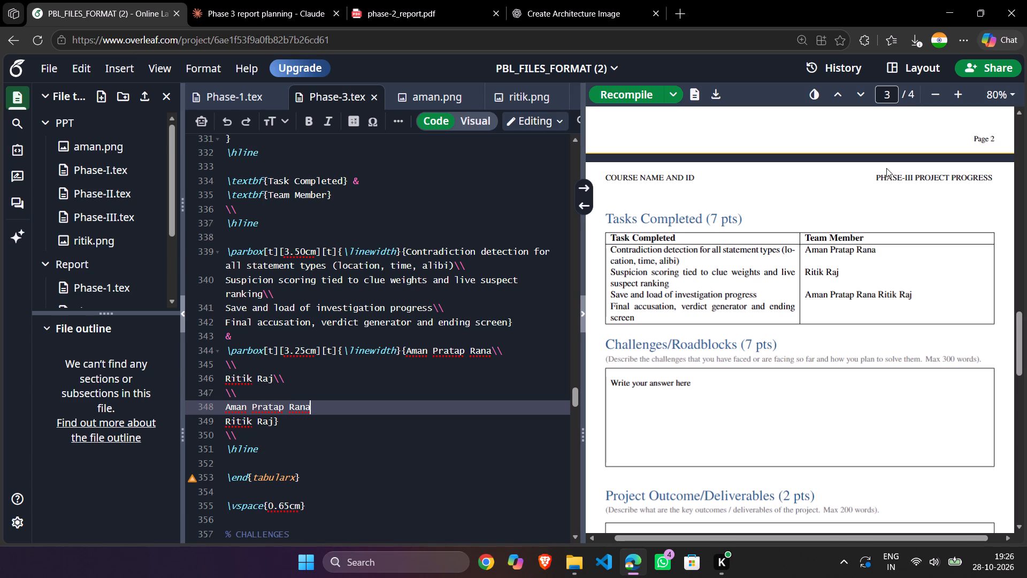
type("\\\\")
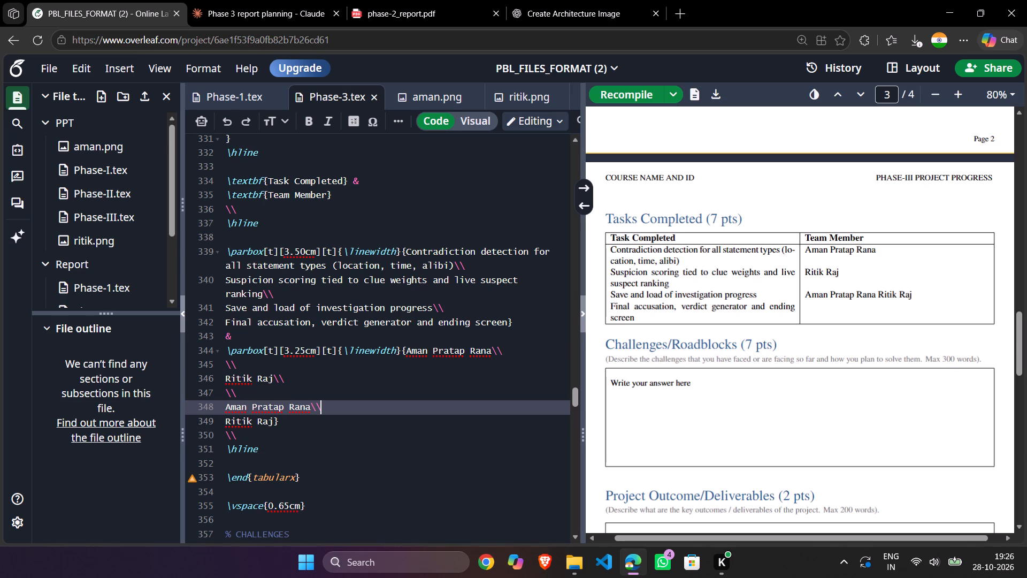
right_click(887, 168)
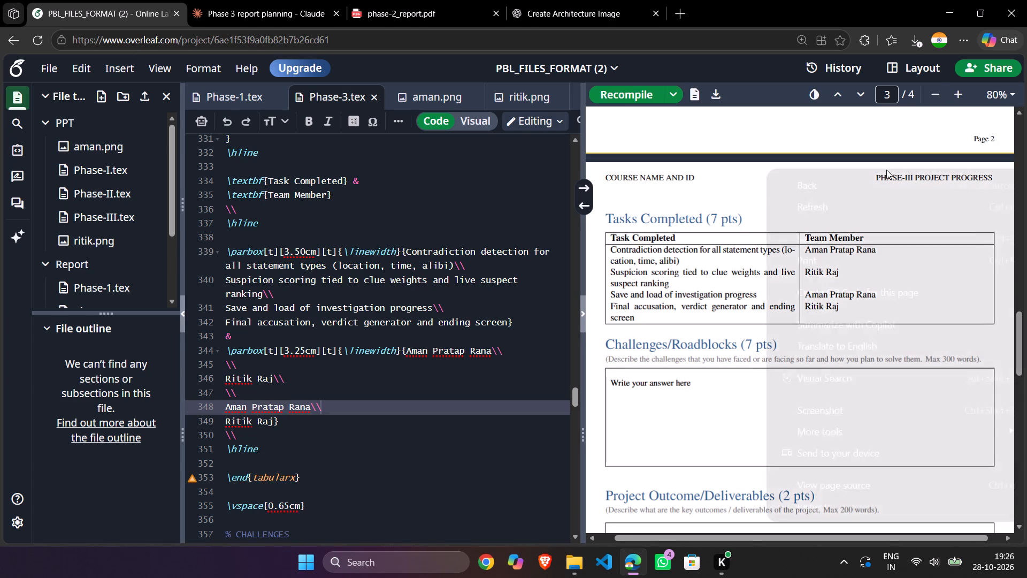
left_click(718, 228)
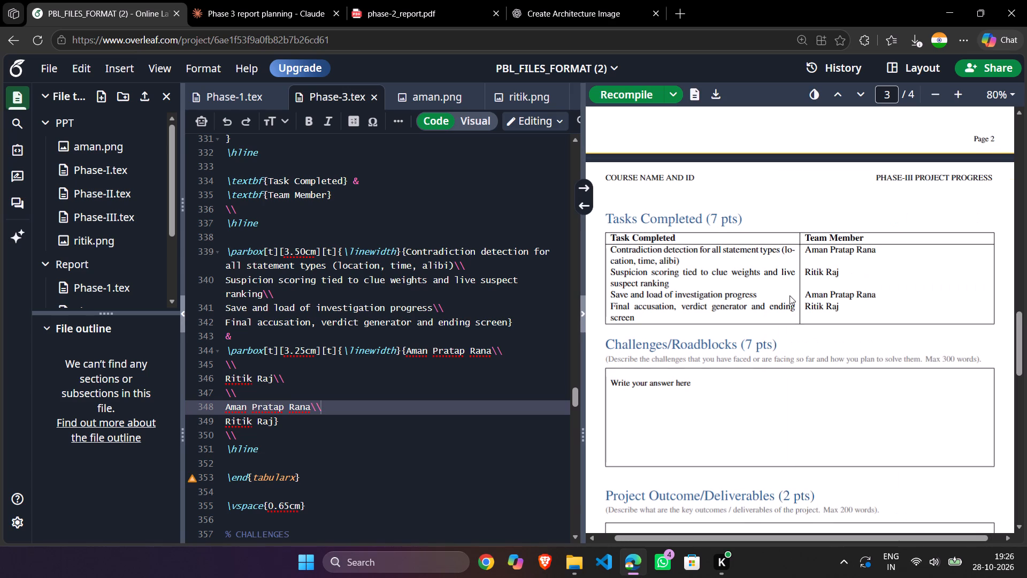
Delete the placeholder description text inside the Challenges/Roadblocks \instruction block.
scroll(786, 303, "down", 1)
scroll(381, 436, "down", 4)
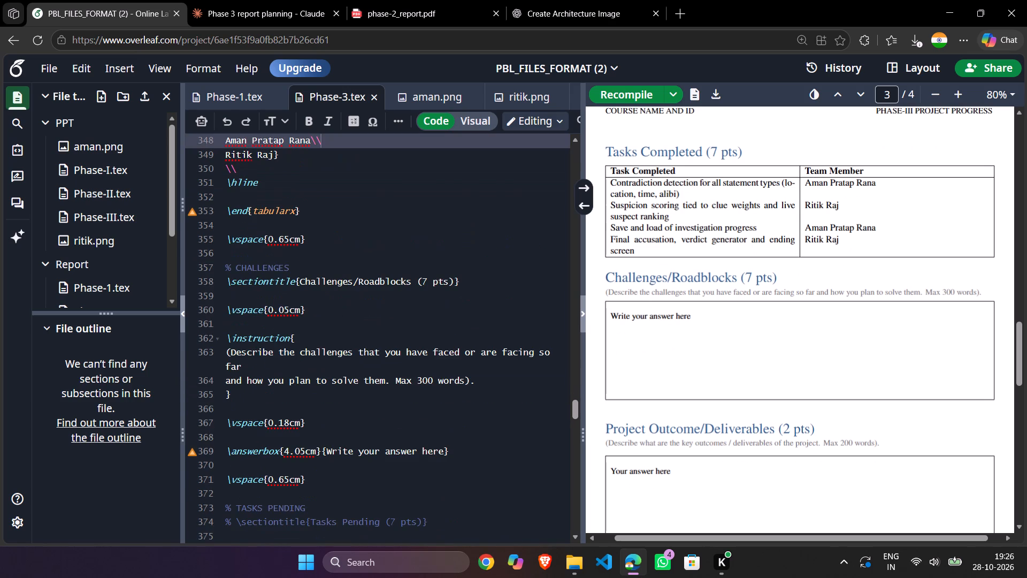
left_click_drag(225, 353, 509, 381)
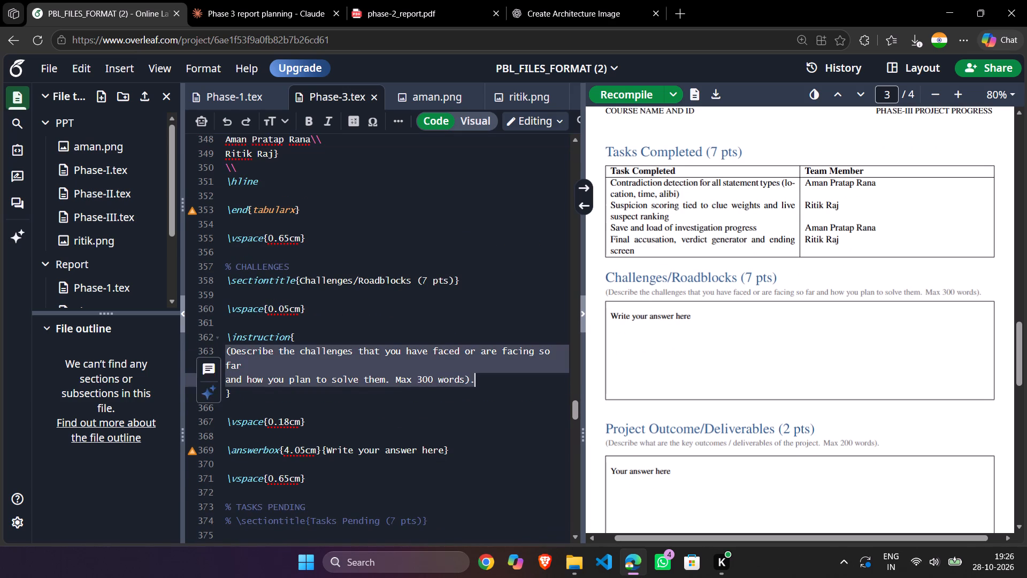
key("BackSpace")
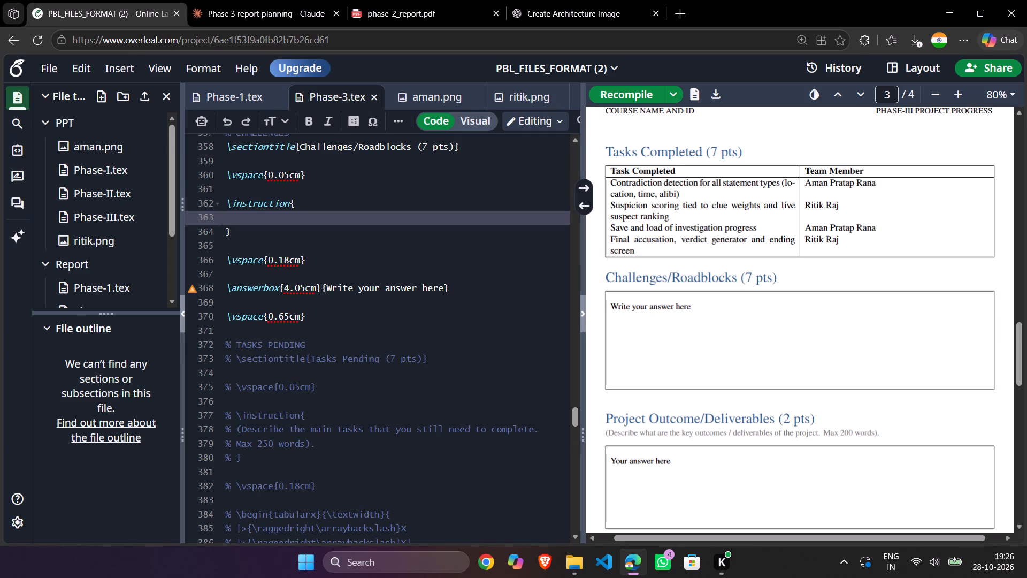
key("ctrl+z")
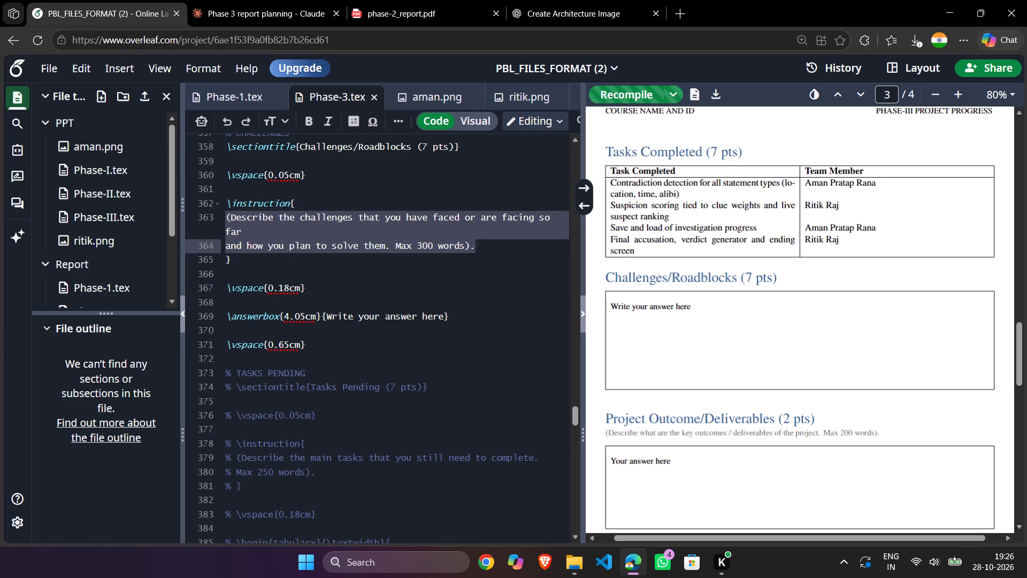
key("ctrl+BackSpace")
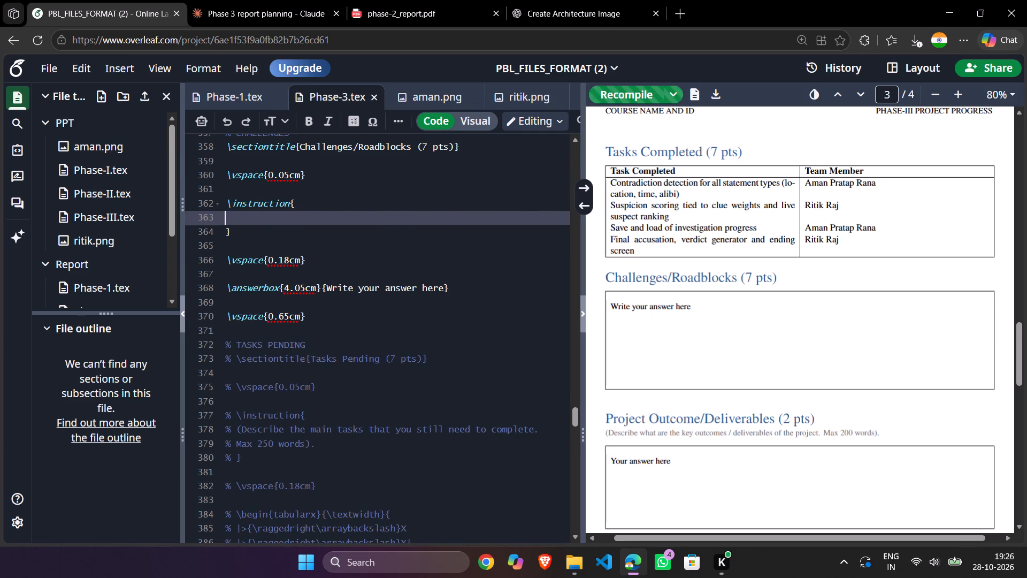
left_click_drag(327, 286, 444, 290)
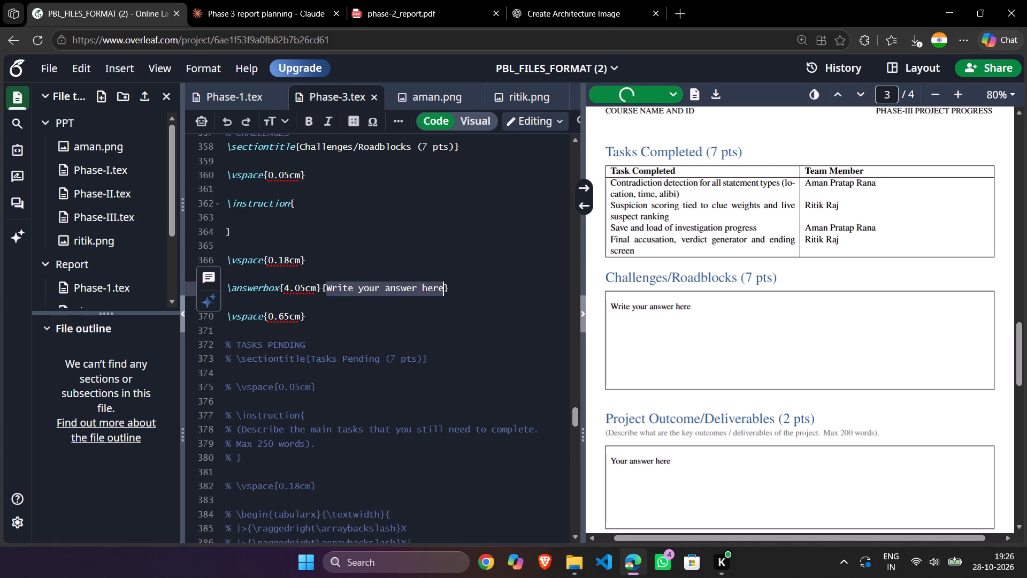
key("ctrl+v")
Add \\ line breaks at the end of the "Contradictions across statement types" and "Saving a connected game state" paragraphs.
scroll(404, 314, "down", 3)
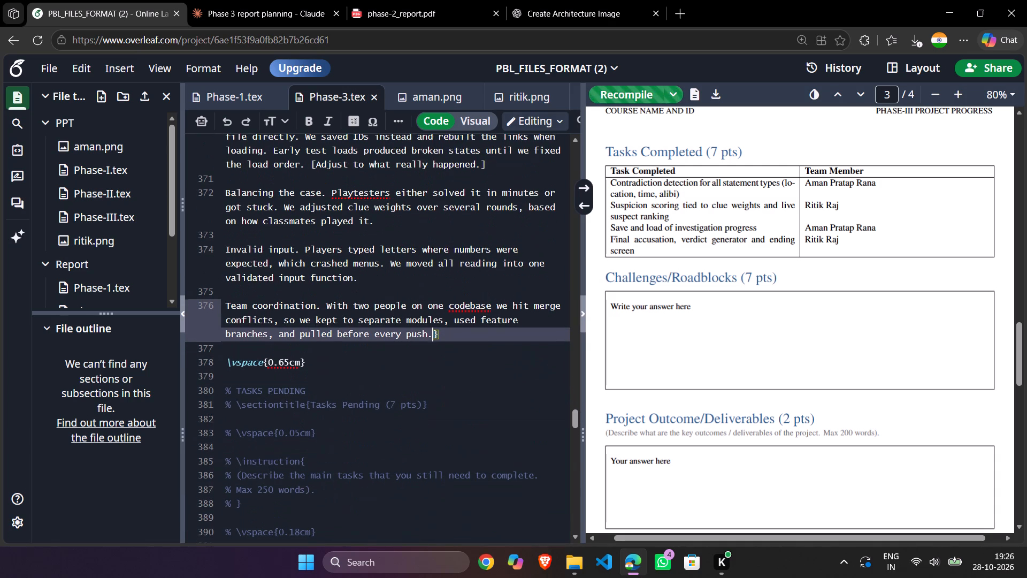
scroll(404, 311, "up", 2)
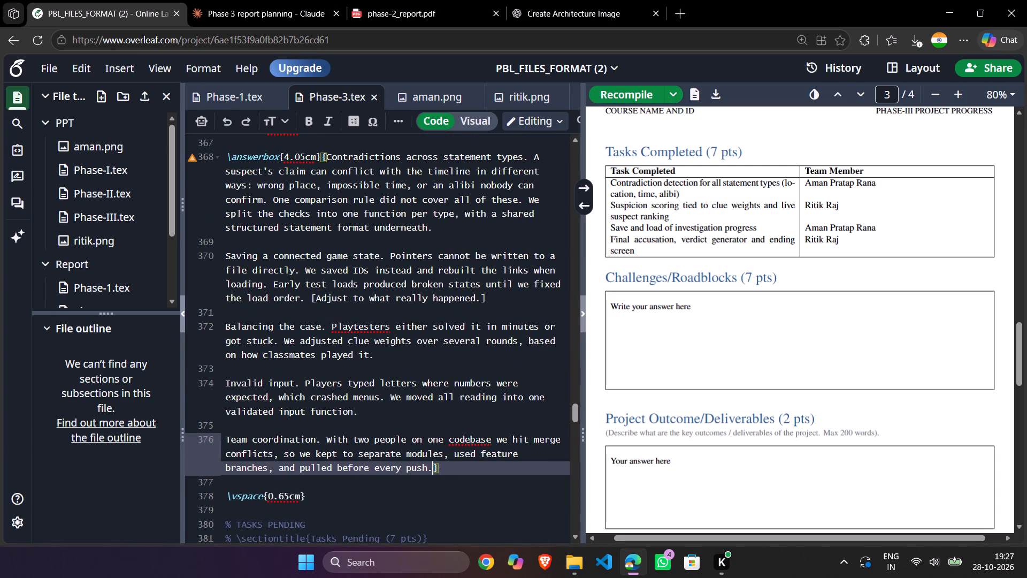
scroll(477, 291, "up", 1)
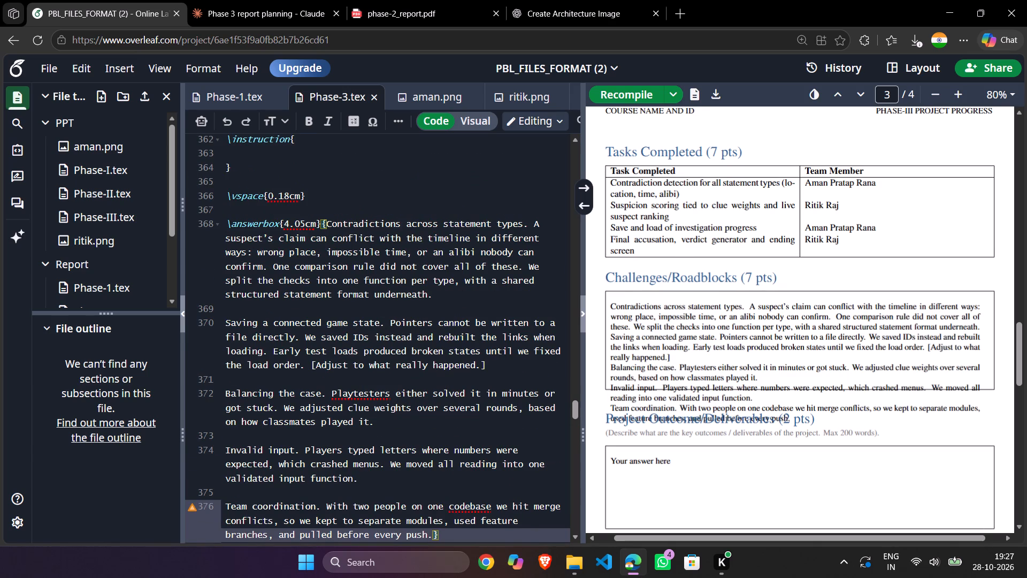
left_click(443, 296)
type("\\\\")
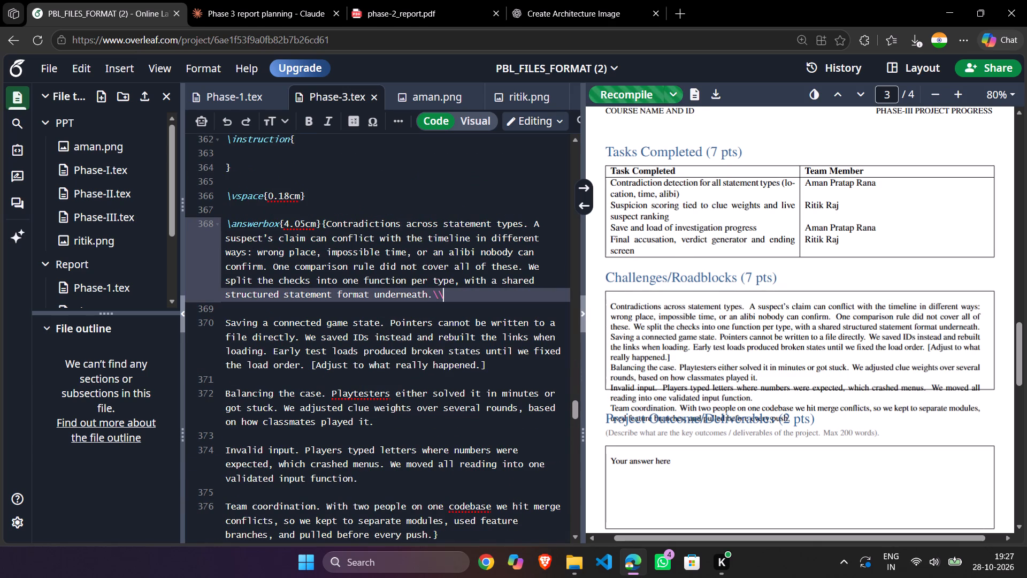
left_click(496, 371)
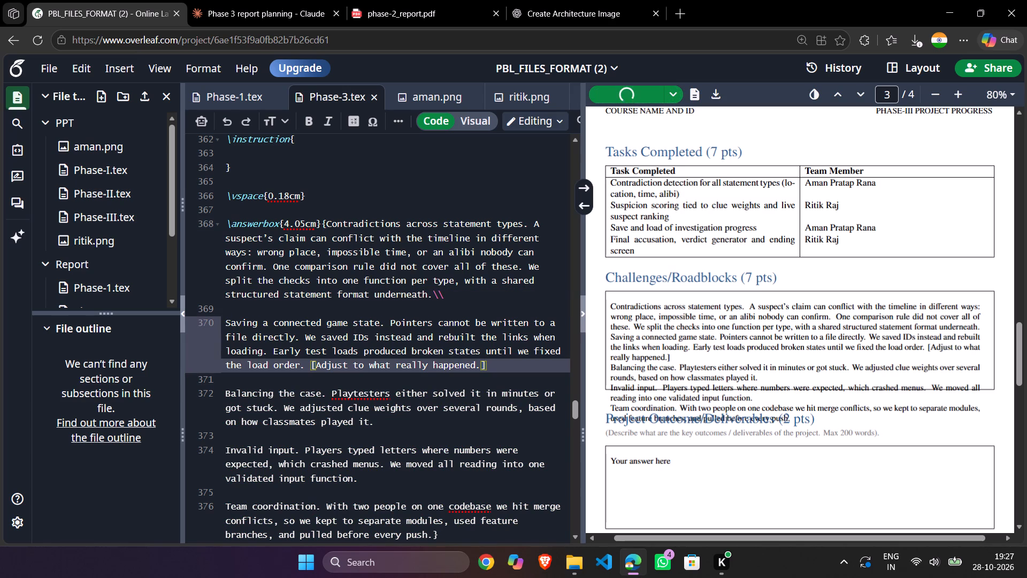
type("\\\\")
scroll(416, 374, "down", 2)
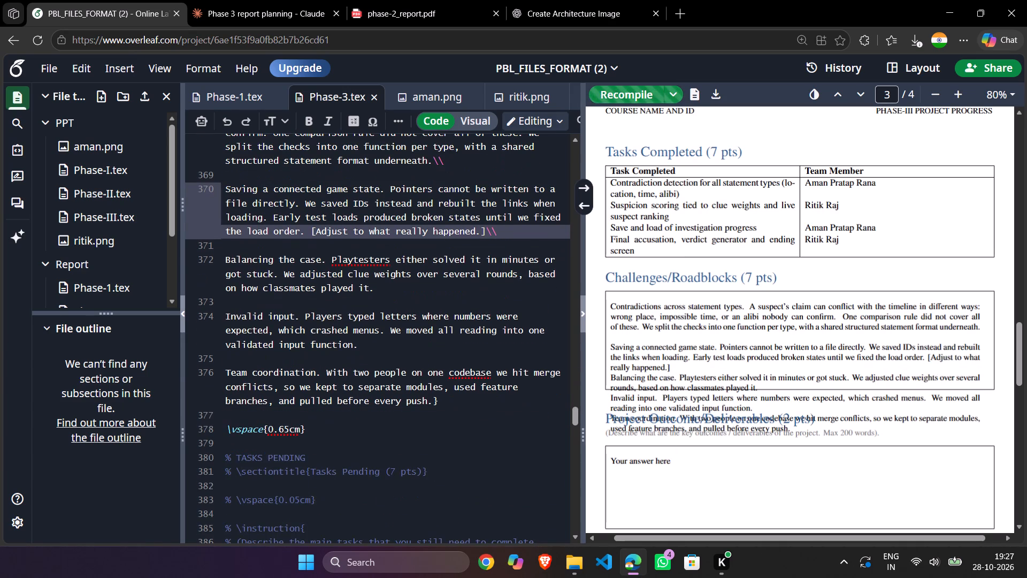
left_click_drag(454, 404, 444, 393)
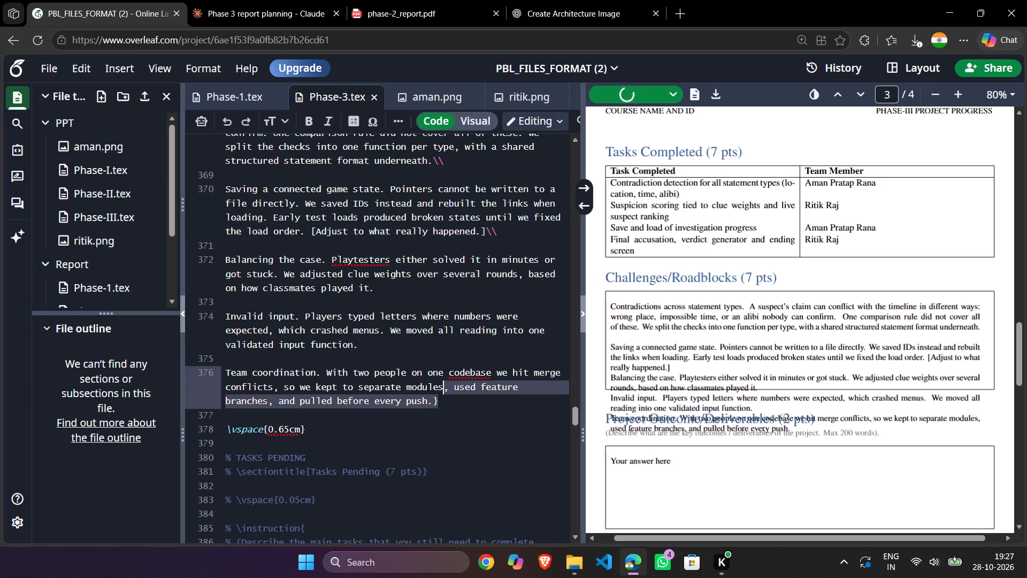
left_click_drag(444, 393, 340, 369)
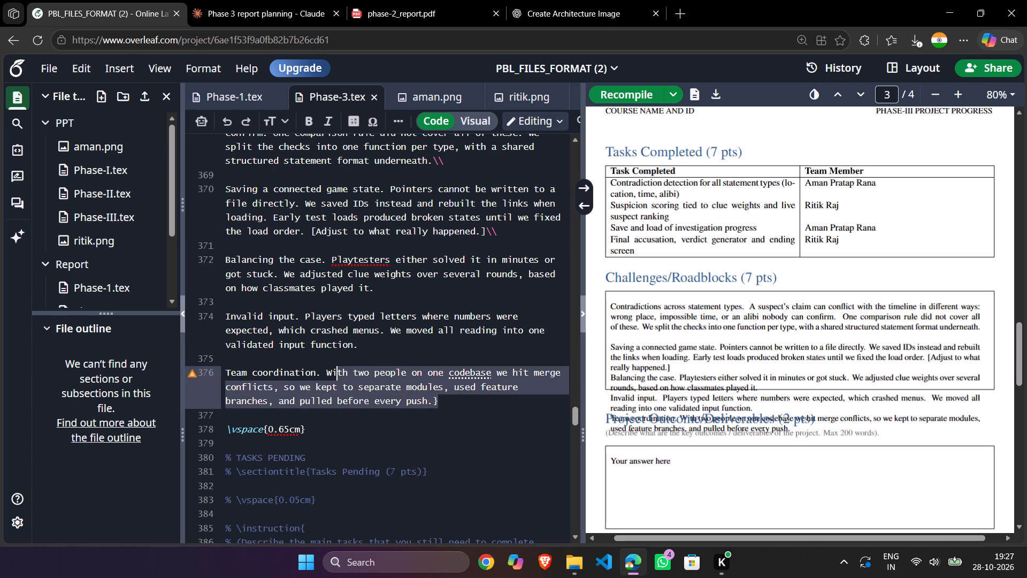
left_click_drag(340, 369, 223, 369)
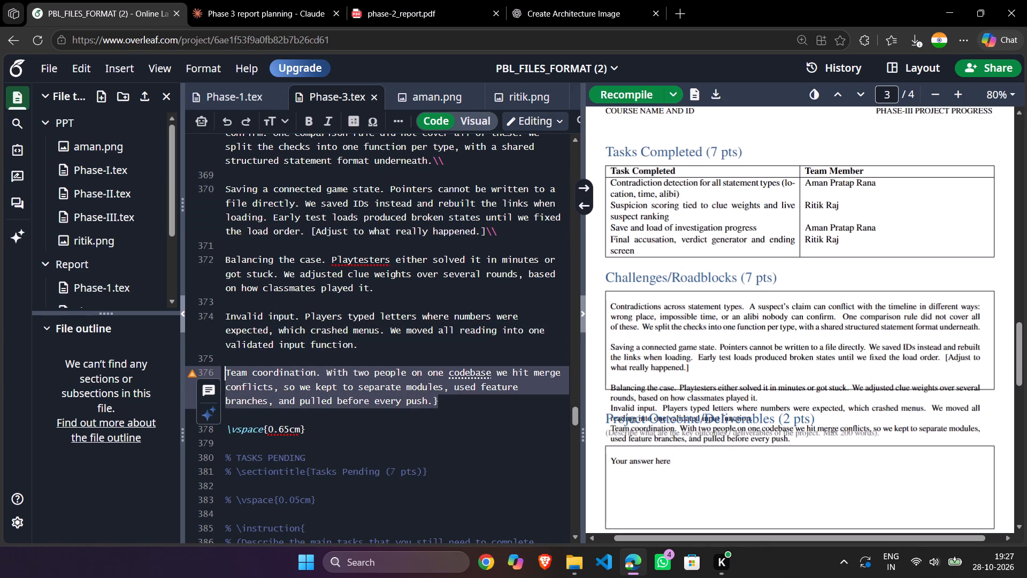
Set the height of the Challenges/Roadblocks answerbox to 7.00cm.
scroll(288, 320, "up", 3)
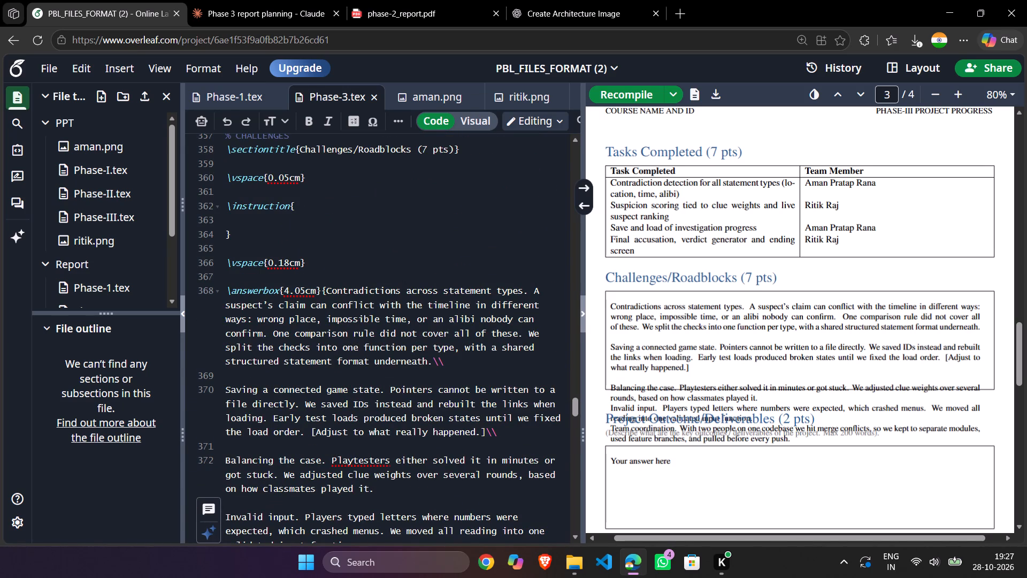
left_click_drag(285, 290, 304, 293)
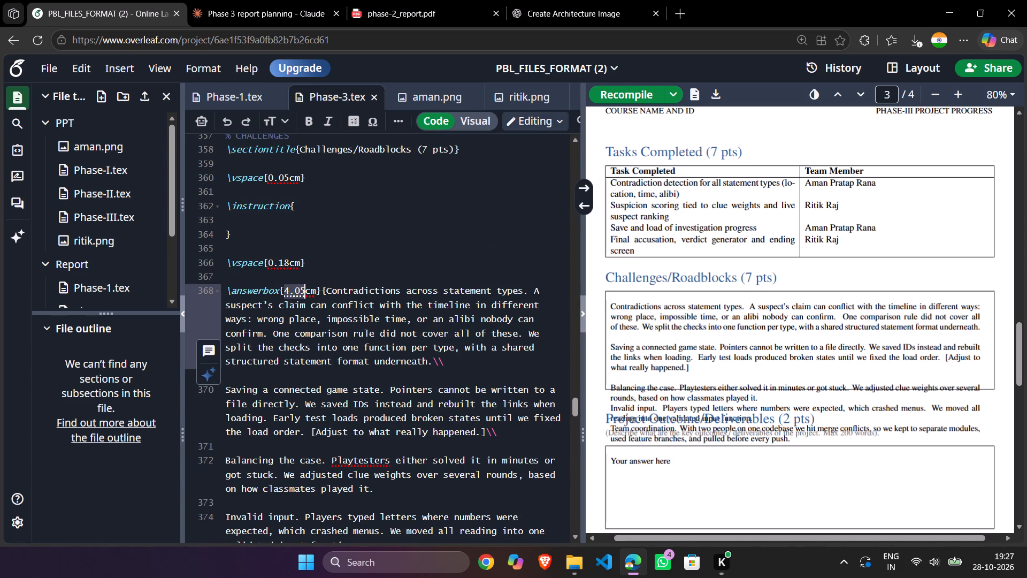
key("BackSpace")
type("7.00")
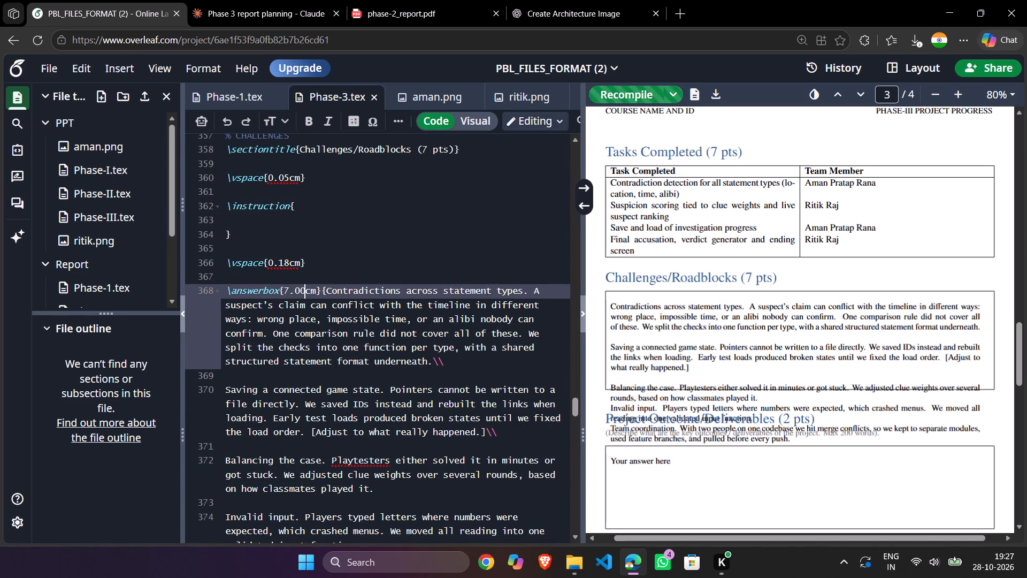
Review the compiled report's page layout around the Tasks Completed and Challenges/Roadblocks sections and the pages that follow.
scroll(310, 401, "down", 4)
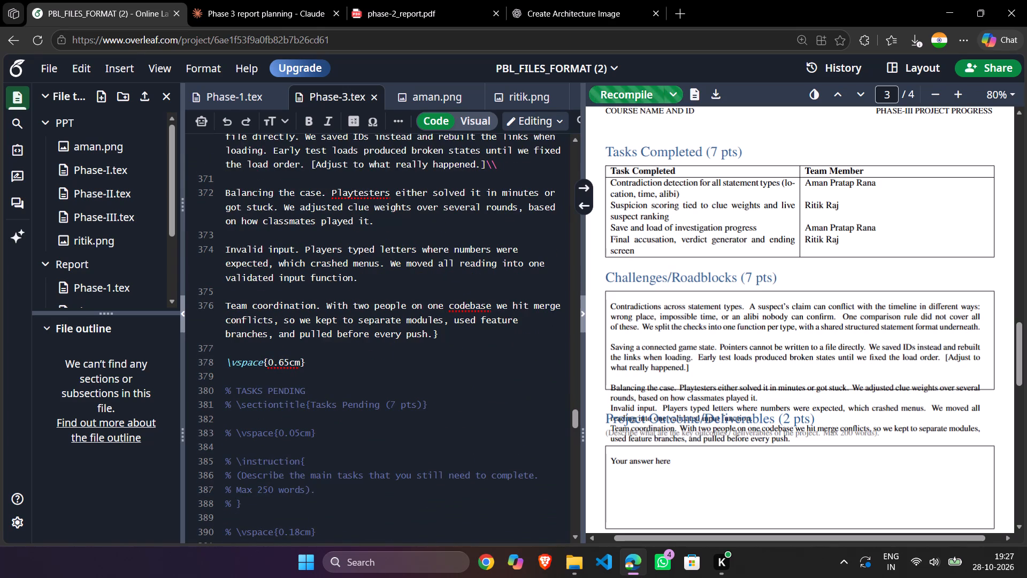
scroll(770, 428, "down", 12)
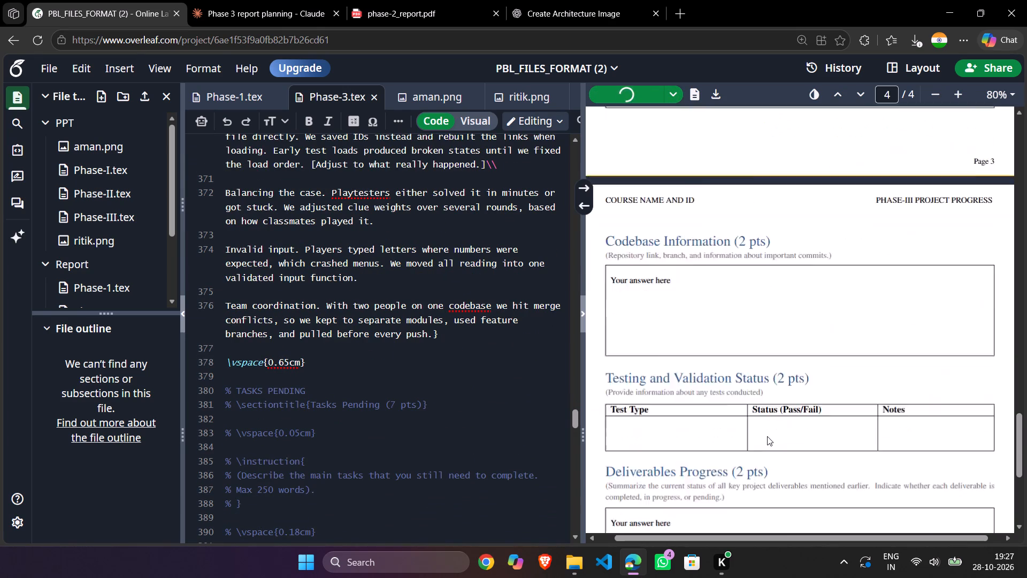
scroll(767, 436, "down", 5)
scroll(767, 437, "up", 14)
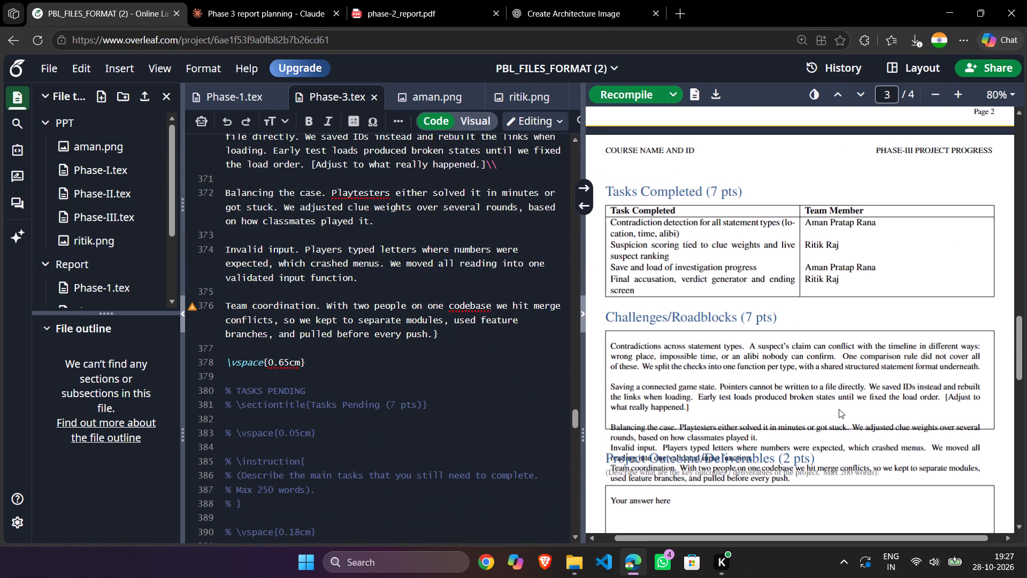
scroll(847, 408, "down", 1)
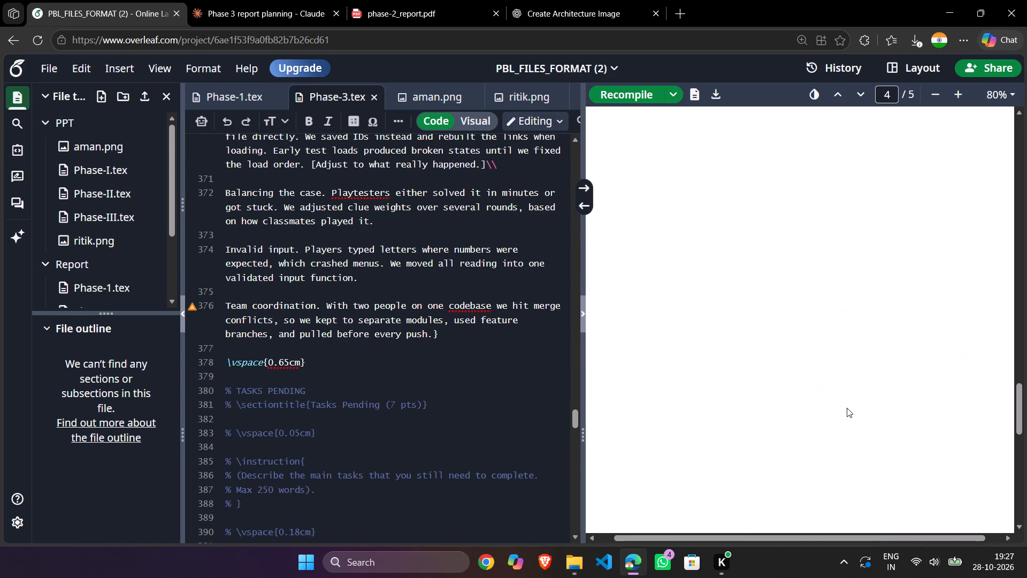
scroll(847, 408, "up", 18)
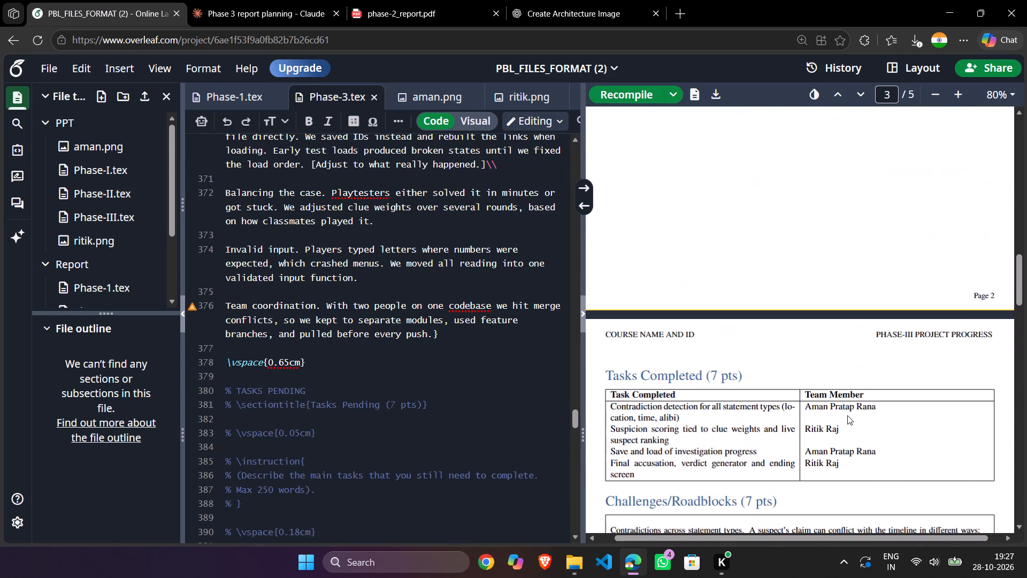
scroll(847, 415, "up", 3)
scroll(847, 415, "down", 7)
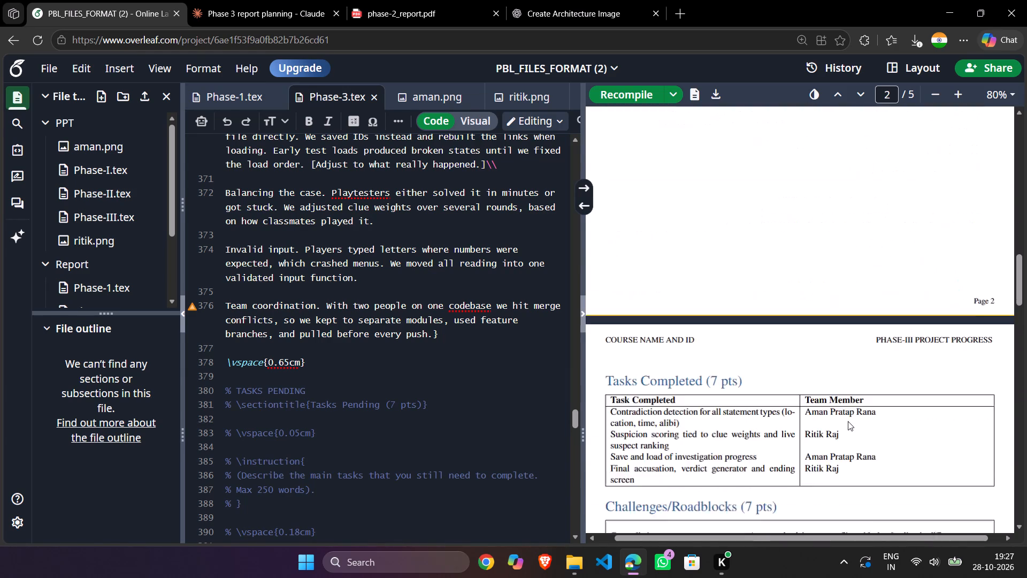
Review the compiled report's layout from the Challenges/Roadblocks section through Progress Overview to Codebase Information.
scroll(848, 421, "down", 5)
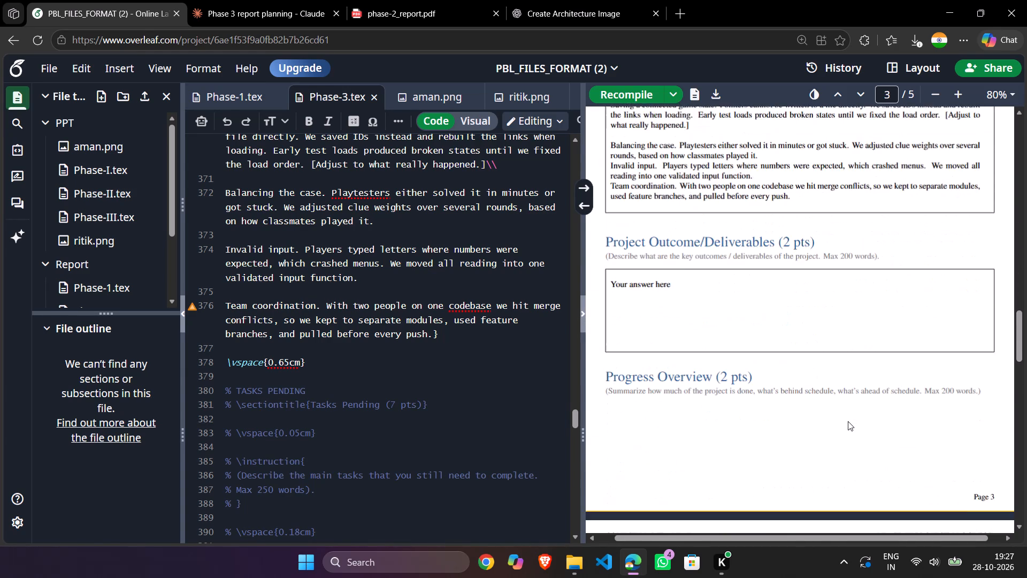
scroll(848, 421, "down", 8)
scroll(848, 421, "up", 4)
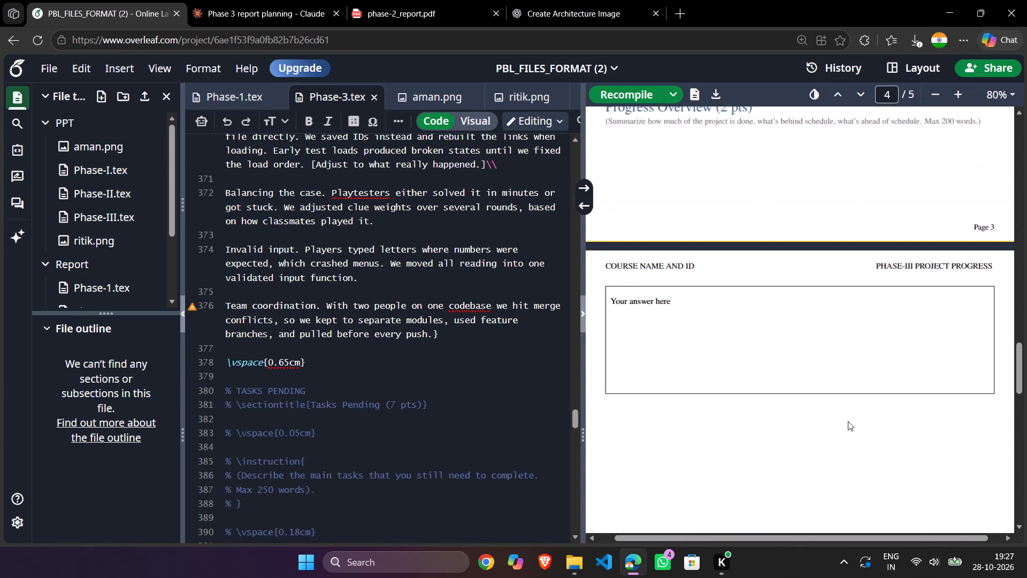
scroll(848, 421, "up", 4)
scroll(848, 421, "down", 12)
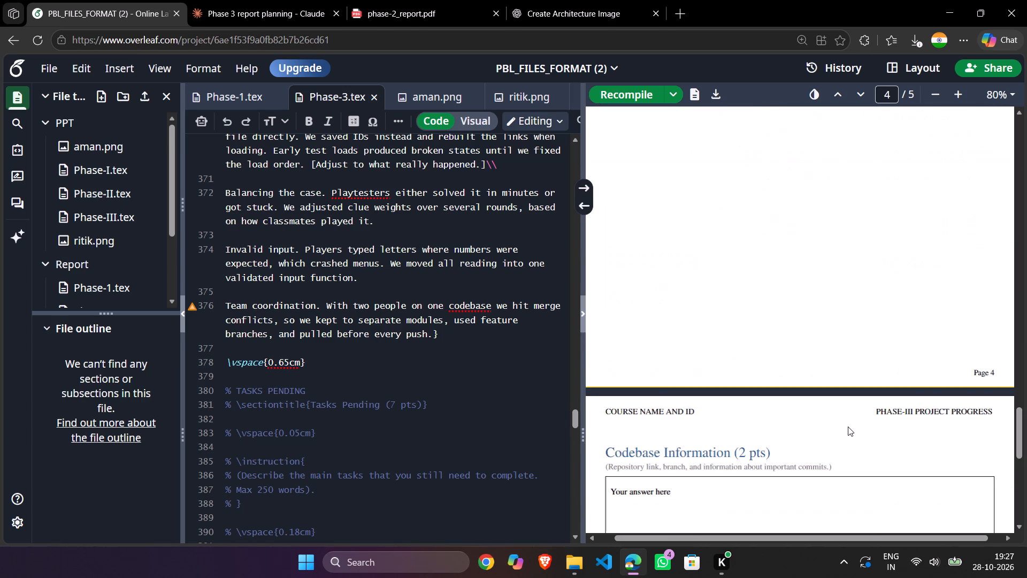
scroll(848, 427, "down", 15)
scroll(848, 428, "up", 10)
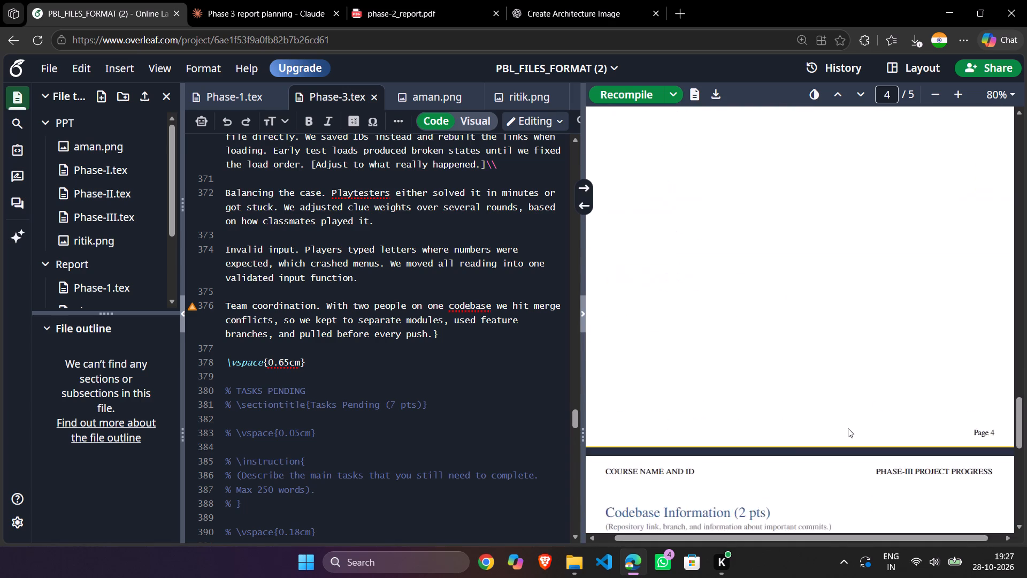
scroll(848, 428, "up", 11)
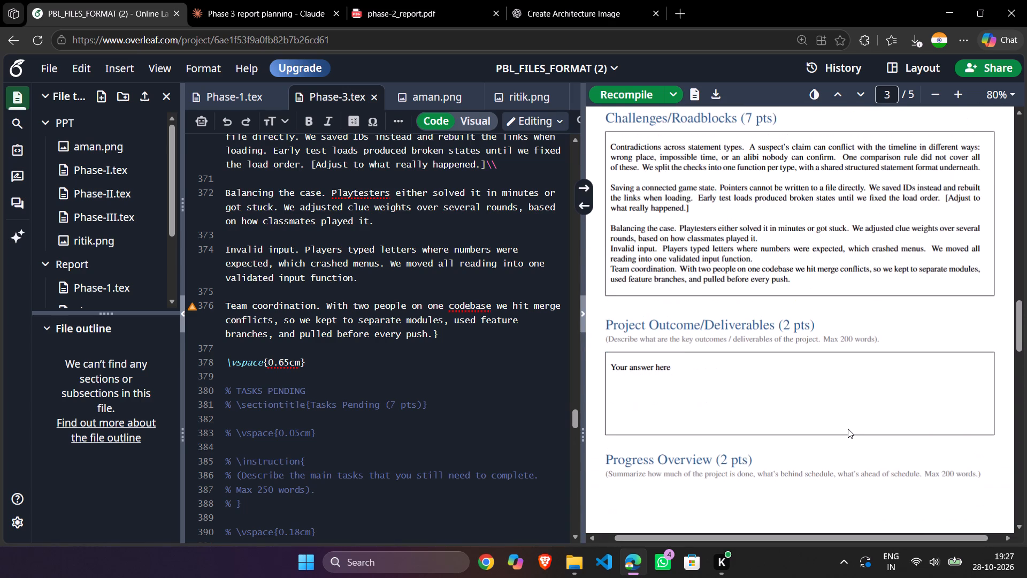
scroll(847, 428, "up", 1)
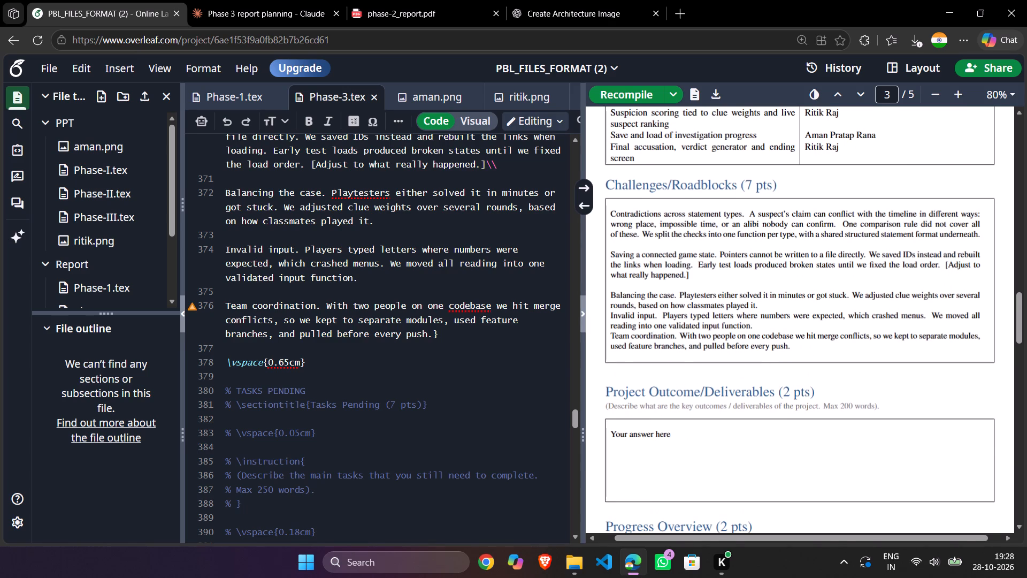
Add a \\ line break at the end of the "Balancing the case" paragraph in the Challenges/Roadblocks answerbox.
left_click(386, 226)
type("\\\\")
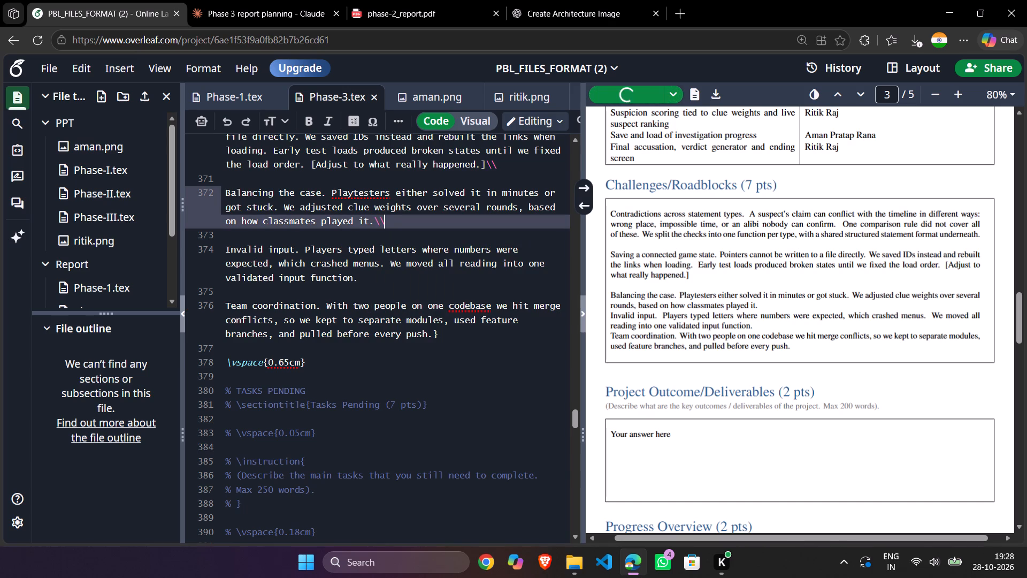
Delete the "Team coordination" paragraph from the Challenges/Roadblocks answerbox, keeping the closing brace.
left_click_drag(474, 345, 223, 311)
left_click(321, 325)
left_click_drag(431, 334, 226, 305)
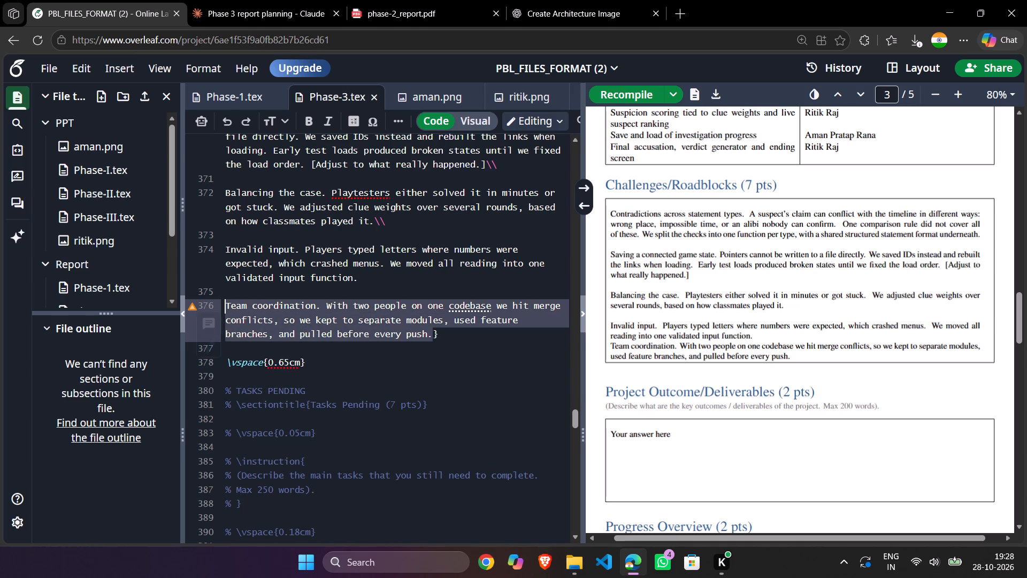
key("BackSpace")
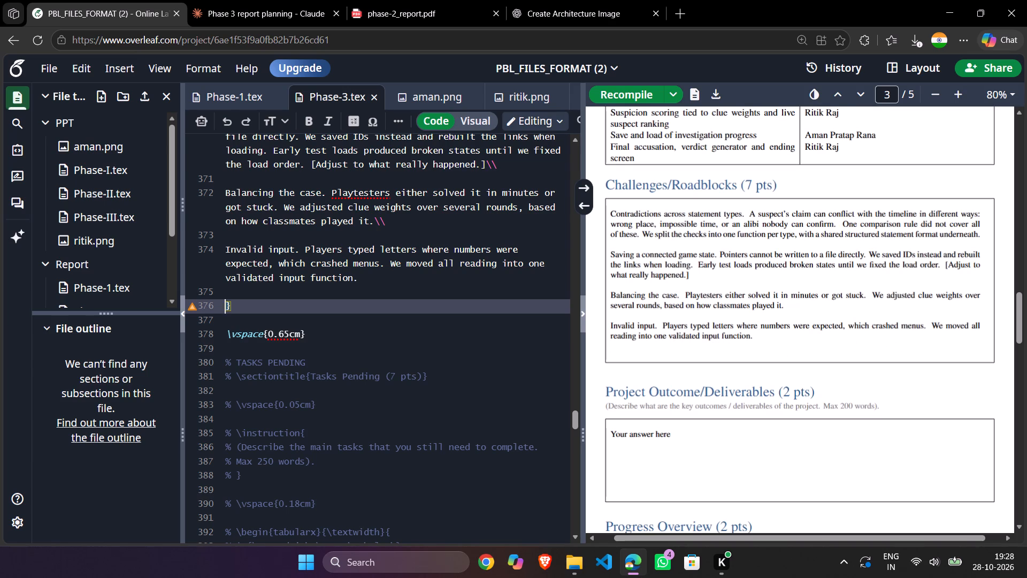
Number the "Contradictions across statement types" paragraph "1. " and the "Saving a connected game state" paragraph "2. ".
scroll(417, 289, "up", 1)
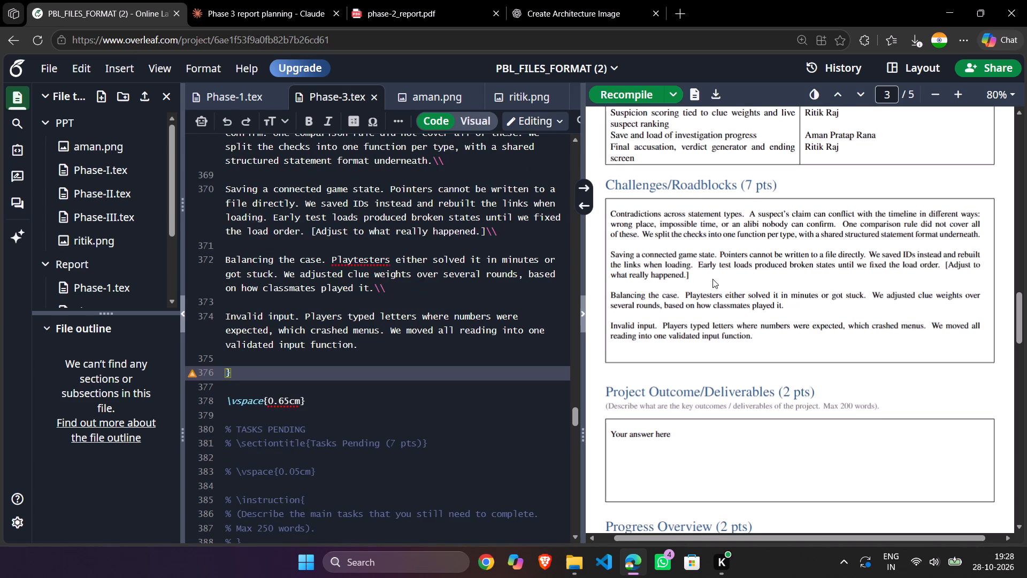
scroll(271, 220, "up", 2)
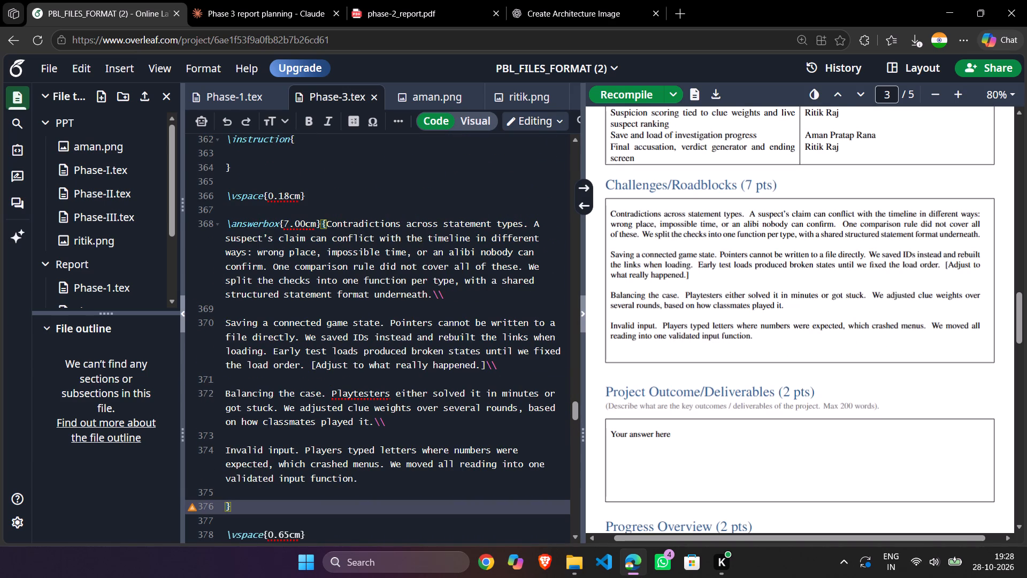
left_click(324, 225)
key("Right")
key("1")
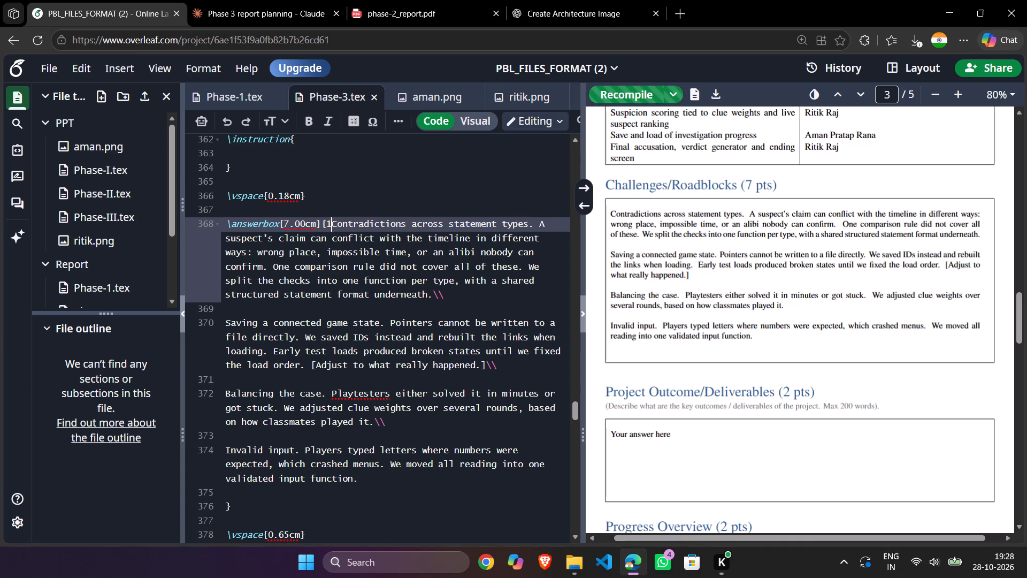
key("shift+parenright")
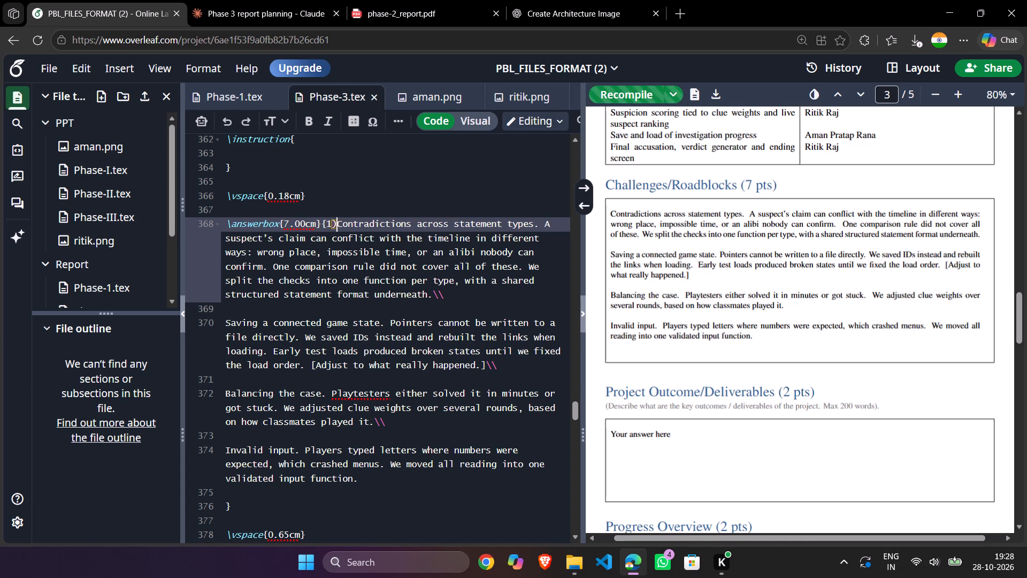
key("BackSpace")
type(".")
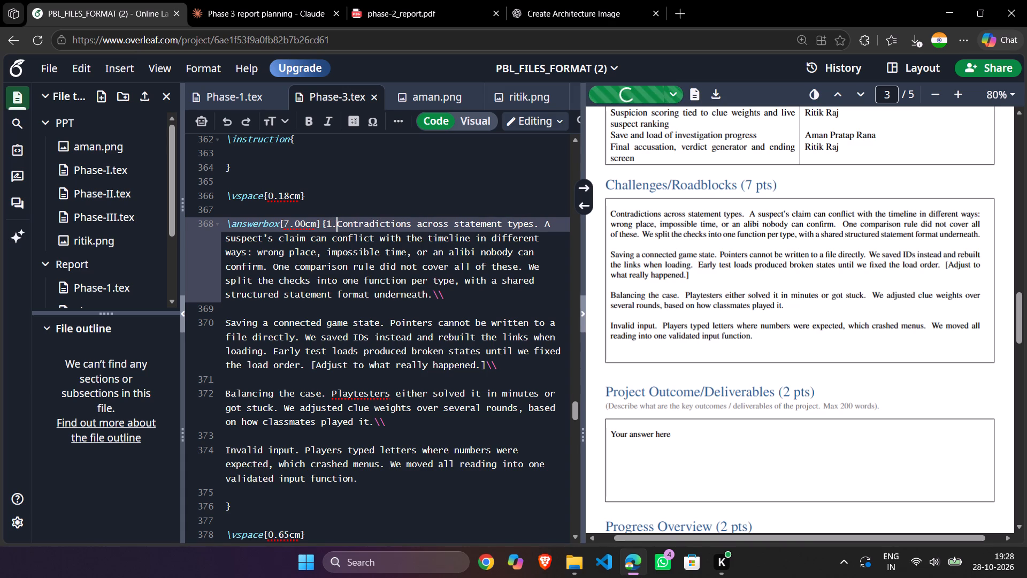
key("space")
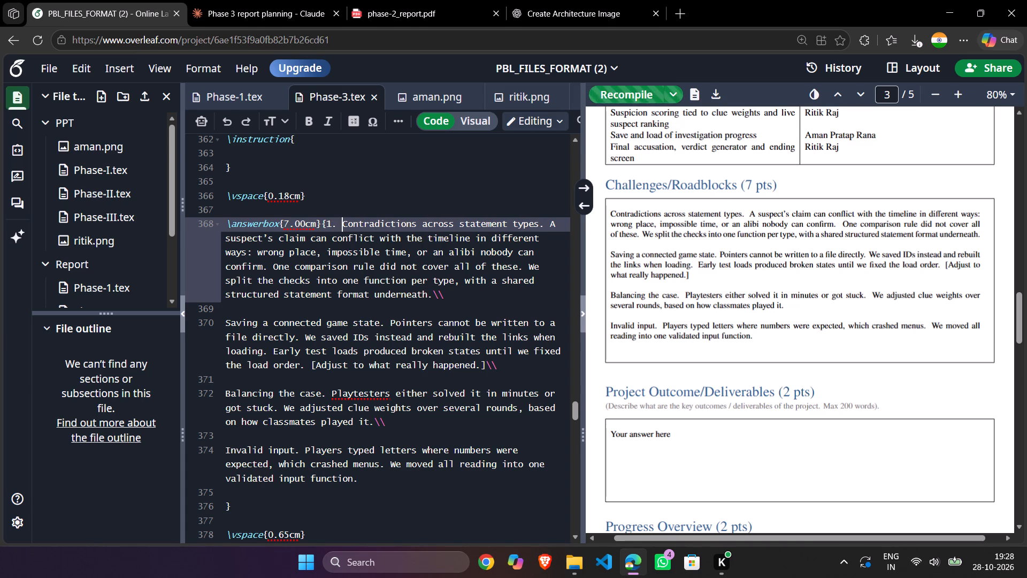
left_click(226, 322)
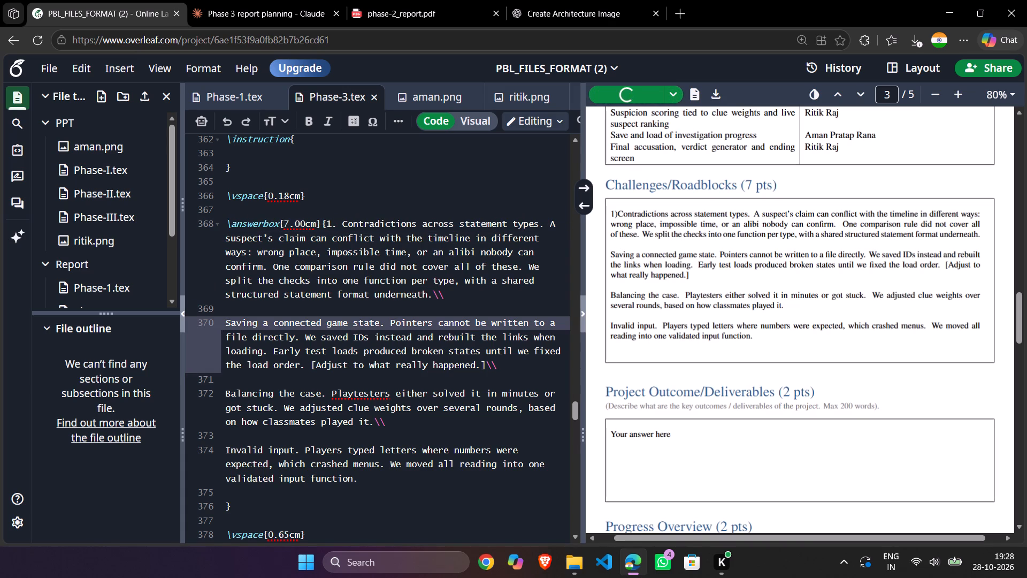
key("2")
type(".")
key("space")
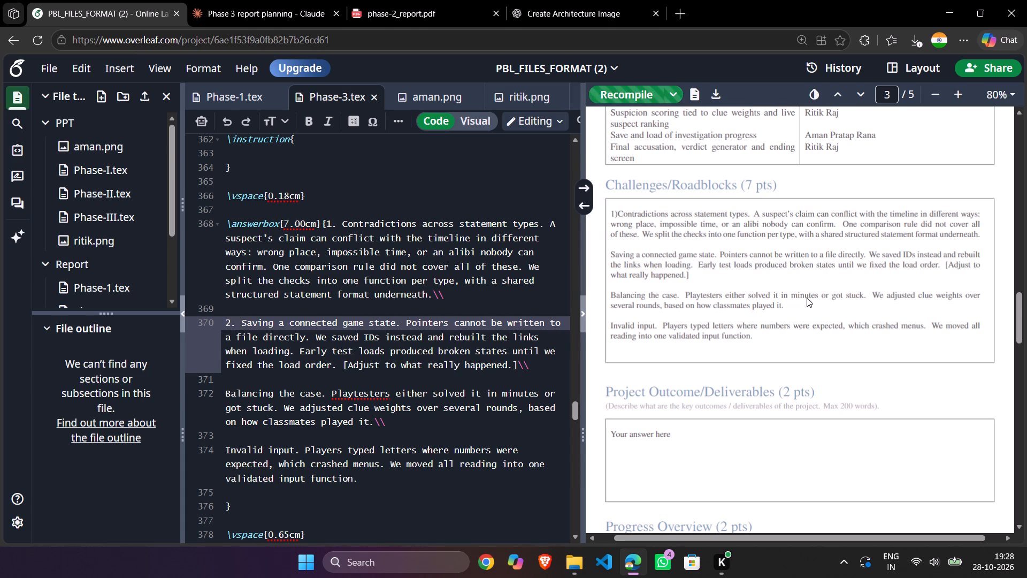
Number the "Balancing the case" paragraph "3. " and the "Invalid input" paragraph "4. ".
left_click(226, 395)
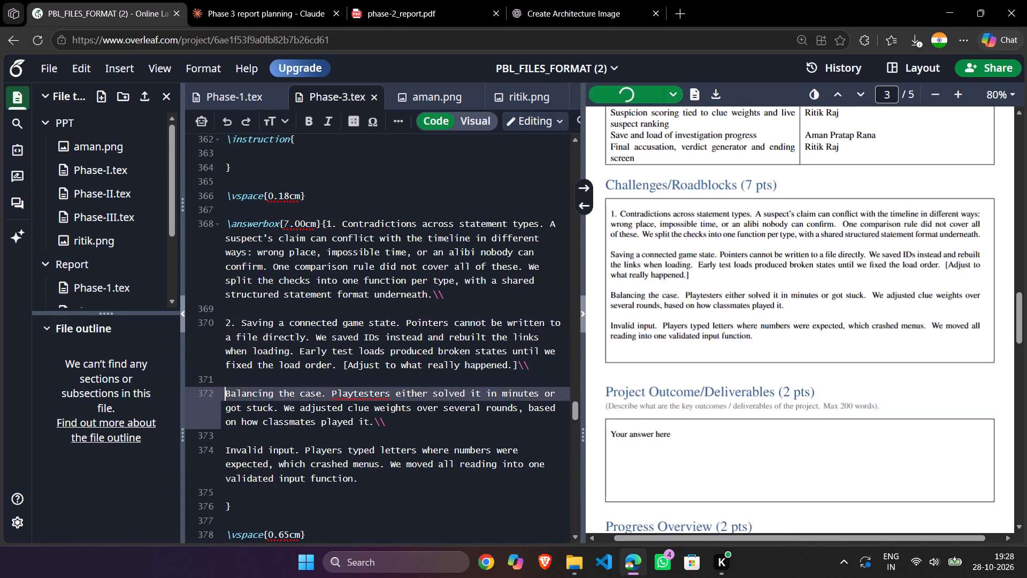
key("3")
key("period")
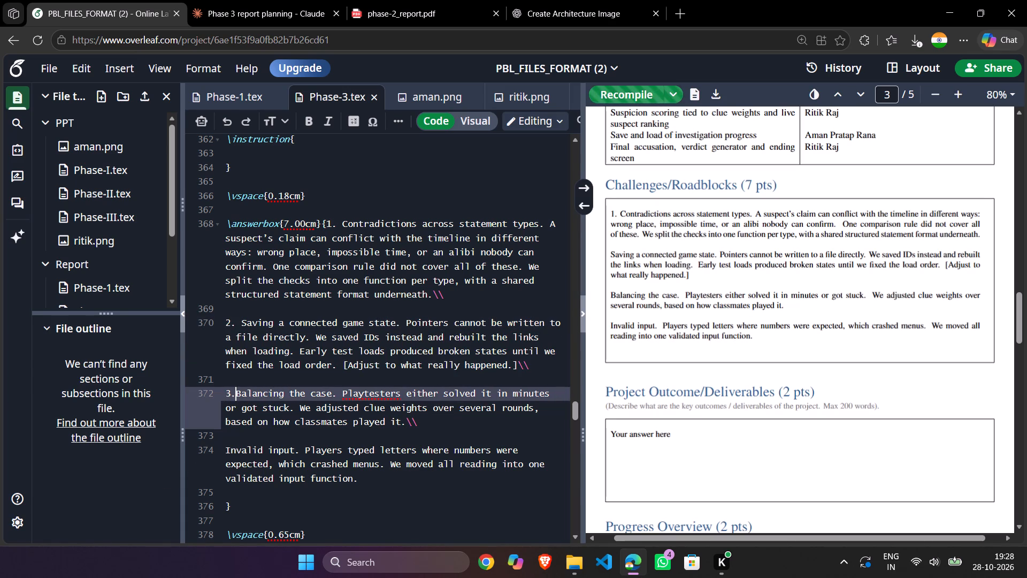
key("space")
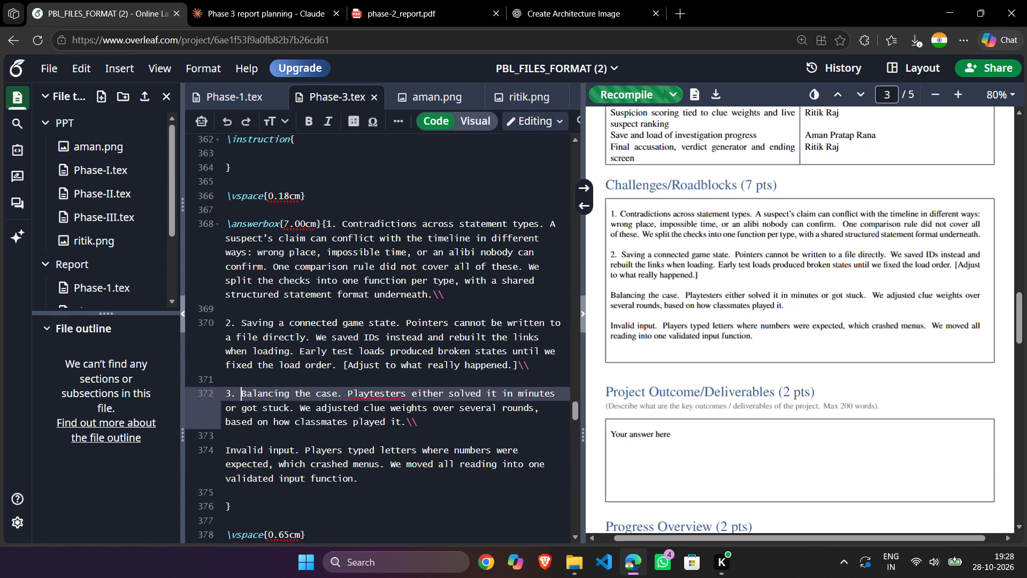
left_click(228, 447)
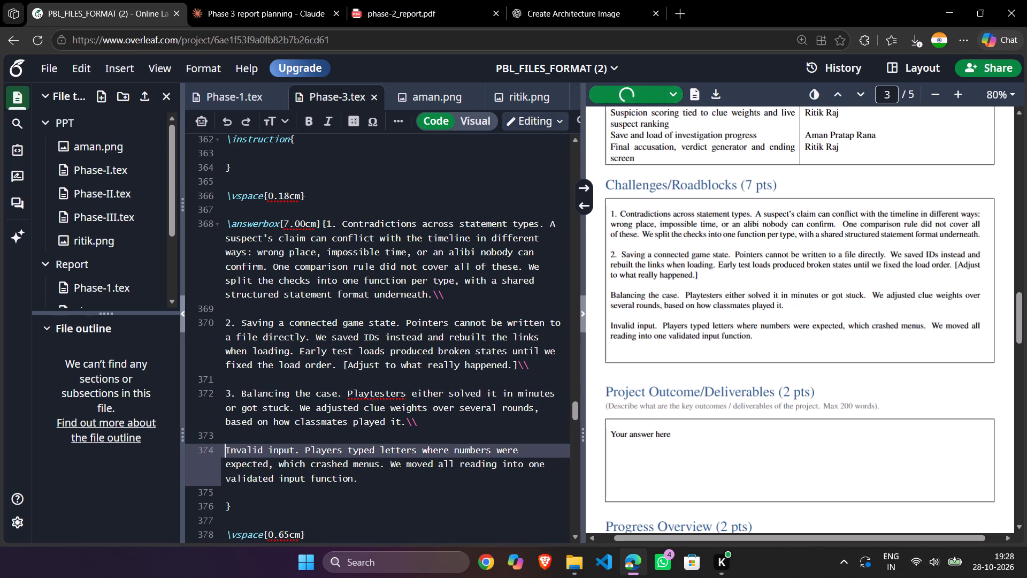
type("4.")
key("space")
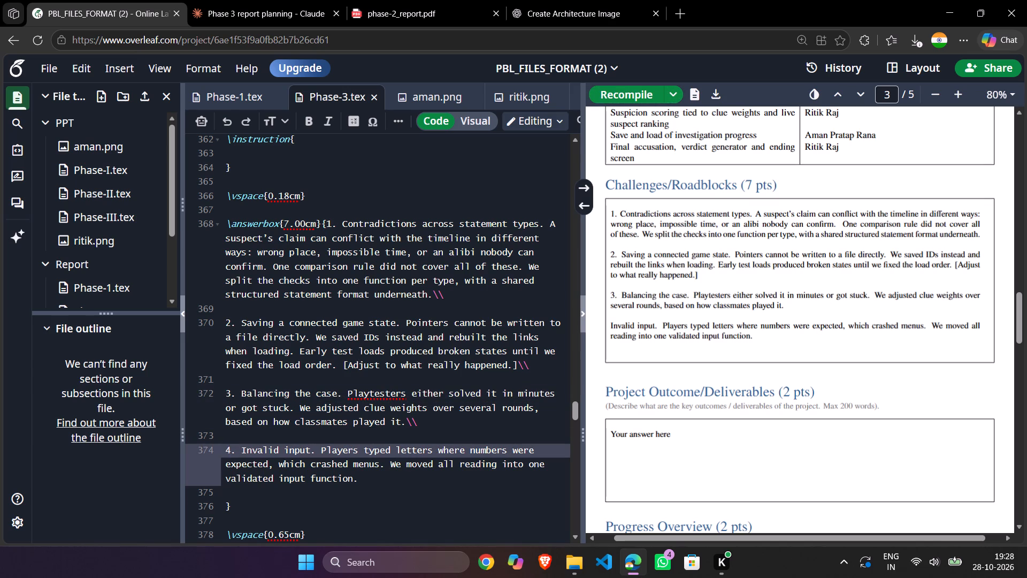
scroll(872, 300, "down", 2)
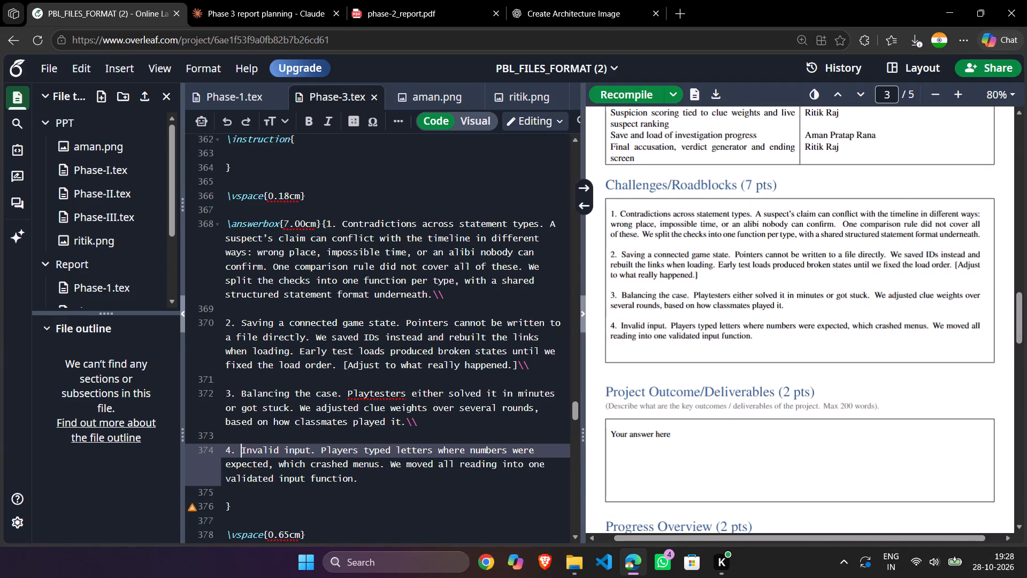
scroll(698, 306, "down", 4)
scroll(673, 310, "up", 2)
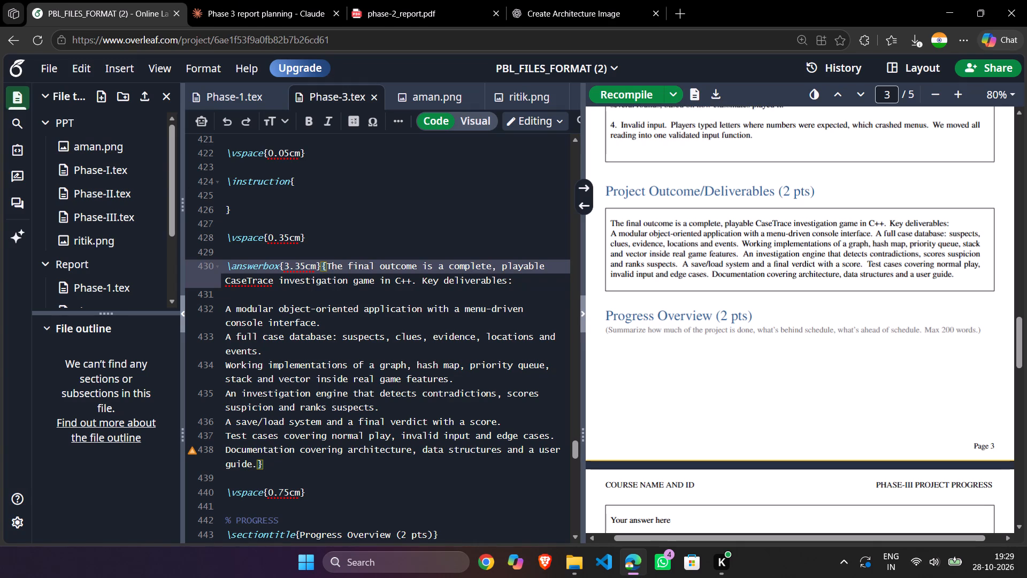
left_click(226, 307)
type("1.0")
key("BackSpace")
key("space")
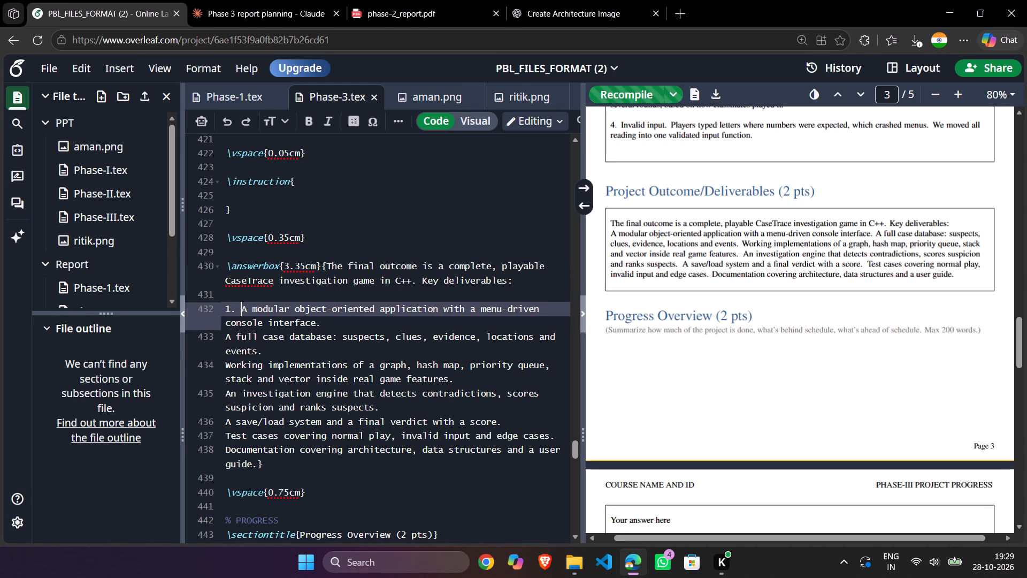
left_click(227, 340)
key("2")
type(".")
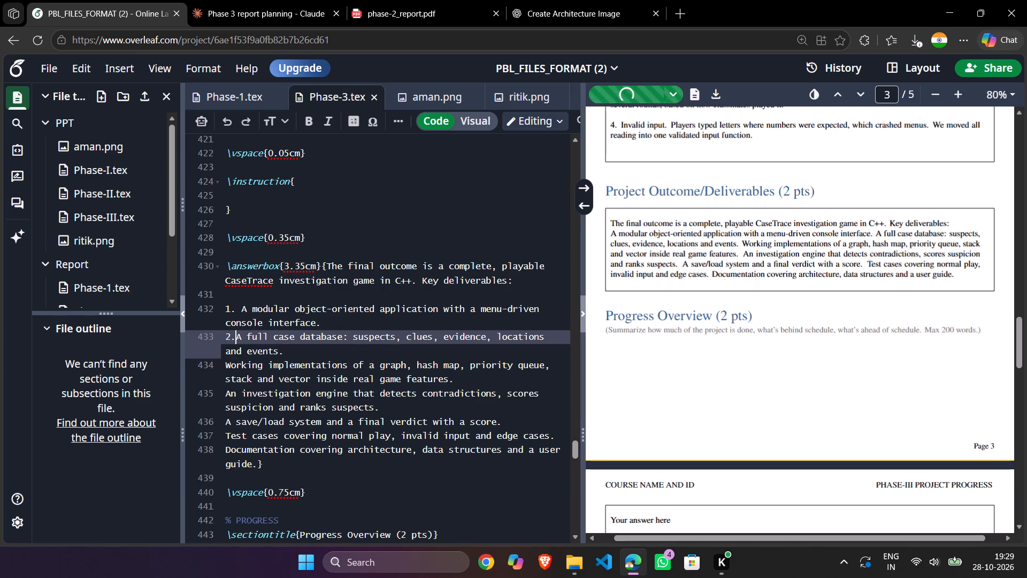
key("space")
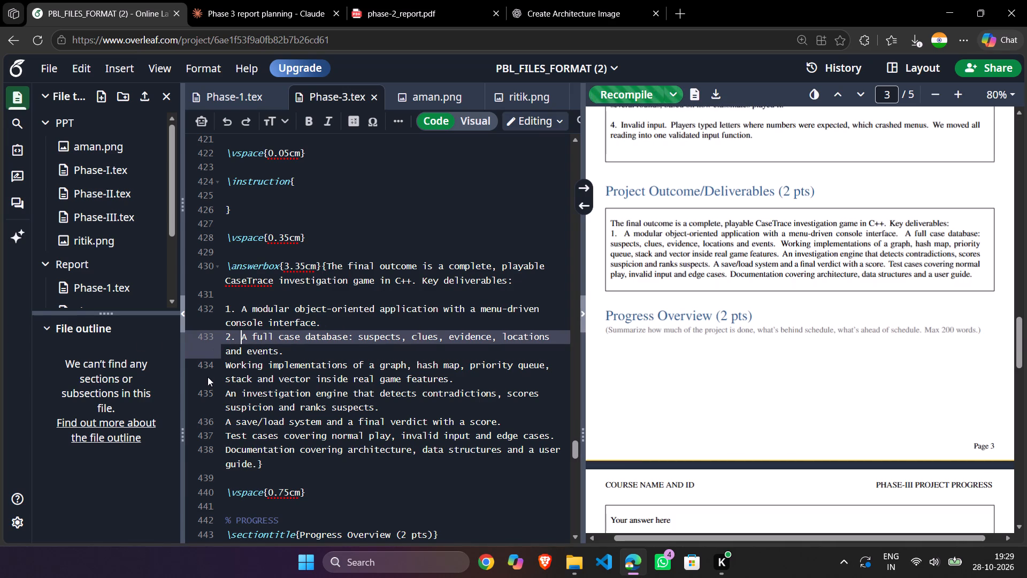
Number the "Working implementations" line "3. ", the "An investigation engine" line "4. " and the "A save/load system" line "5. ".
left_click(224, 362)
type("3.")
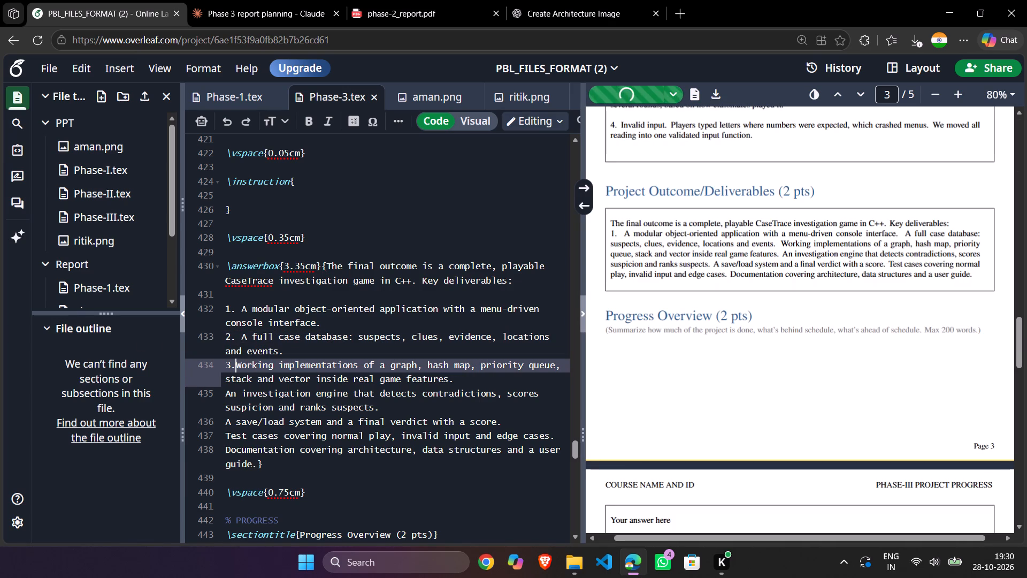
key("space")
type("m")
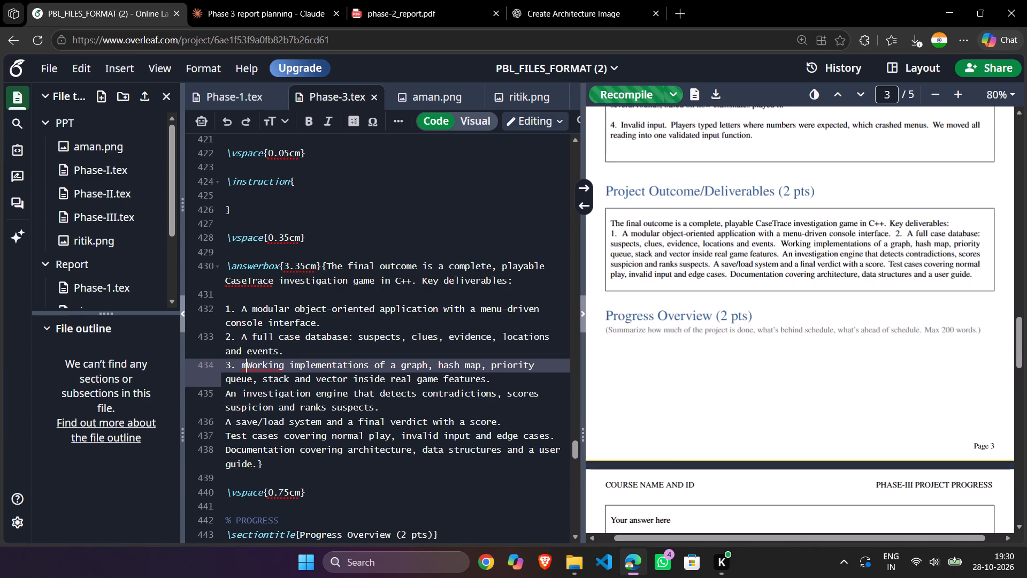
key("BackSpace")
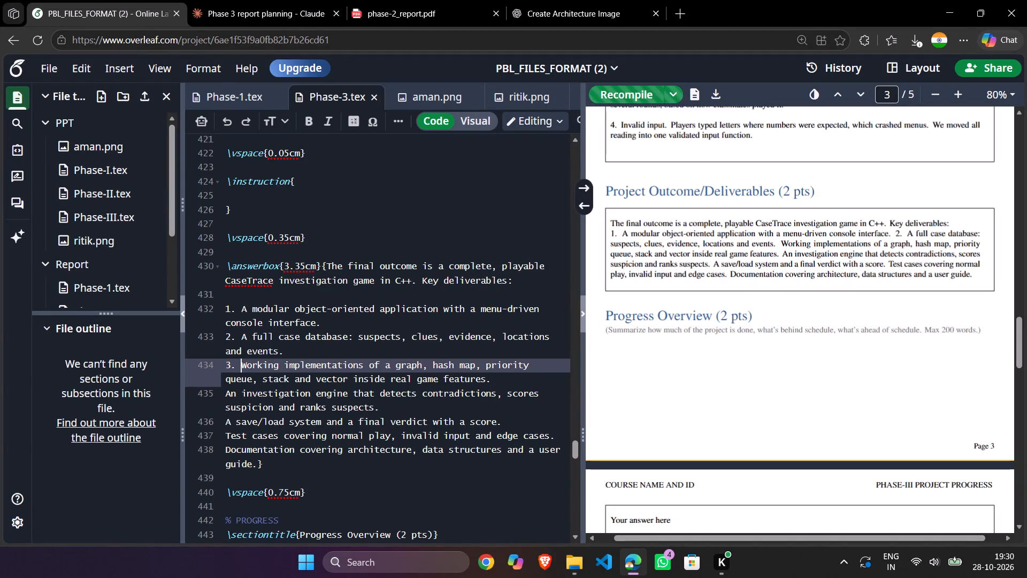
left_click(225, 390)
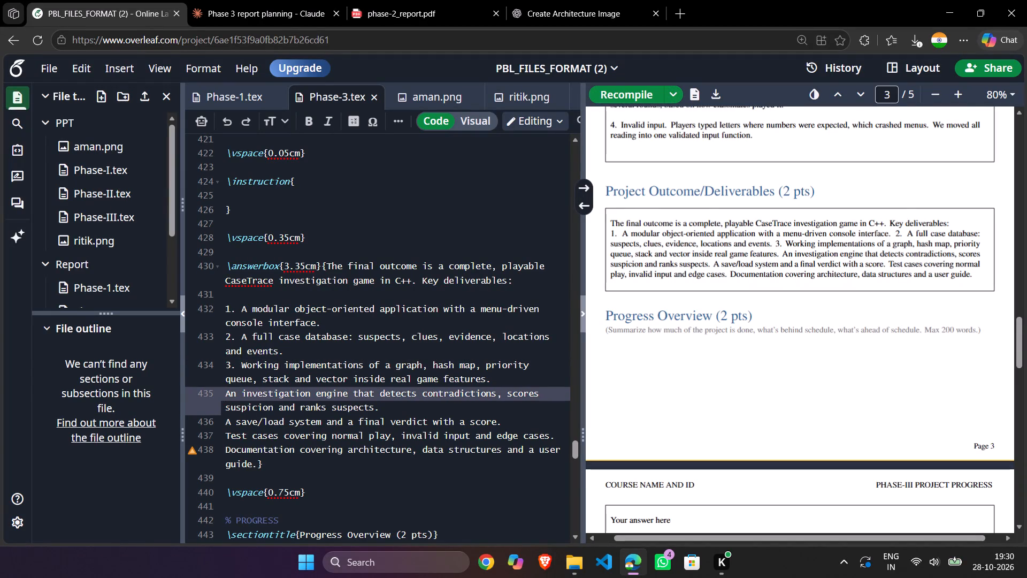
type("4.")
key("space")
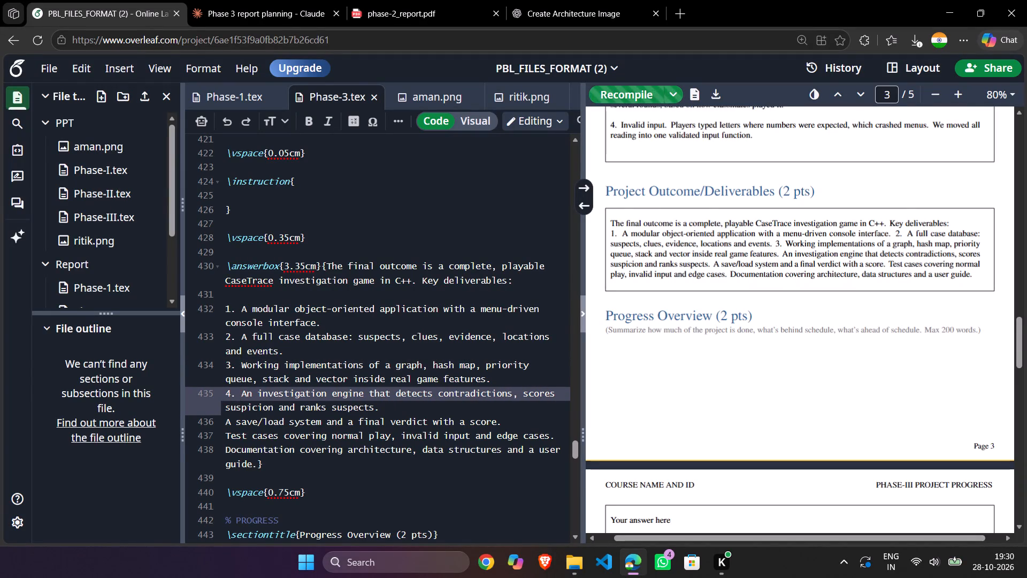
left_click(225, 422)
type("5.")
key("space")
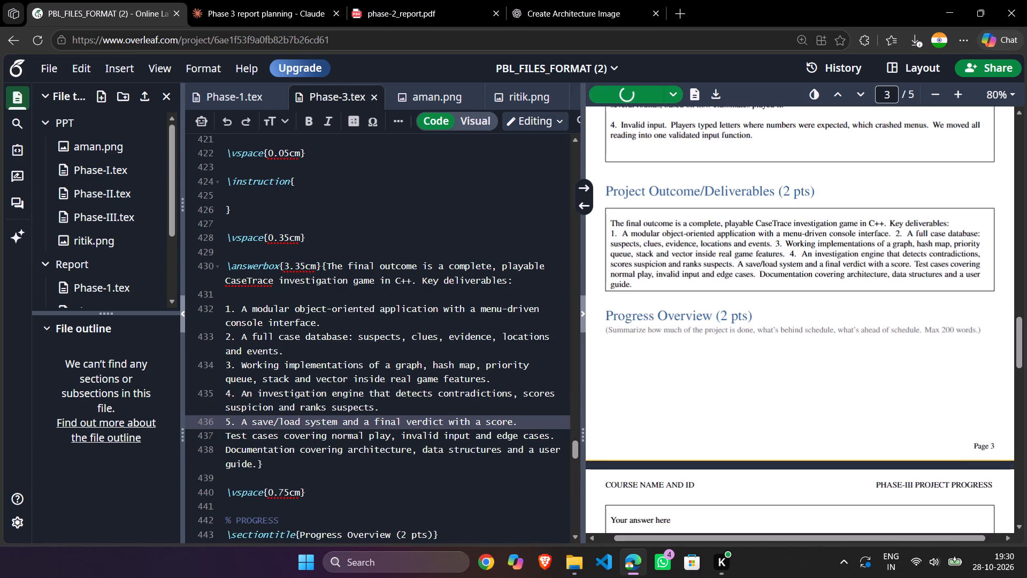
Add a \\ line break at the end of deliverables 1 and 2.
left_click(525, 286)
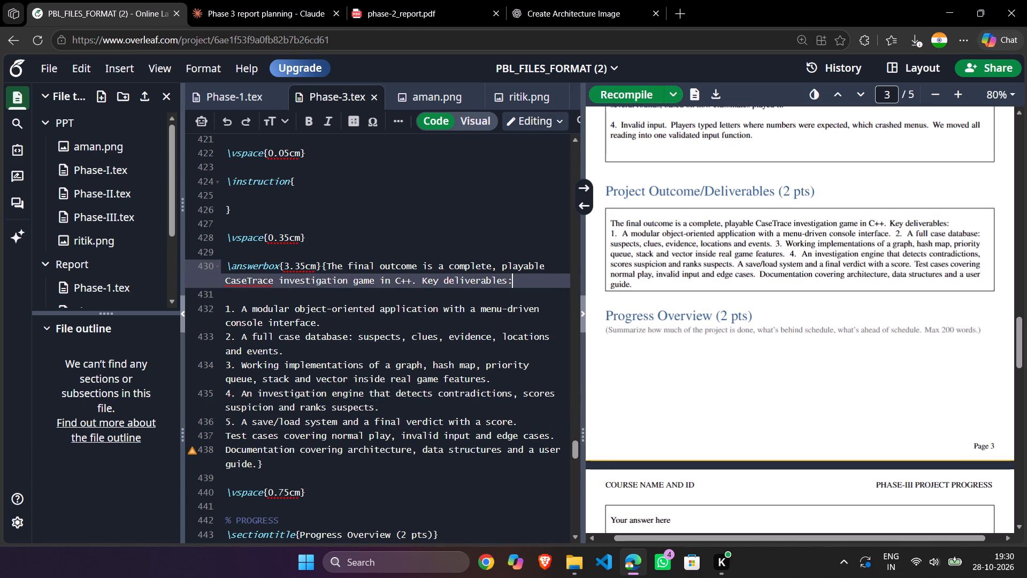
left_click(411, 325)
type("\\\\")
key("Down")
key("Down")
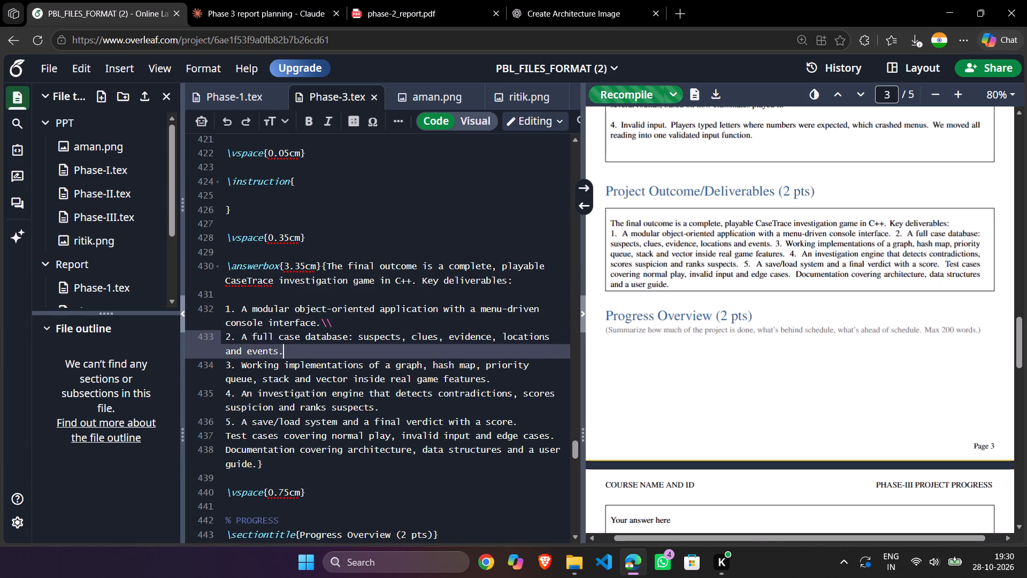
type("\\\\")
Add a \\ line break at the end of deliverables 3 and 4.
left_click(549, 371)
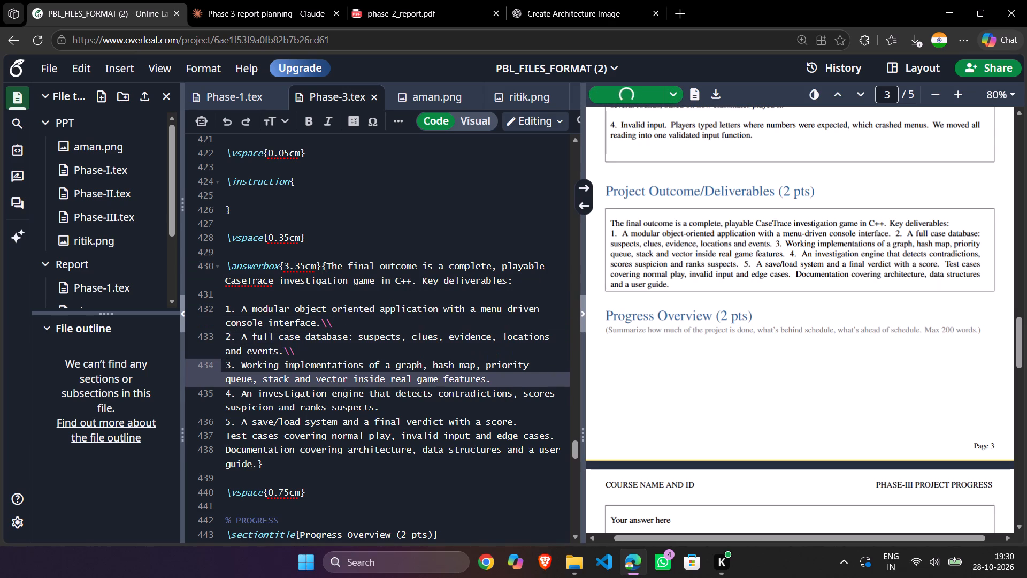
key("Right")
key("Right")
key("Right")
key("Right")
key("Right")
key("Right")
key("Right")
key("Right")
key("Right")
key("Right")
key("Right")
key("Right")
key("Right")
key("Right")
key("Right")
key("Right")
key("Right")
key("Right")
key("Right")
key("Right")
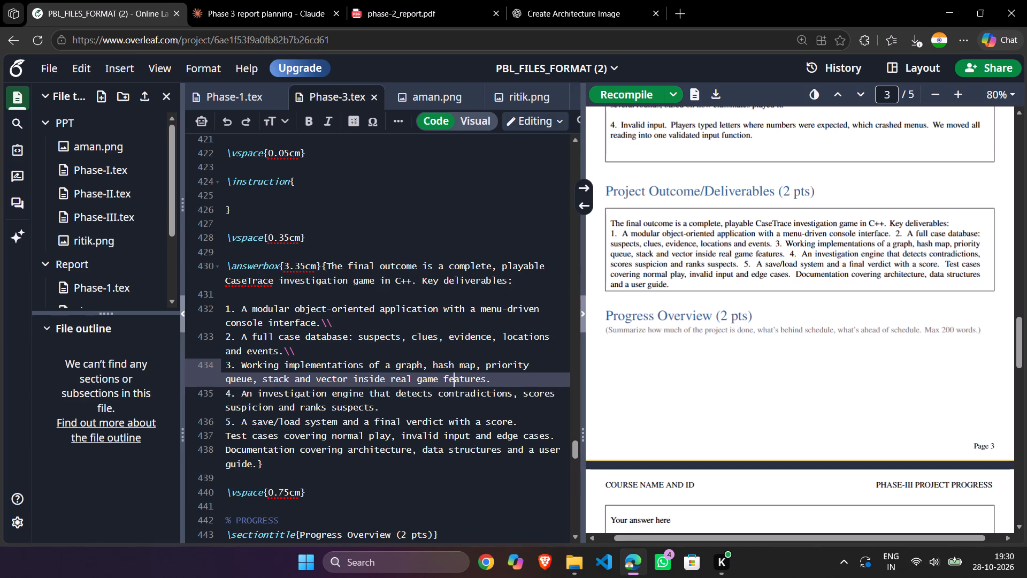
key("Right")
key("Right")
key("Right")
key("Right")
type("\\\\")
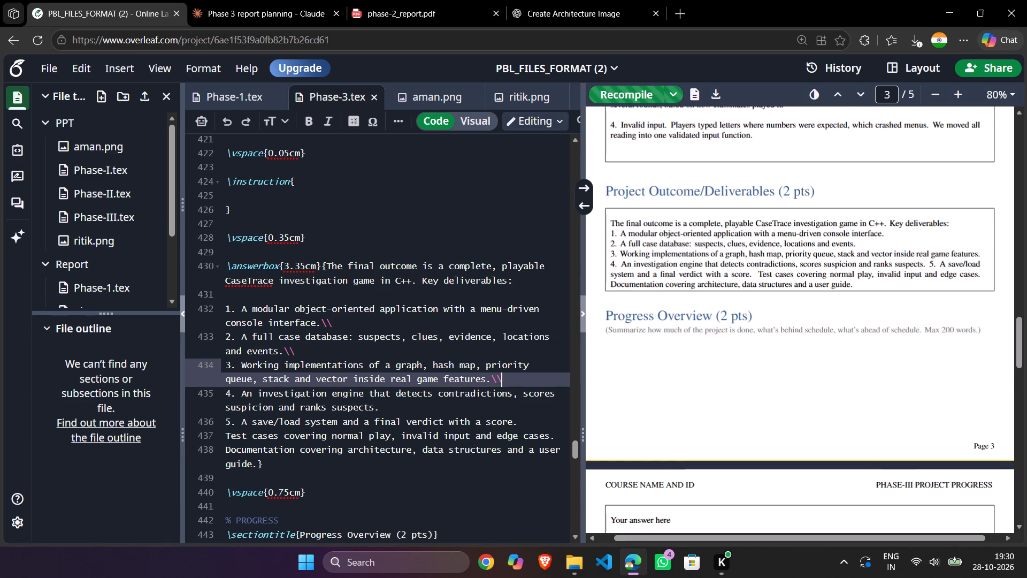
left_click(485, 408)
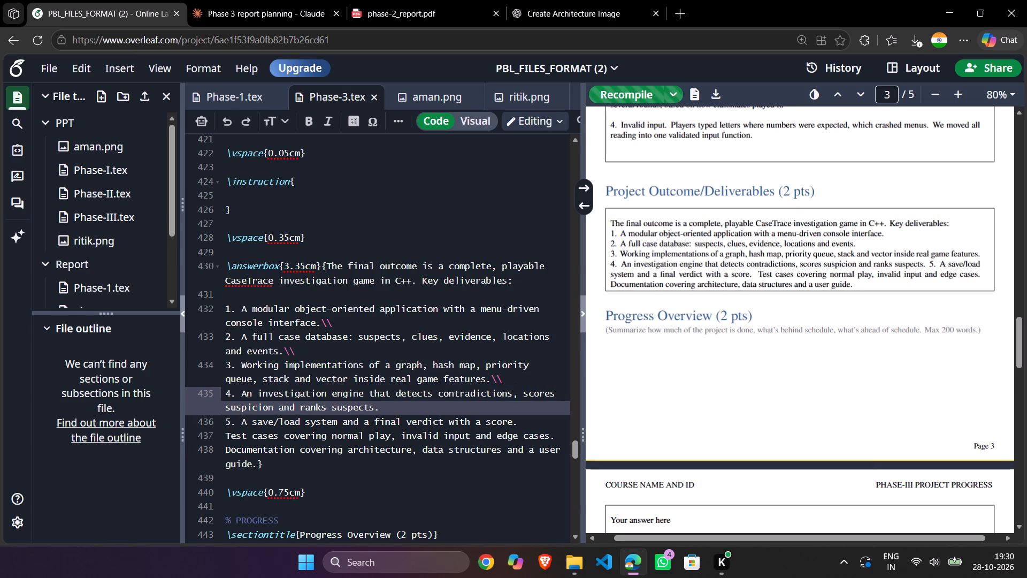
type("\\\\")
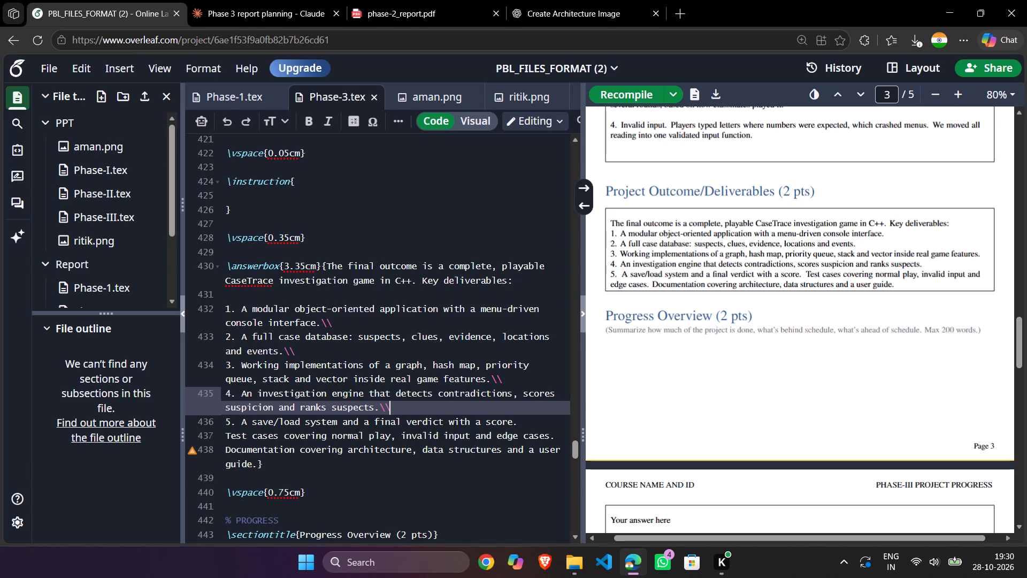
Insert a \\ line break on the blank line between \vspace{0.75cm} and the PROGRESS comment.
scroll(748, 337, "up", 4)
scroll(750, 330, "down", 3)
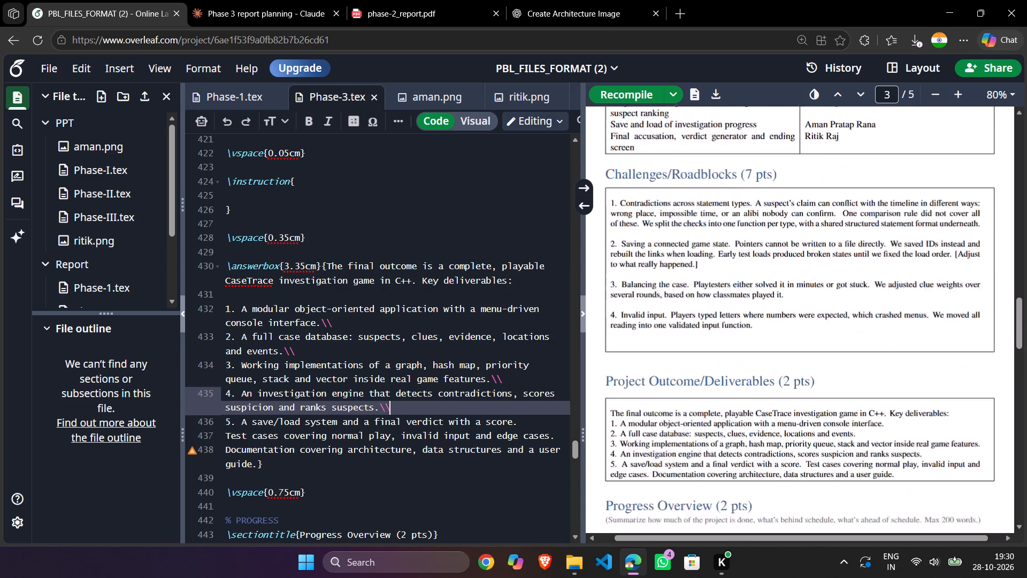
scroll(750, 330, "down", 3)
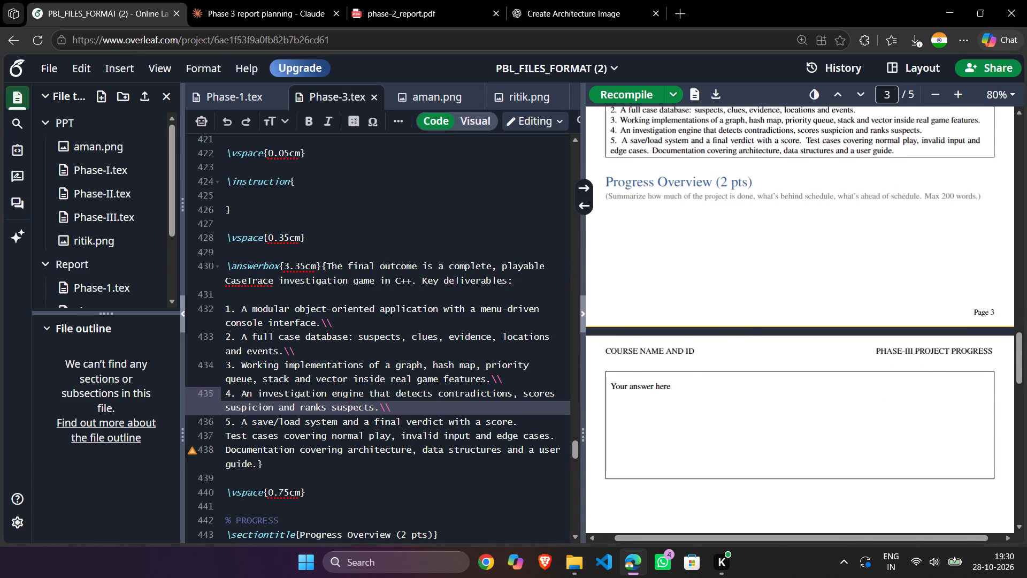
scroll(455, 380, "down", 3)
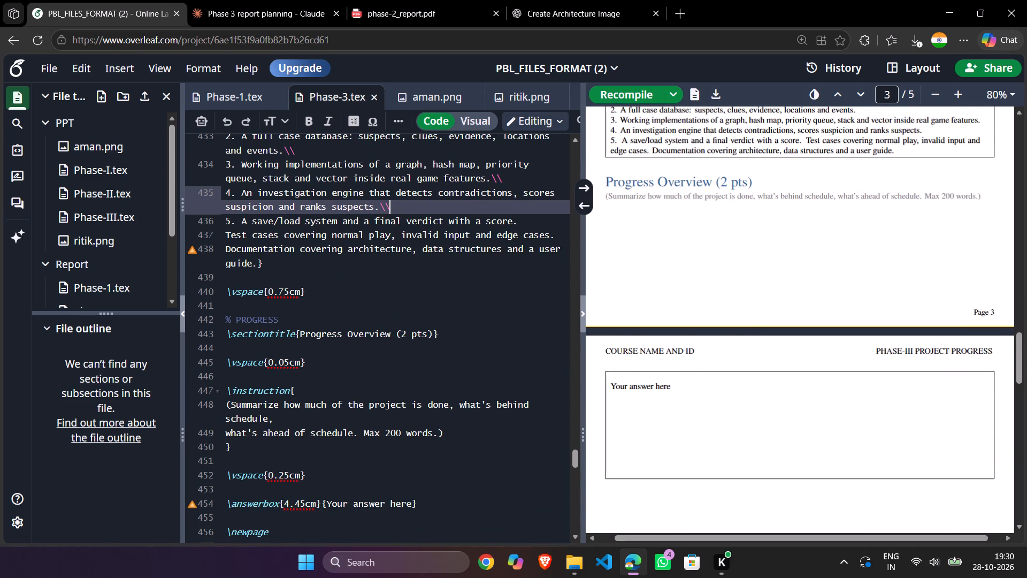
left_click(302, 310)
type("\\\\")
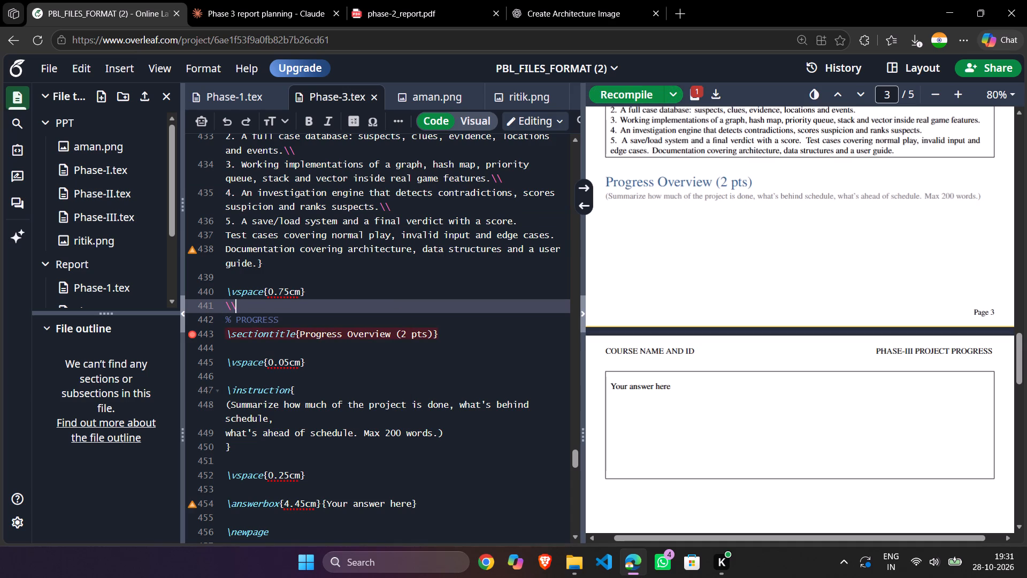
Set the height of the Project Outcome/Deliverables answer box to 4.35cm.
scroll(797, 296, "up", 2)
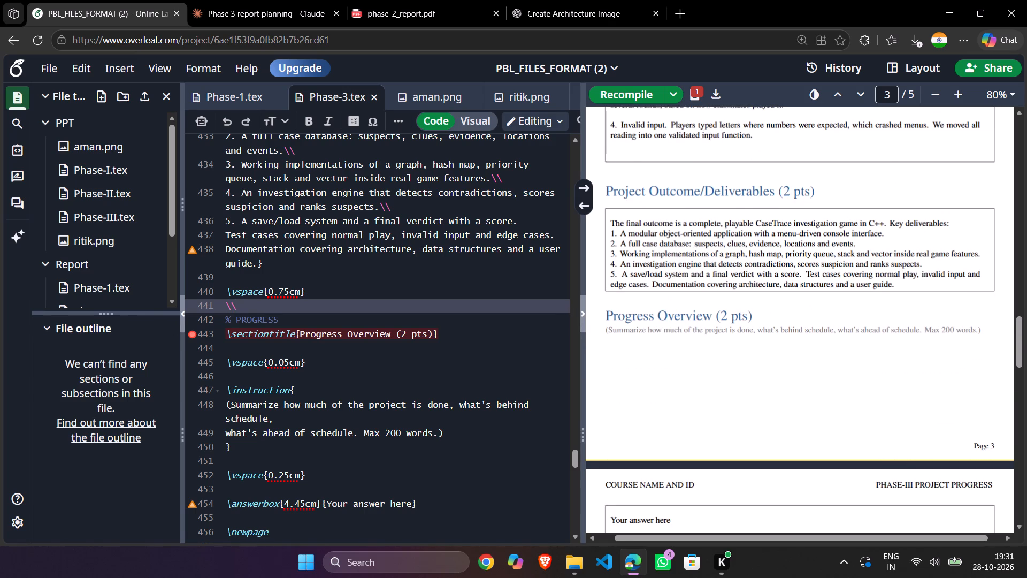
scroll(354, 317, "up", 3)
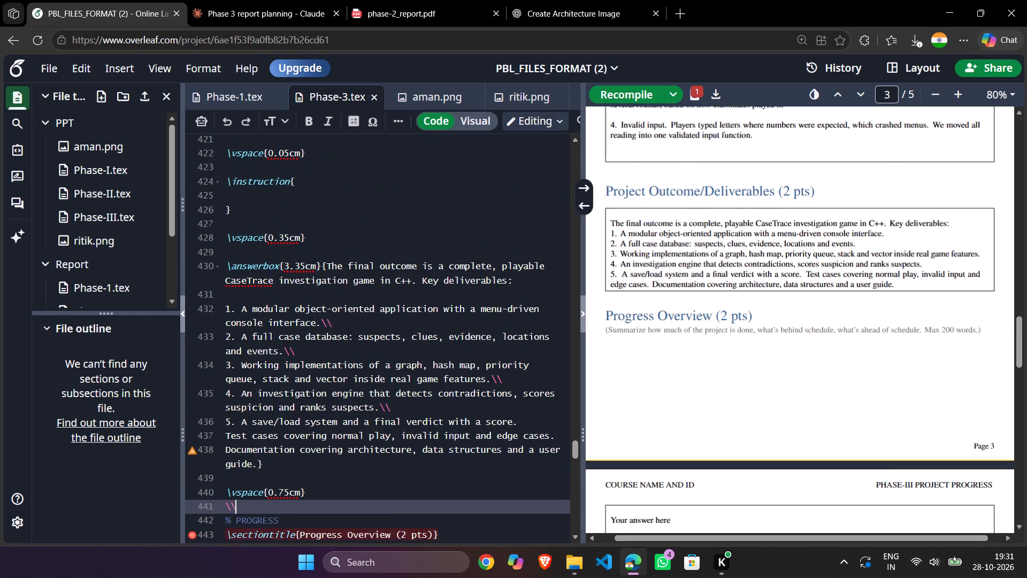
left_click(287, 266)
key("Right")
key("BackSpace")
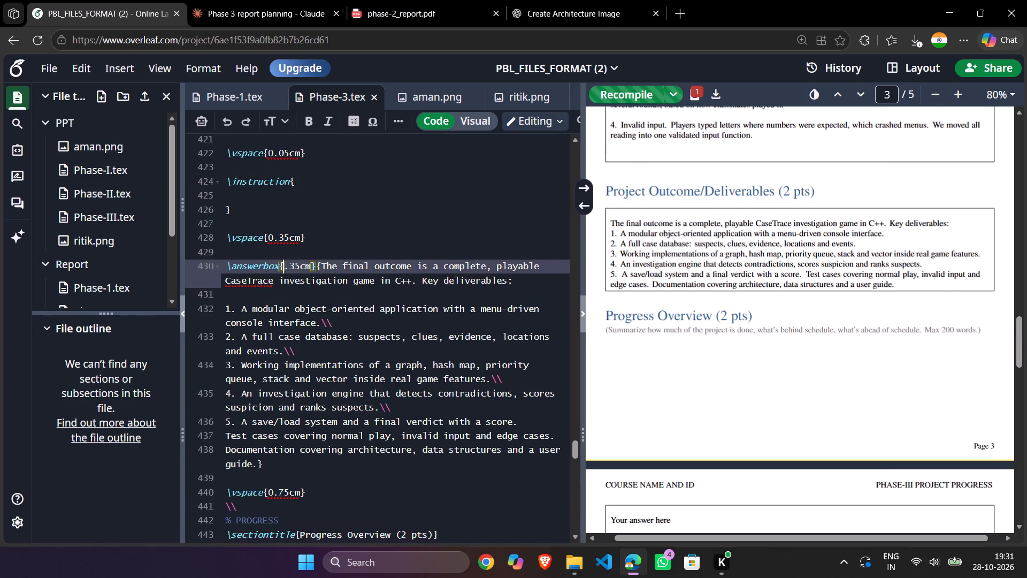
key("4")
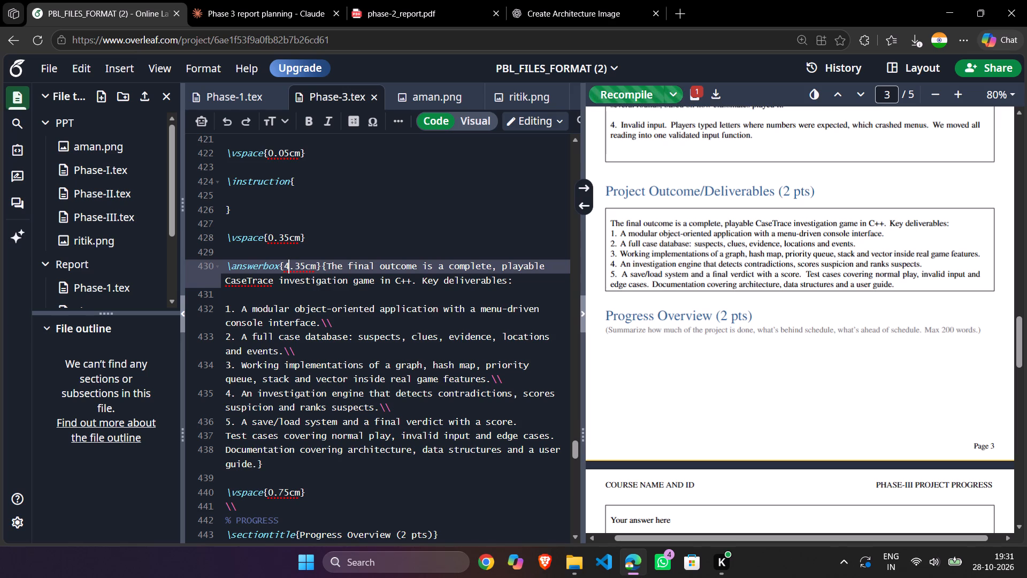
Delete the placeholder text inside the Progress Overview \instruction block, leaving its braces empty.
scroll(295, 351, "down", 2)
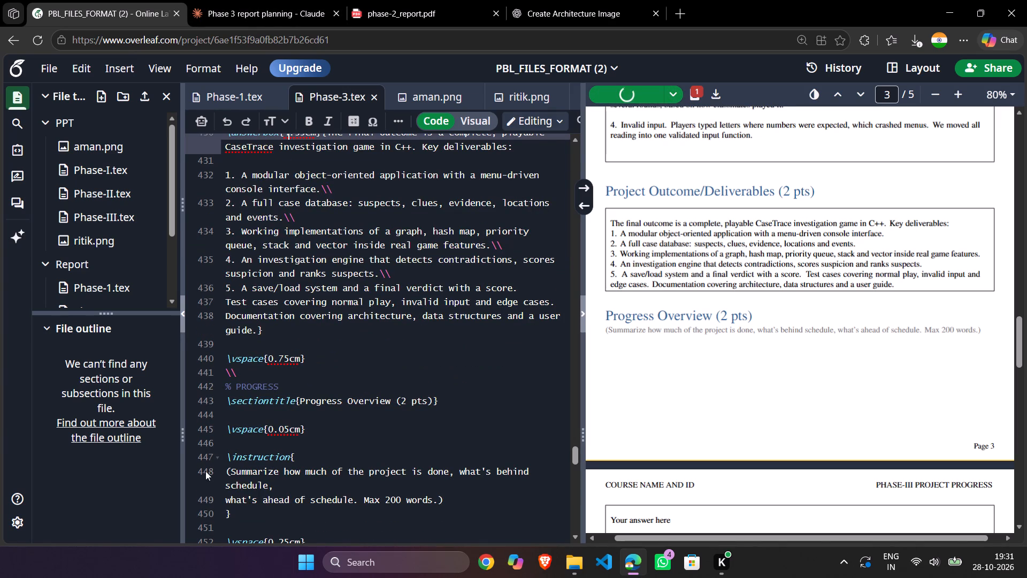
left_click_drag(227, 469, 448, 500)
key("BackSpace")
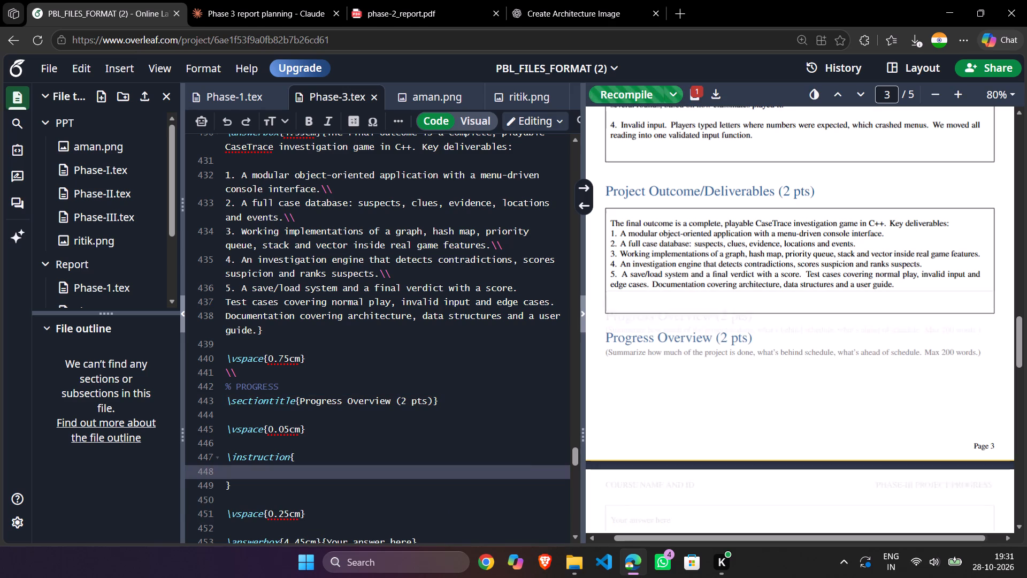
scroll(758, 412, "up", 1)
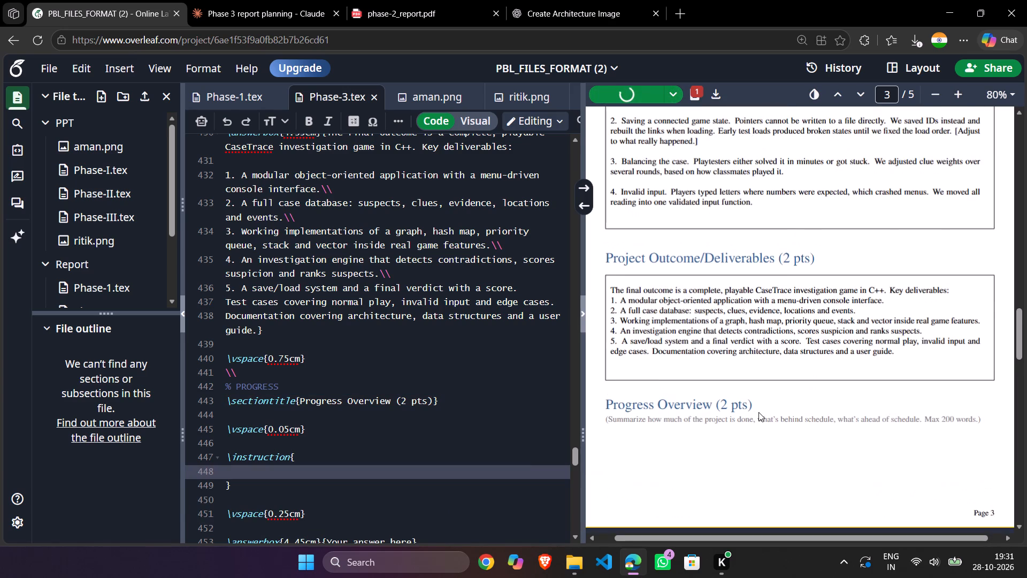
scroll(758, 412, "up", 4)
scroll(758, 412, "down", 1)
scroll(758, 413, "up", 1)
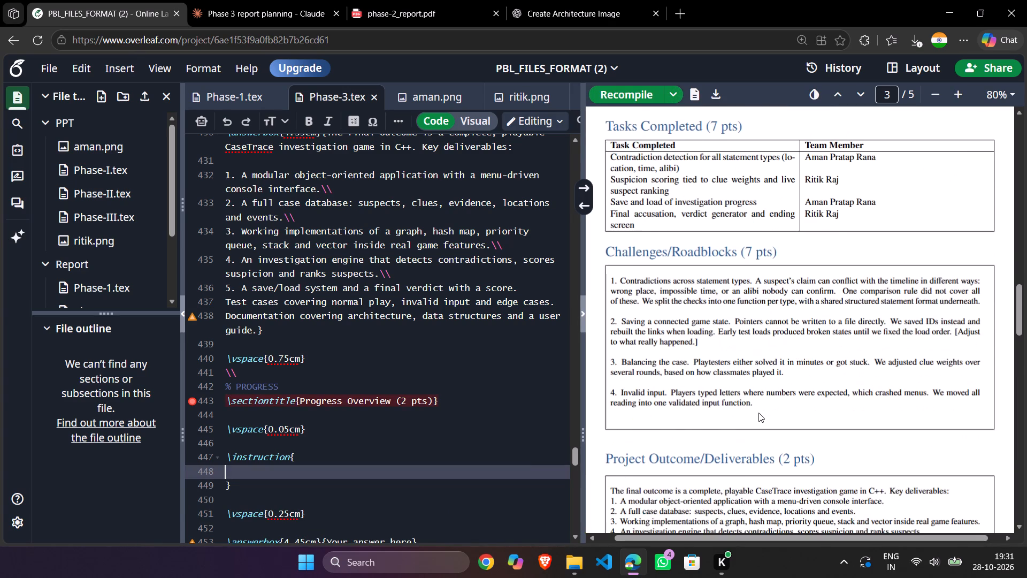
scroll(758, 413, "down", 4)
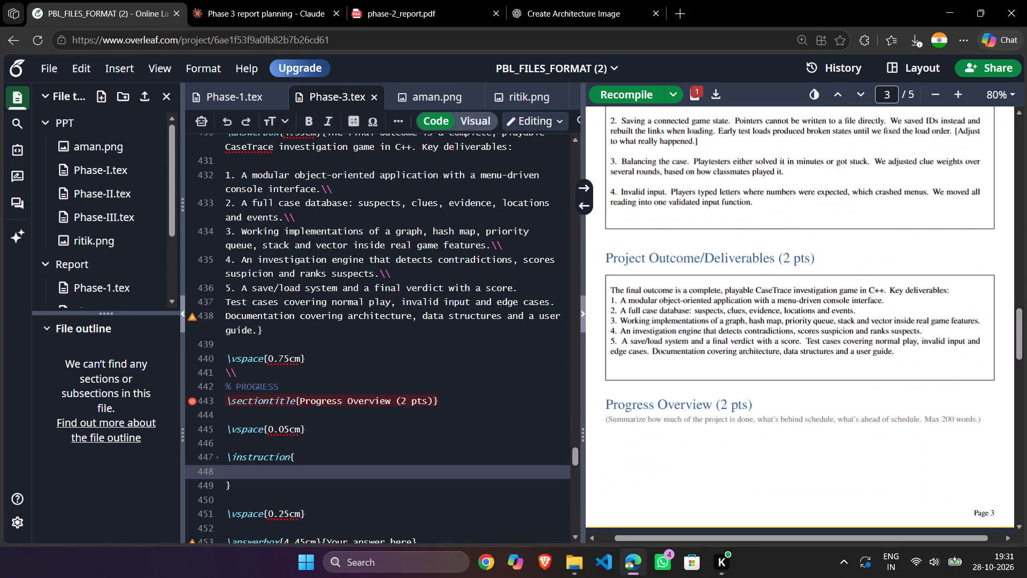
scroll(733, 438, "down", 6)
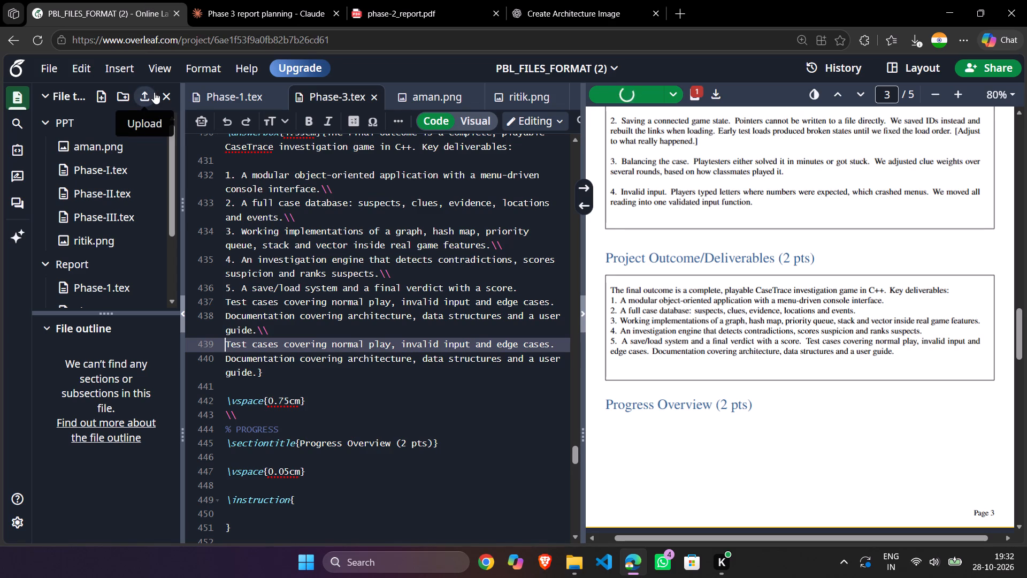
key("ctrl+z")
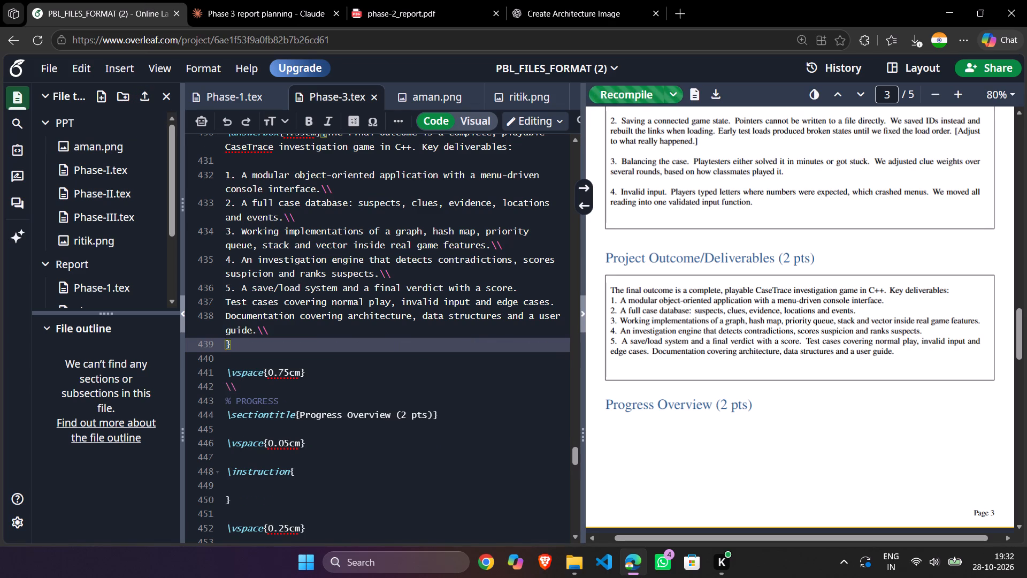
Add a \\ line break and a new line at the end of deliverable 5.
left_click(522, 285)
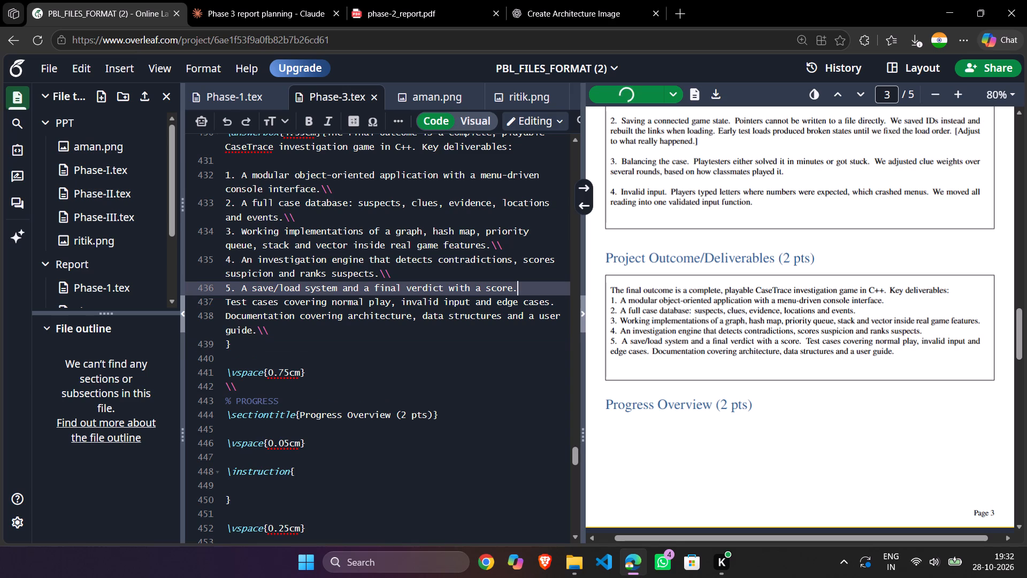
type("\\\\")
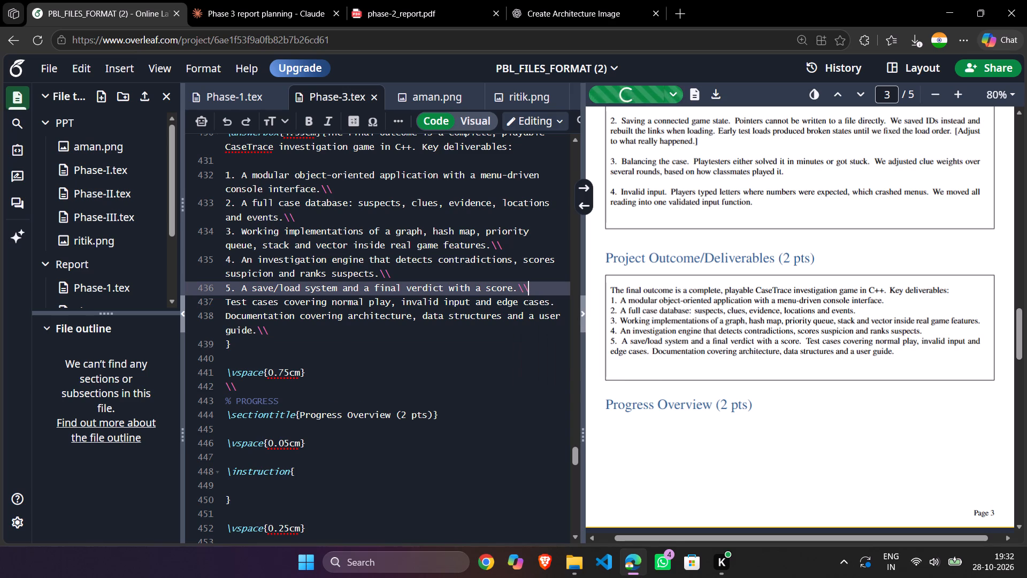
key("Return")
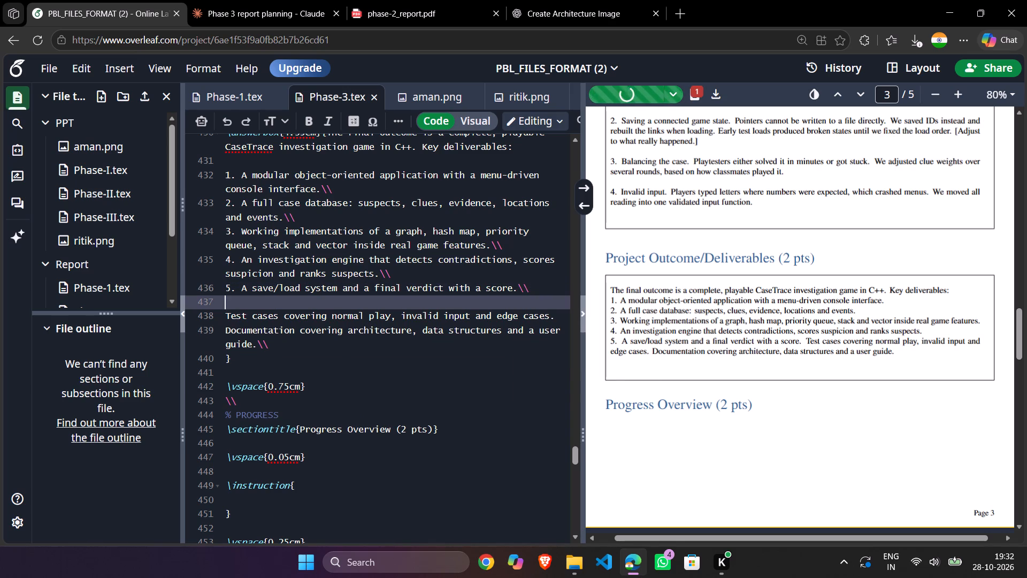
Number the "Test cases" line "6. " and the "Documentation" line "7. " in the deliverables list.
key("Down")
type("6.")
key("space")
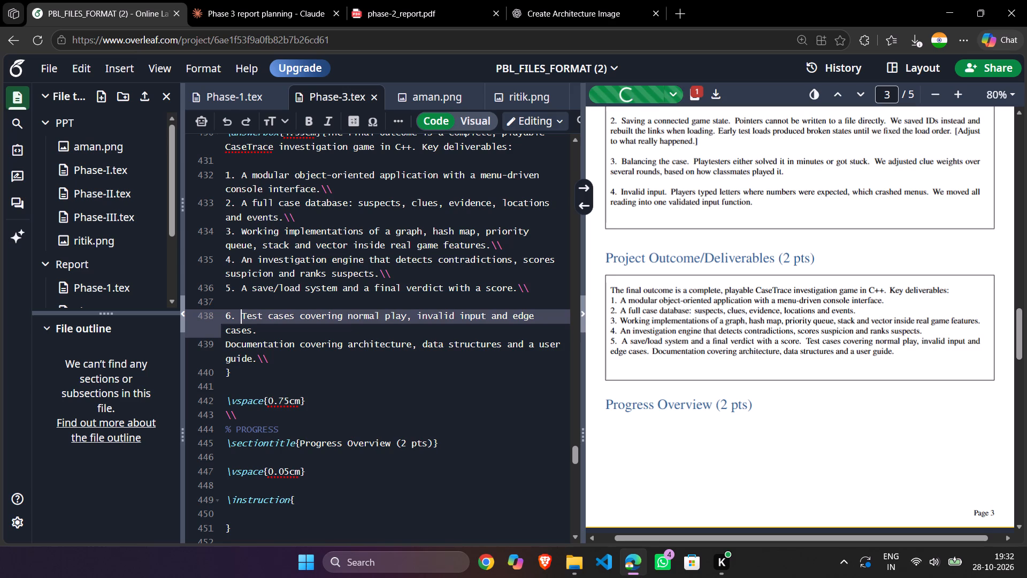
left_click(278, 334)
key("Down")
key("Left")
key("Left")
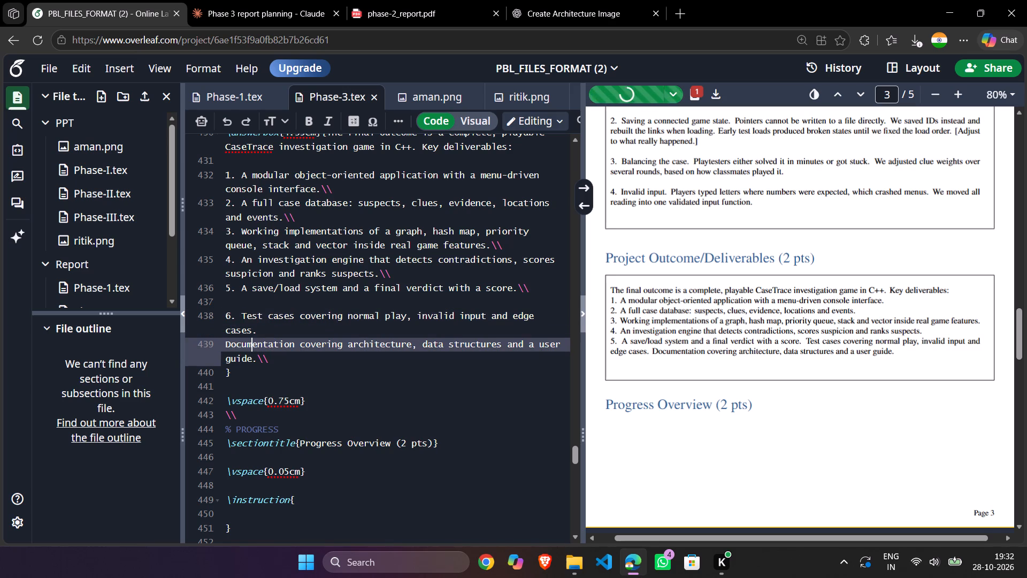
key("Left")
key("Left")
key("Left")
key("Left")
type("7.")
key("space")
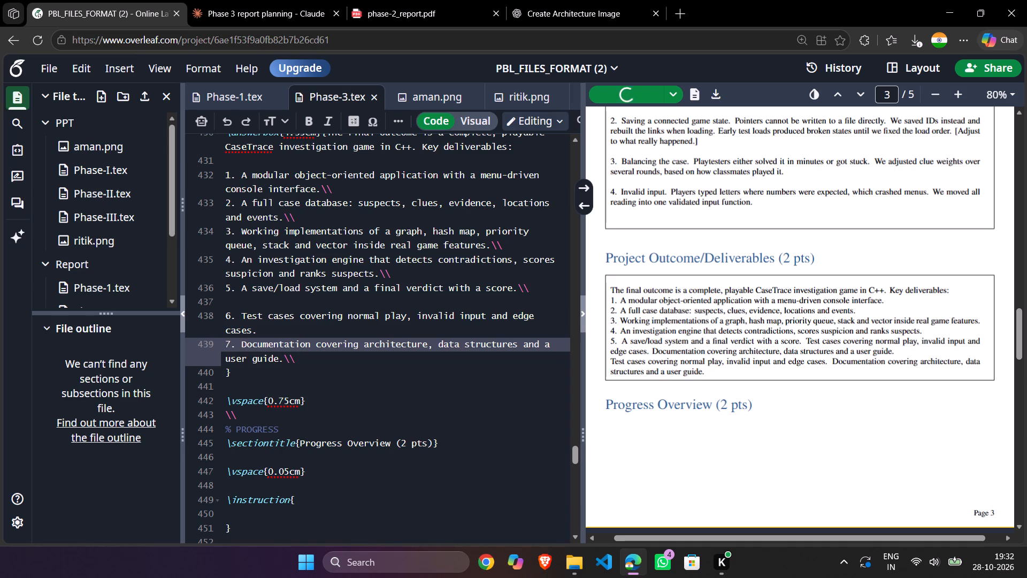
Set the height of the Project Outcome/Deliverables answer box to 5.35cm.
scroll(288, 267, "up", 2)
left_click(290, 263)
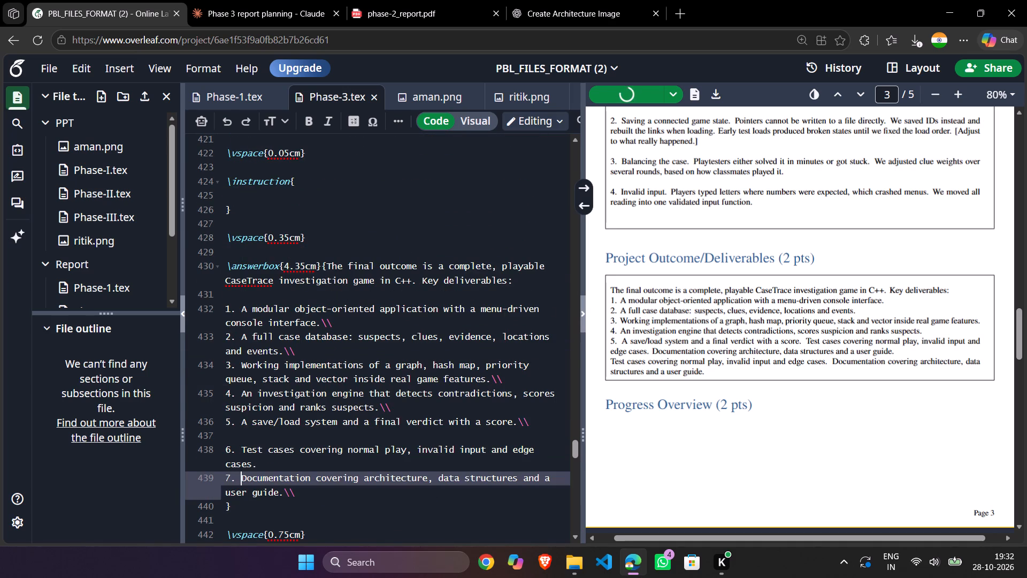
key("BackSpace")
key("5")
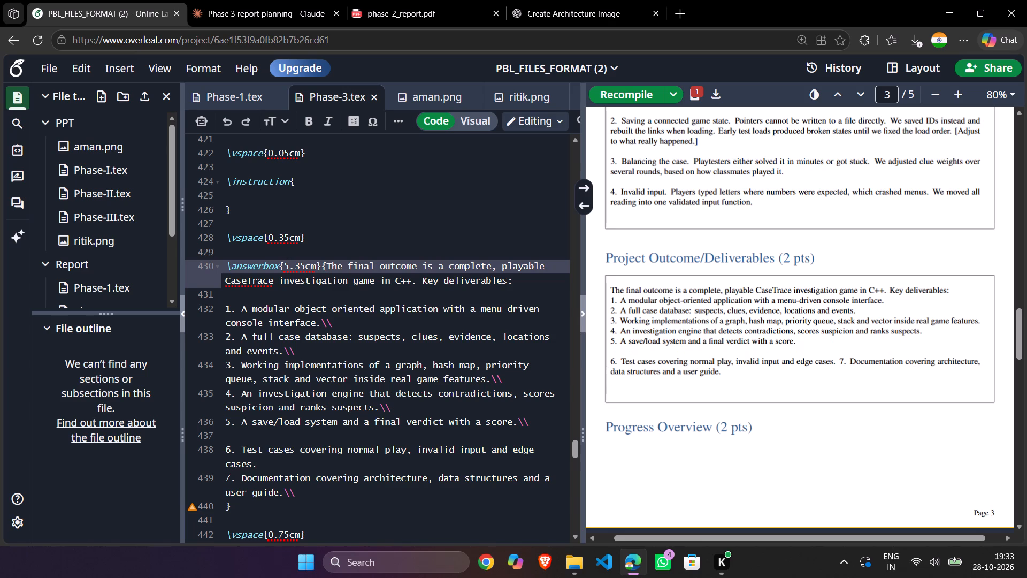
Remove the blank line between deliverables 5 and 6.
left_click(537, 414)
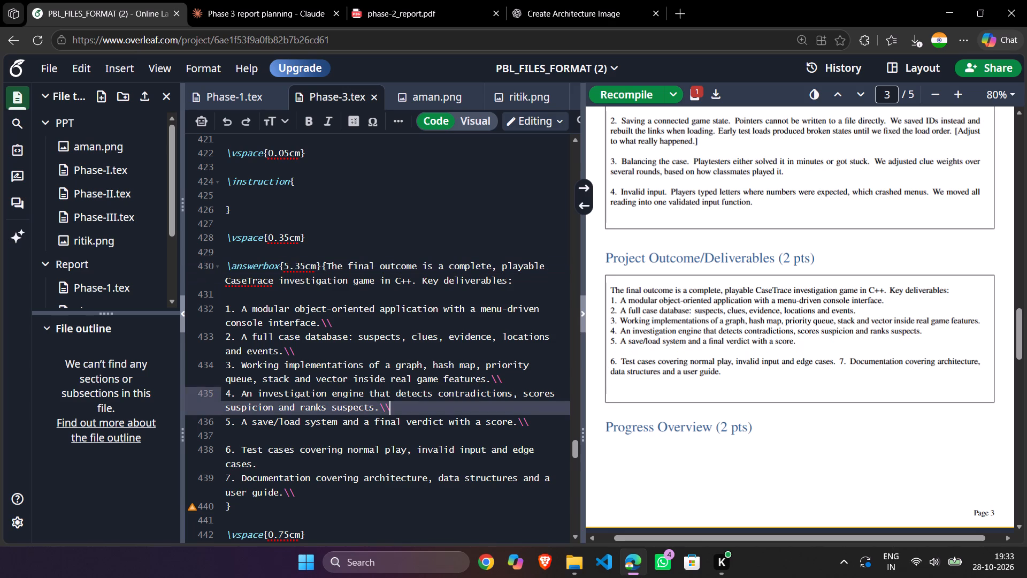
left_click(538, 420)
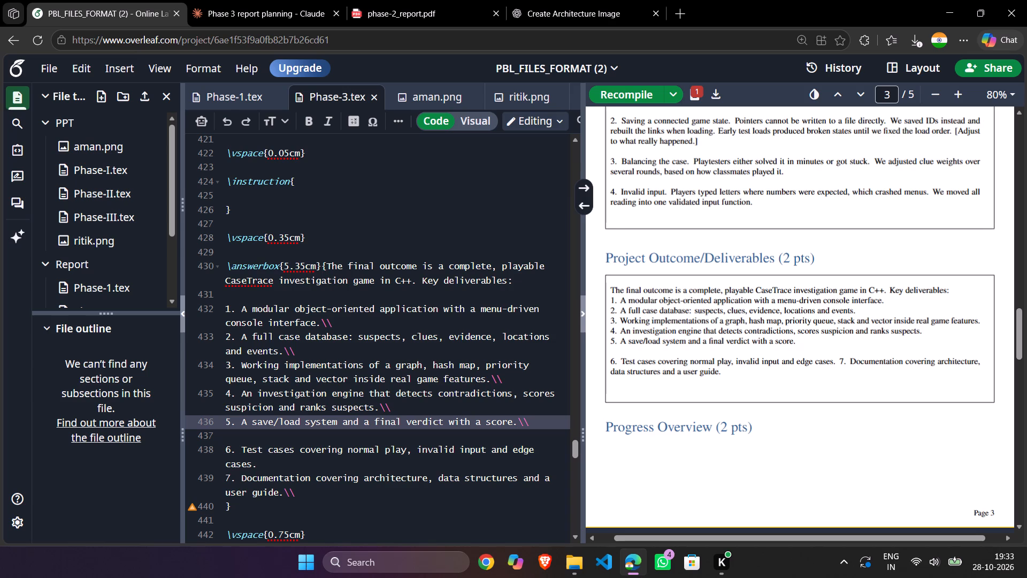
left_click(458, 436)
key("BackSpace")
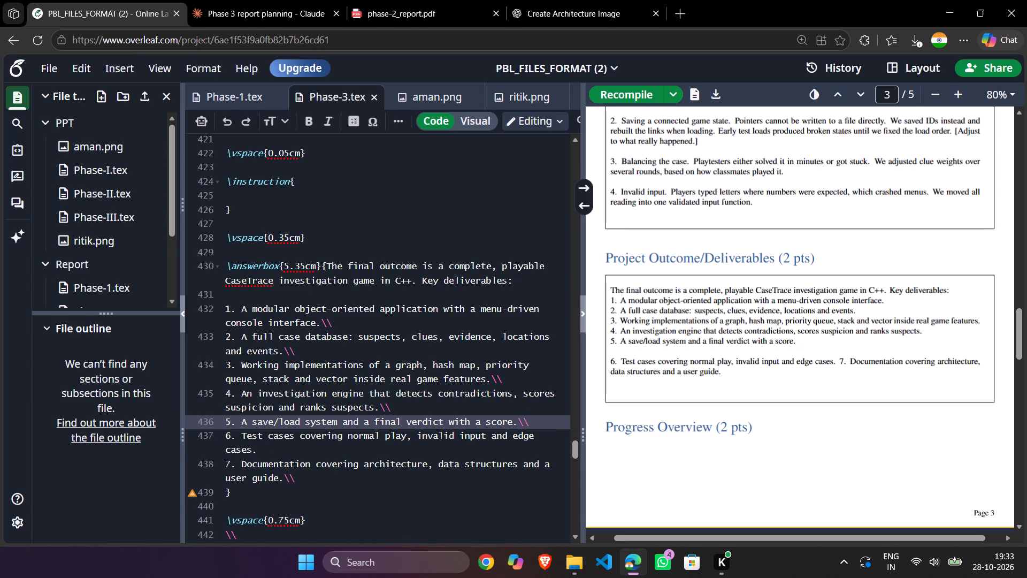
Add a \\ line break at the end of deliverable 6.
left_click(315, 479)
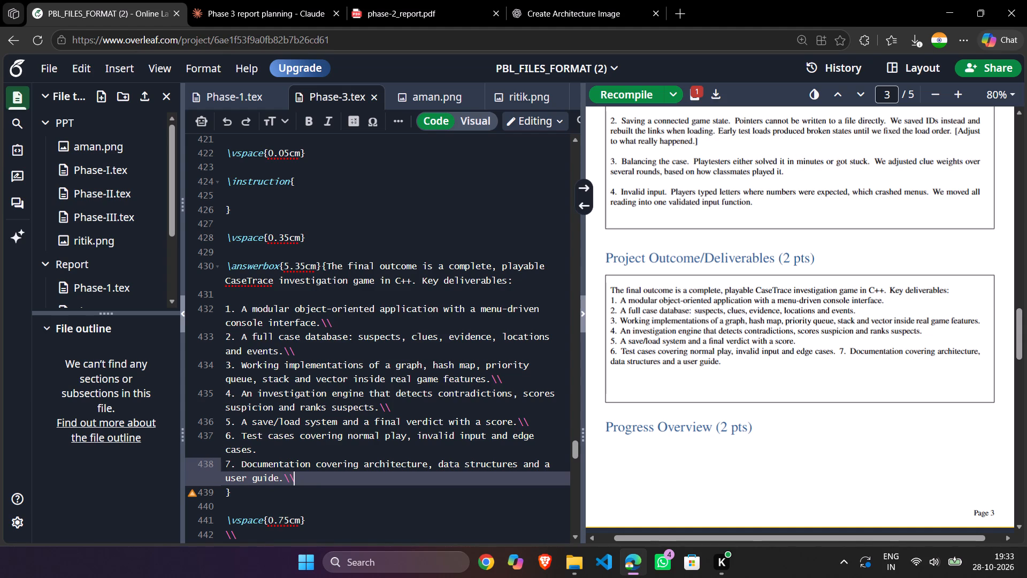
left_click(276, 452)
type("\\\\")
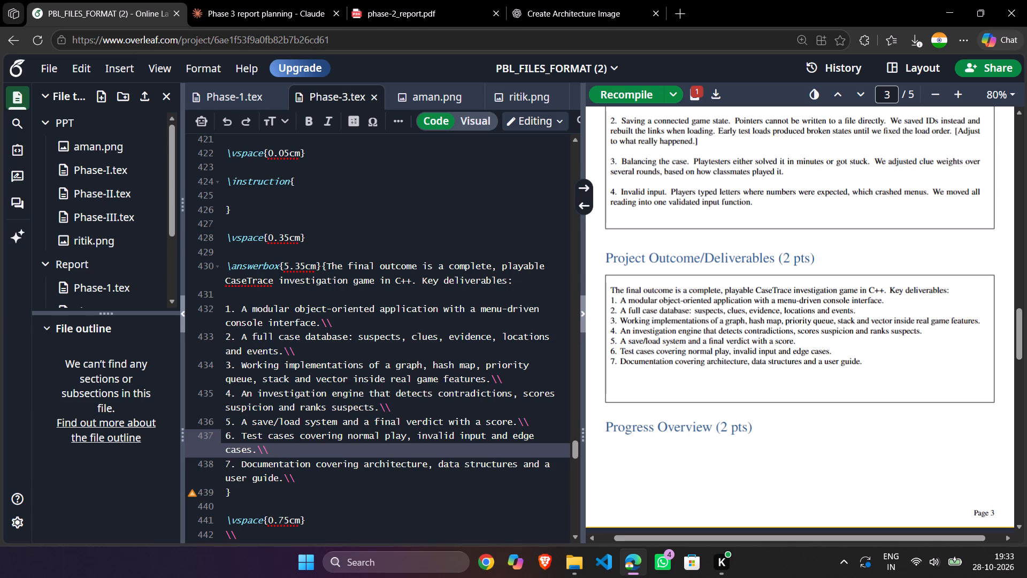
Add a \\ line break on its own line after "Key deliverables:" in the Project Outcome/Deliverables answer box.
left_click(517, 286)
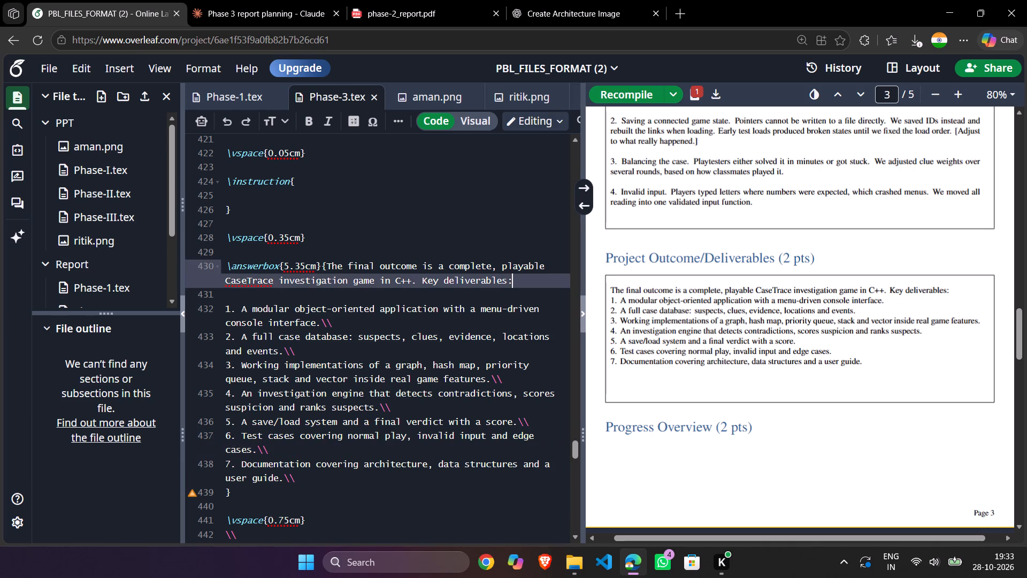
key("Return")
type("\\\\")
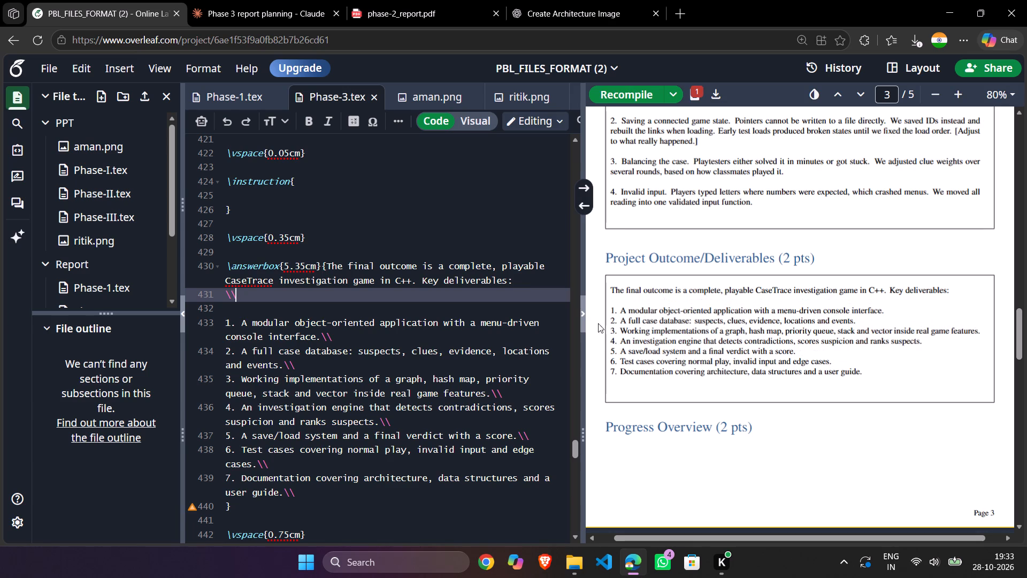
Examine the compiled preview from Project Outcome/Deliverables through Deliverables Progress, along with the matching source, checking how the sections fall across pages.
scroll(607, 439, "down", 8)
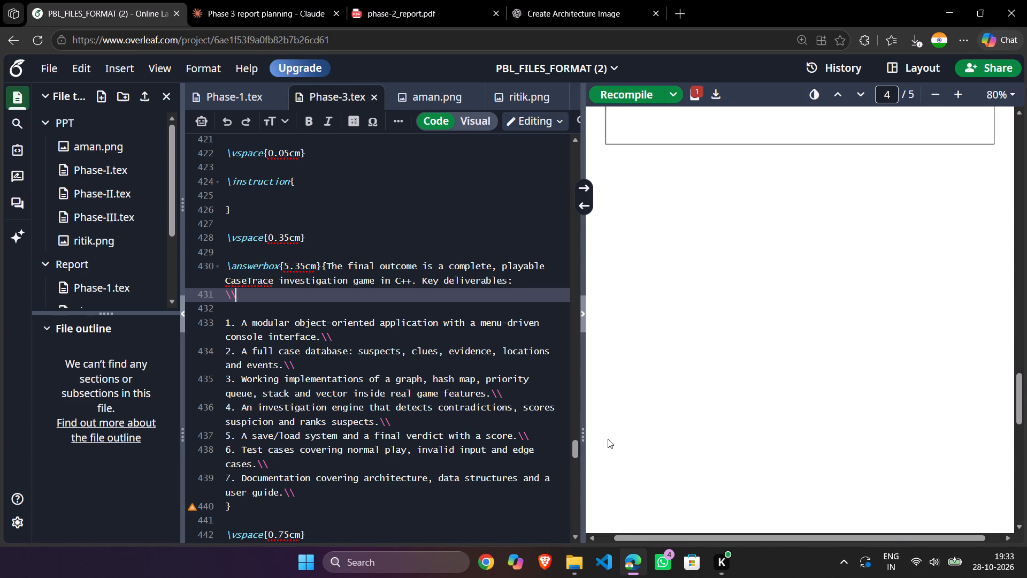
scroll(608, 439, "down", 6)
scroll(608, 439, "up", 10)
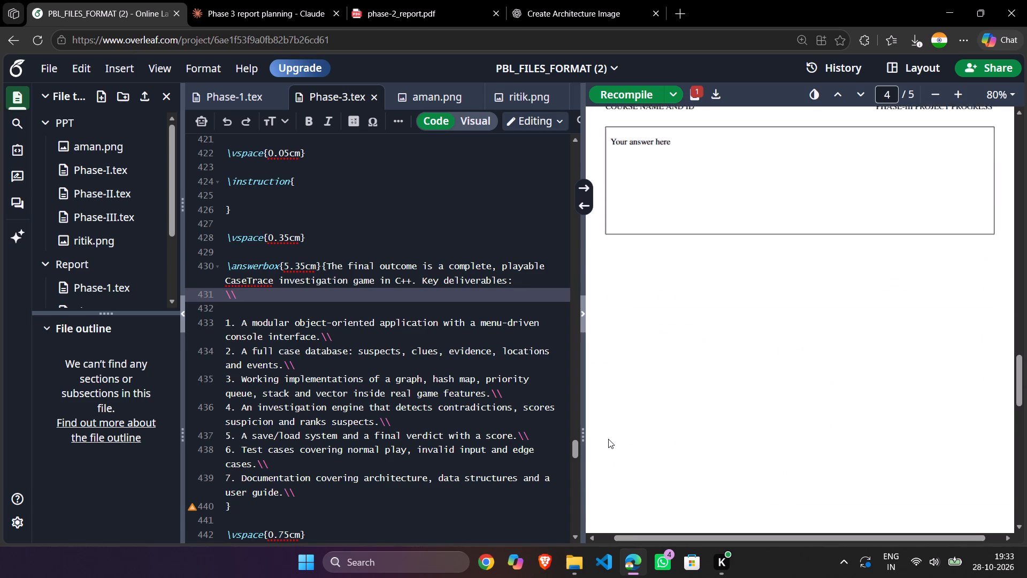
scroll(608, 439, "up", 10)
scroll(608, 439, "down", 7)
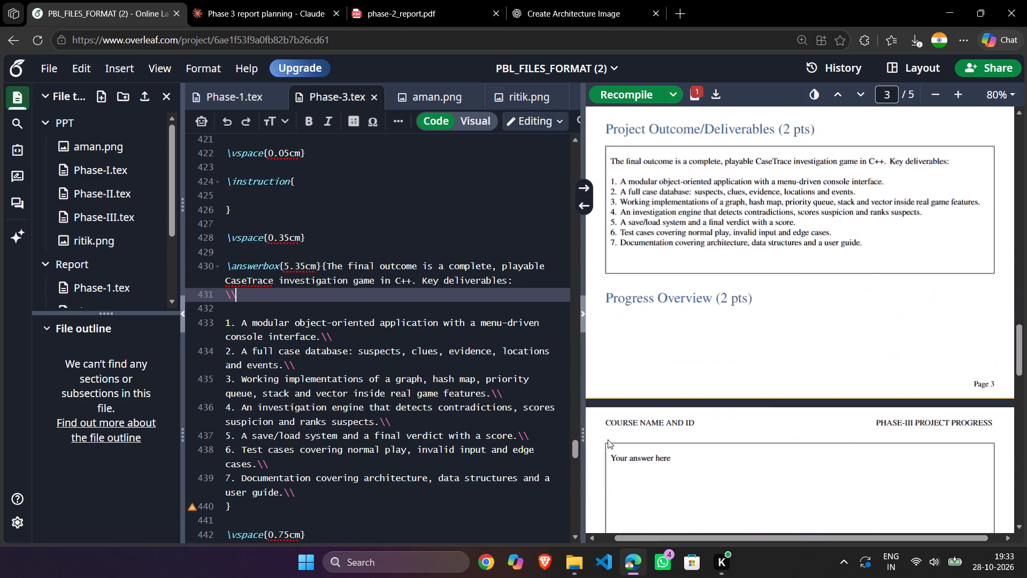
scroll(608, 439, "down", 17)
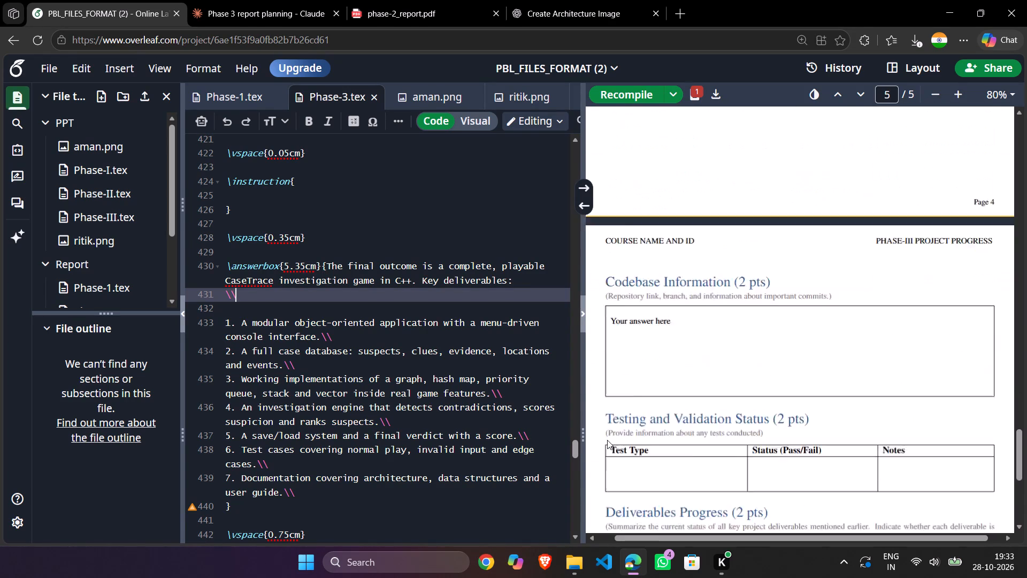
scroll(607, 440, "up", 2)
scroll(480, 422, "down", 5)
scroll(425, 405, "up", 1)
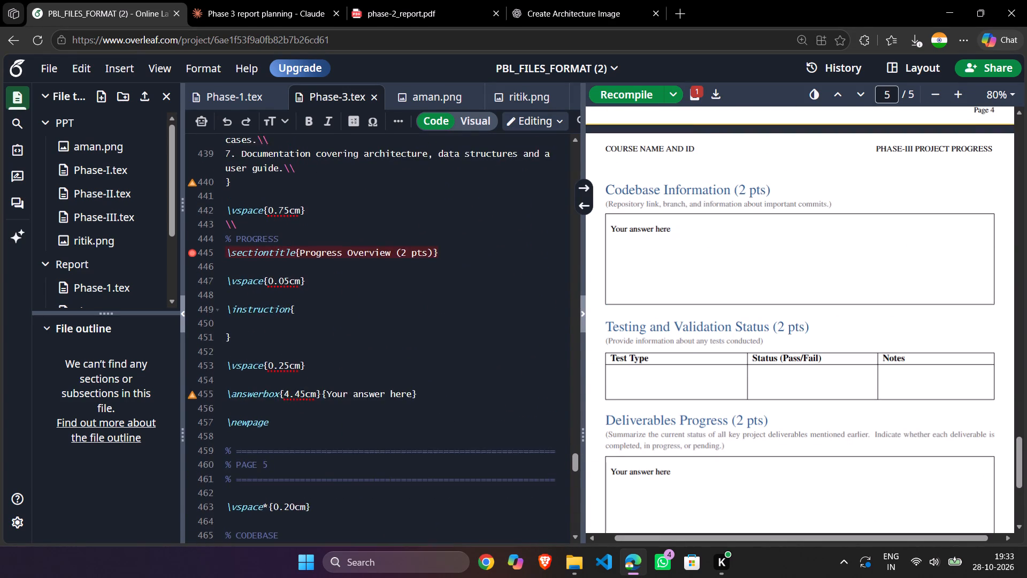
scroll(375, 340, "down", 4)
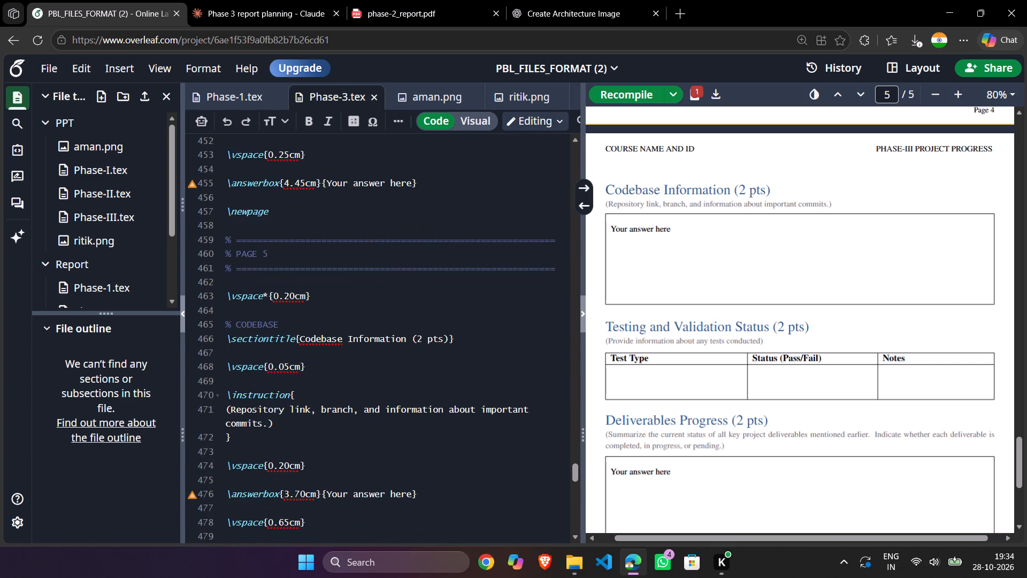
scroll(587, 349, "up", 2)
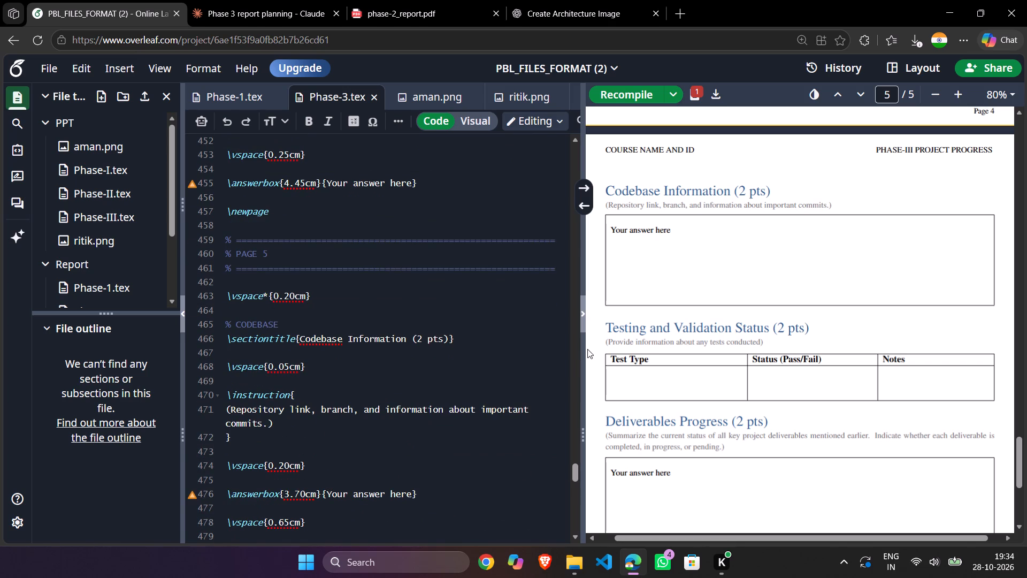
scroll(587, 349, "up", 2)
scroll(635, 339, "up", 8)
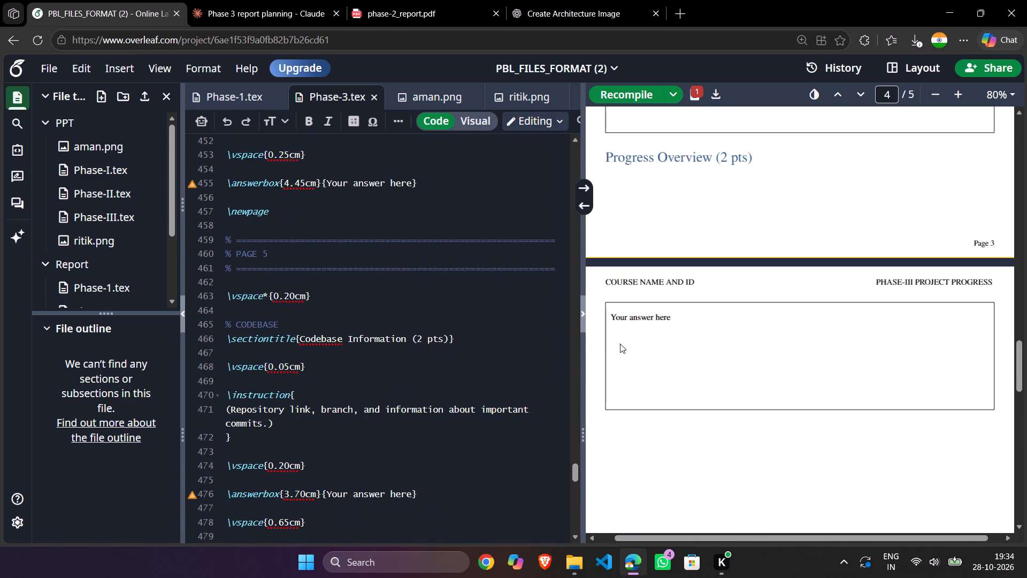
scroll(615, 326, "down", 8)
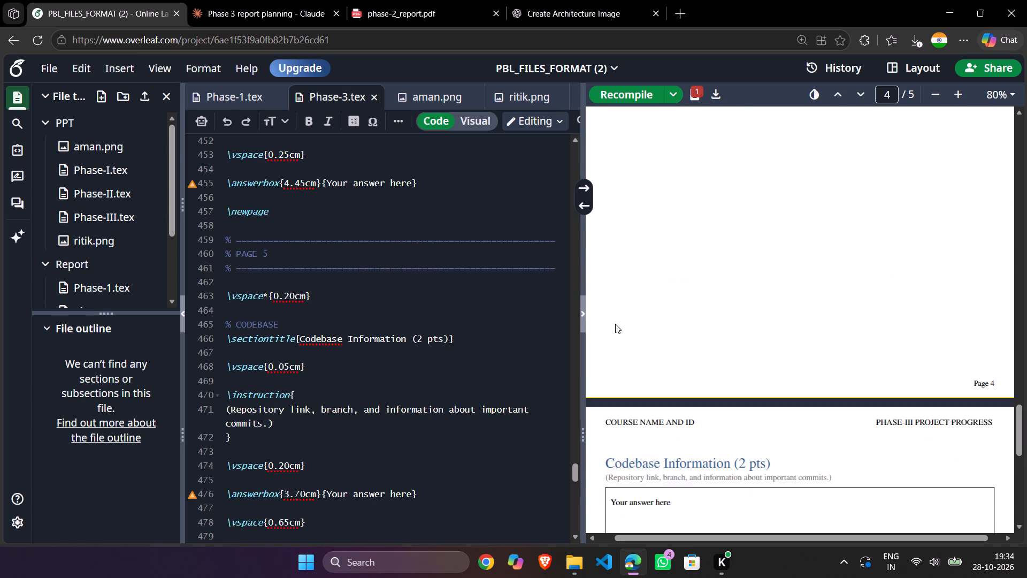
scroll(615, 324, "up", 10)
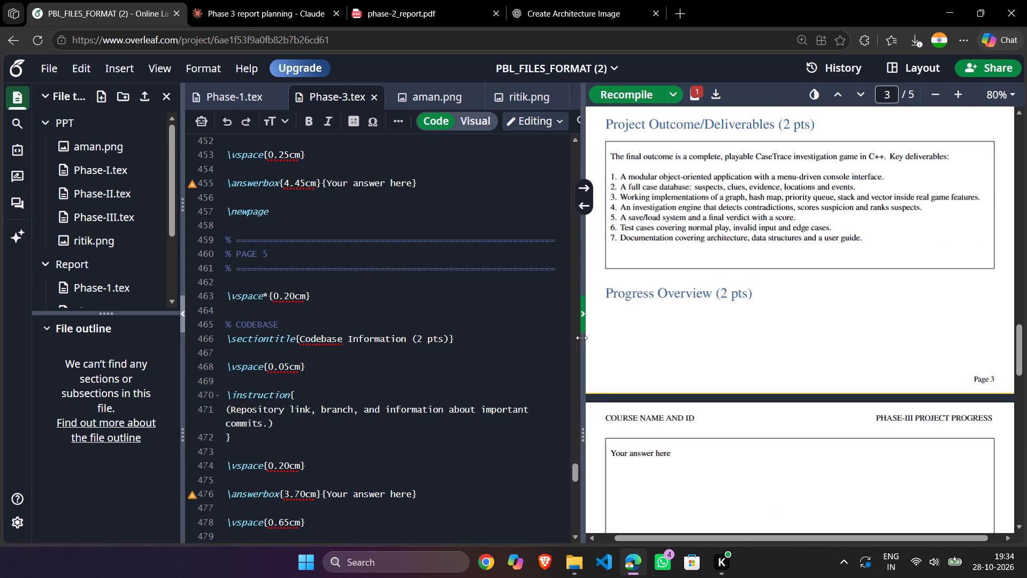
Set the height of the task-description \parbox in the Tasks Completed table to 4.50cm.
scroll(784, 314, "up", 1)
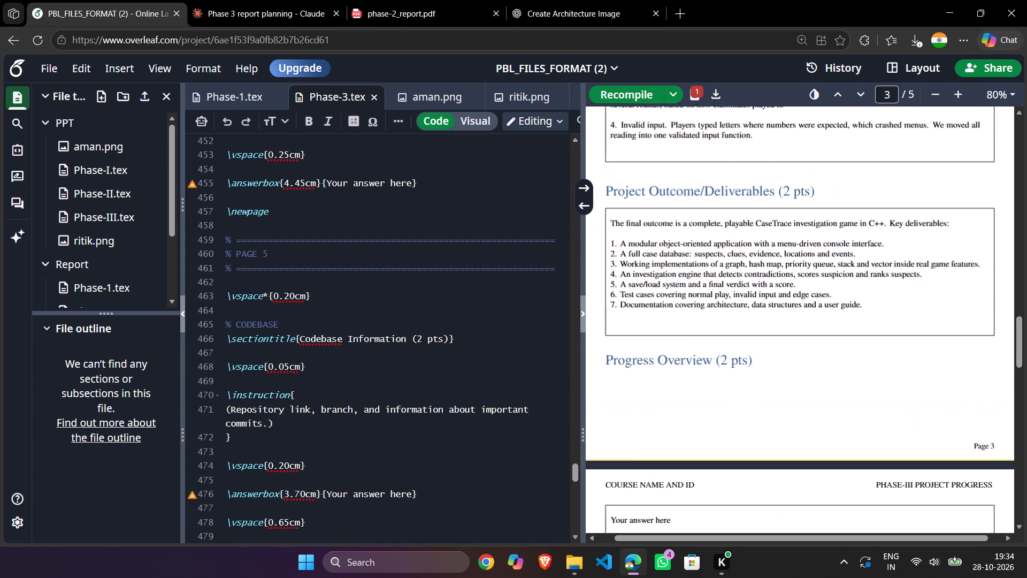
scroll(652, 305, "up", 5)
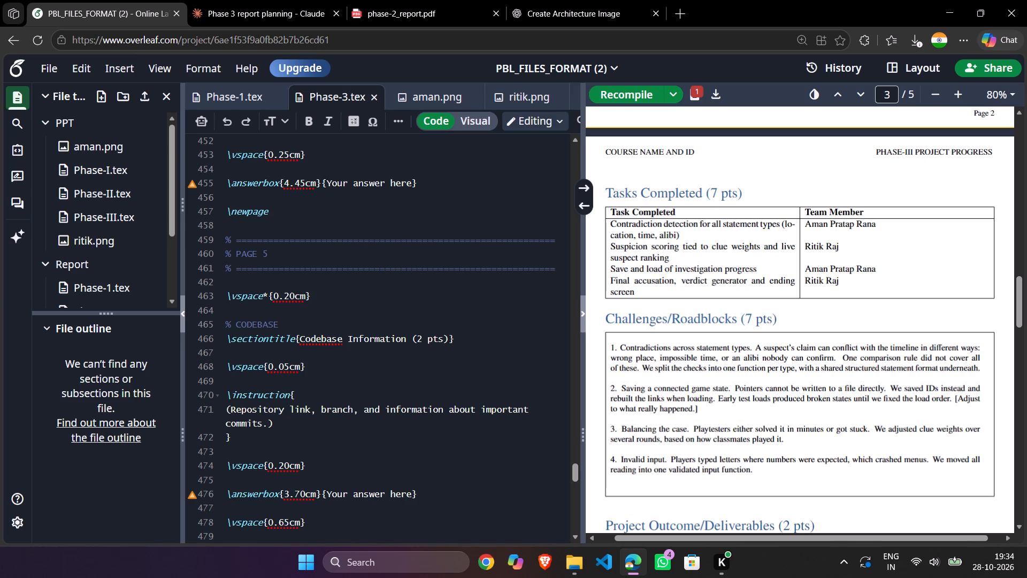
scroll(467, 272, "up", 9)
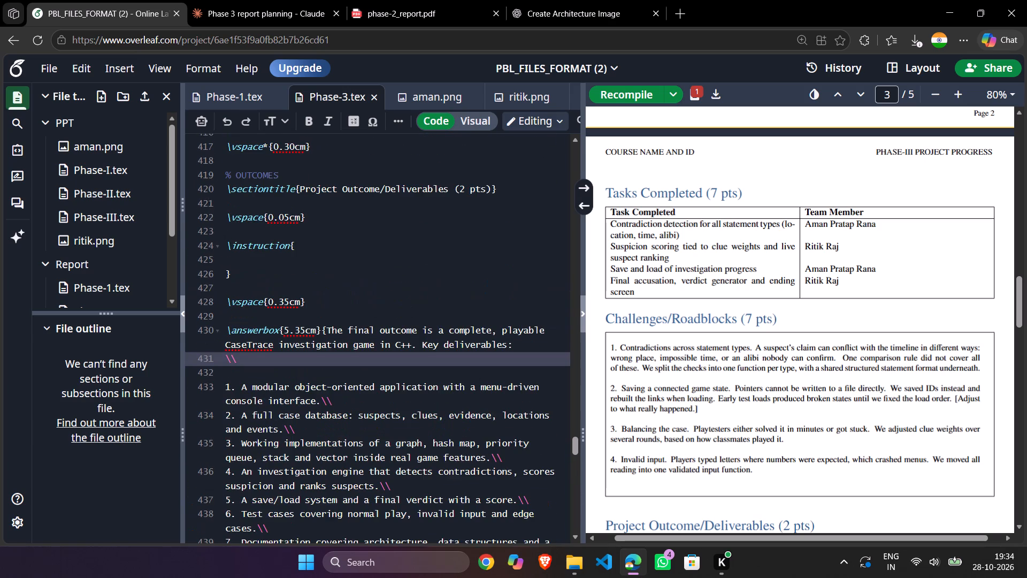
scroll(471, 283, "up", 1)
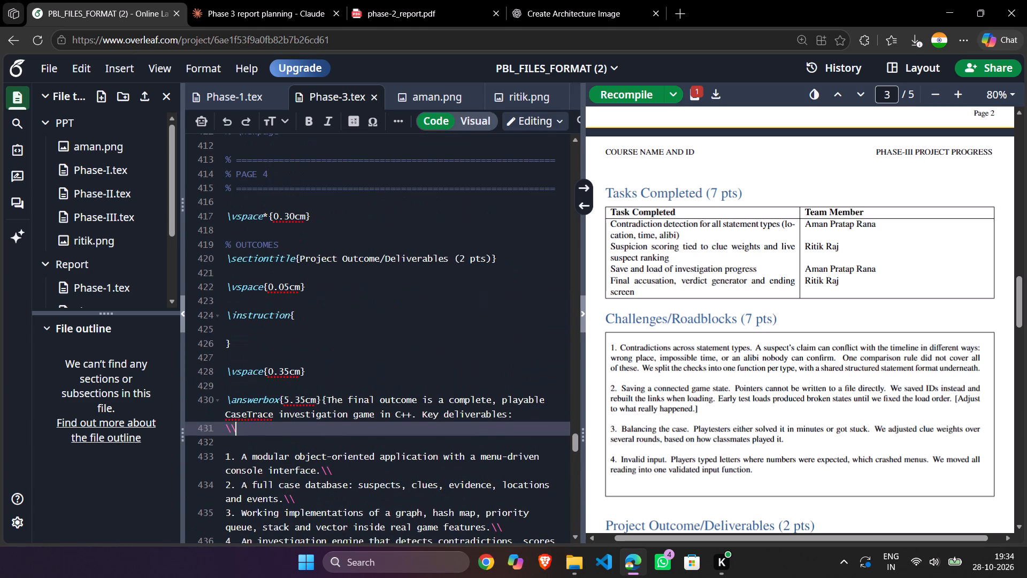
scroll(471, 283, "up", 14)
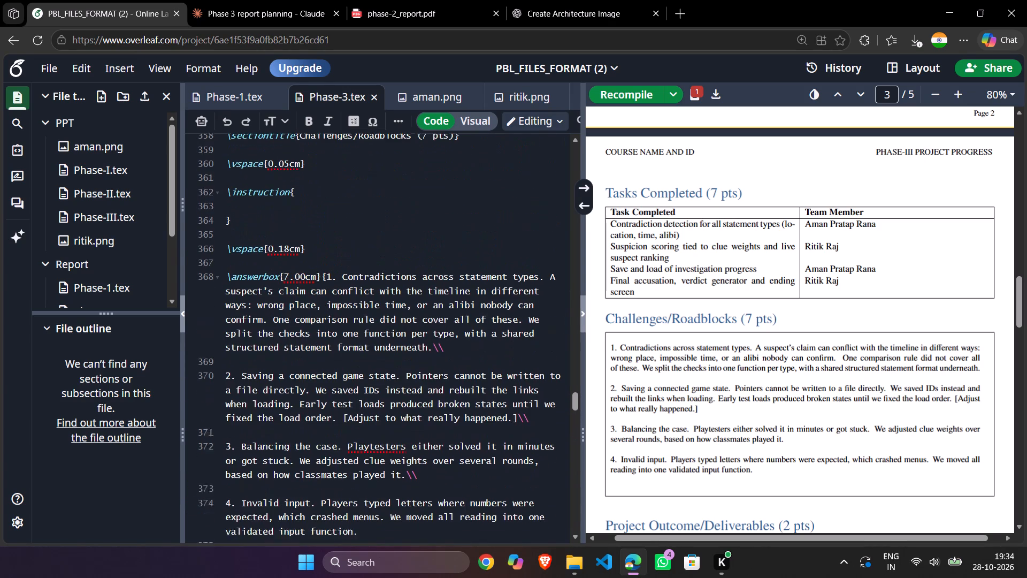
scroll(471, 284, "up", 6)
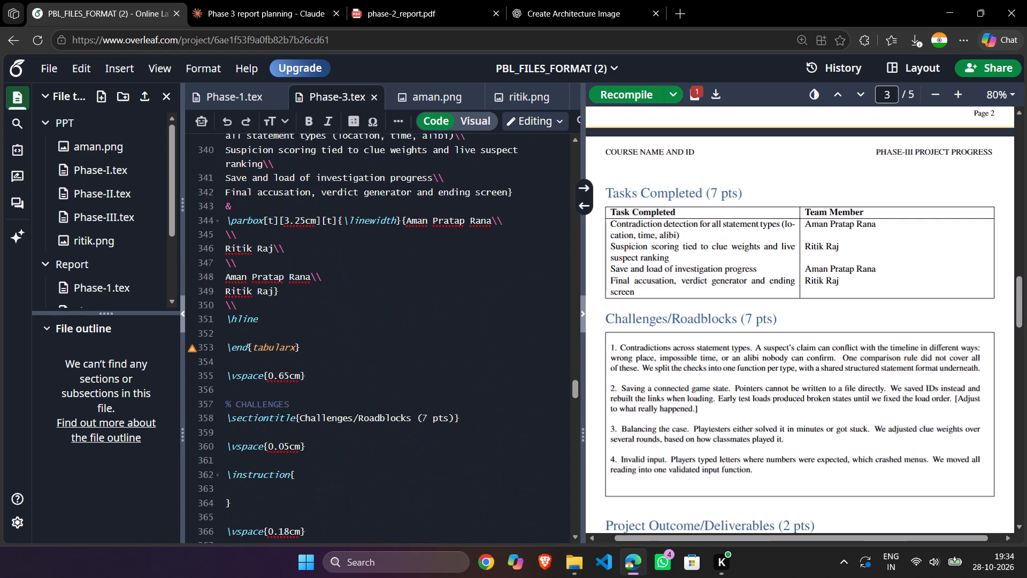
scroll(471, 285, "up", 4)
scroll(433, 409, "down", 1)
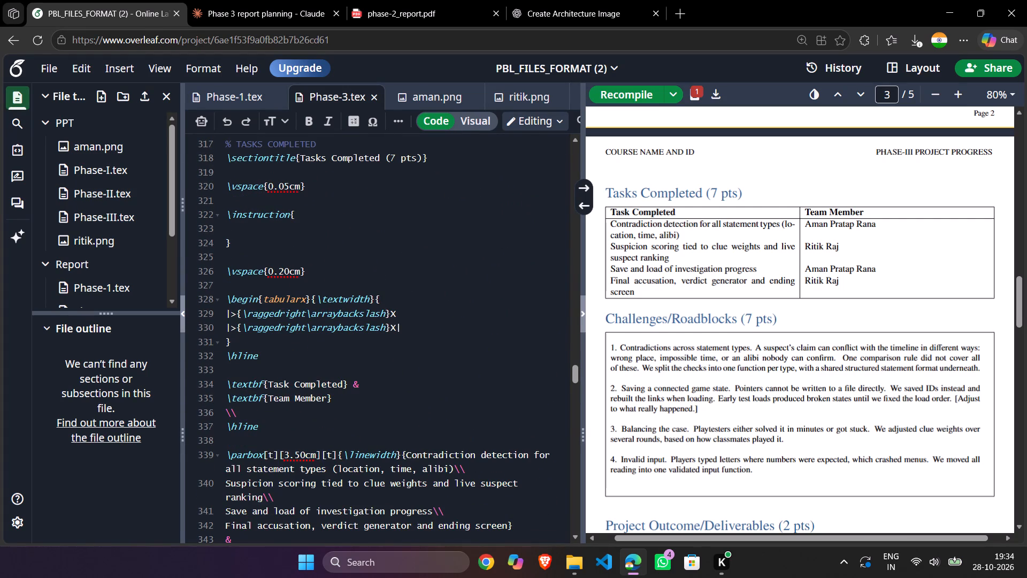
left_click(289, 451)
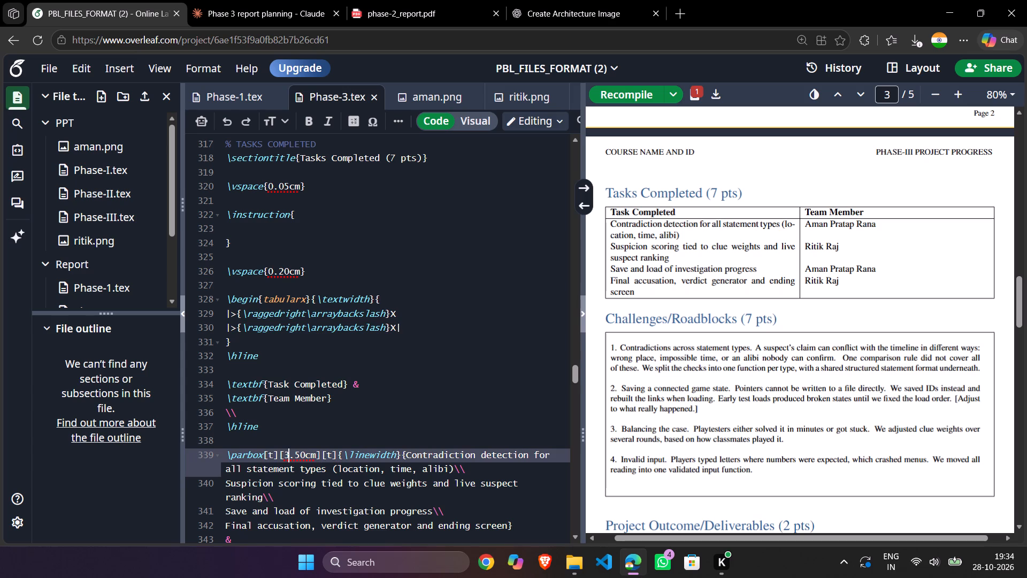
key("BackSpace")
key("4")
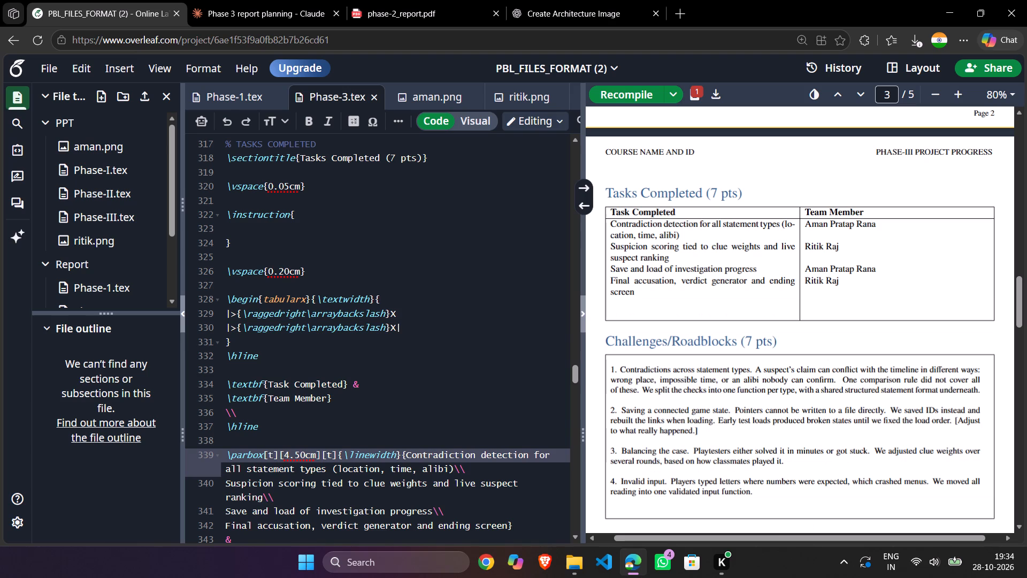
Switch to phase-2_report.pdf and copy tasks 4 and 5 from the Task Completed column of its Tasks Completed table.
scroll(397, 423, "down", 4)
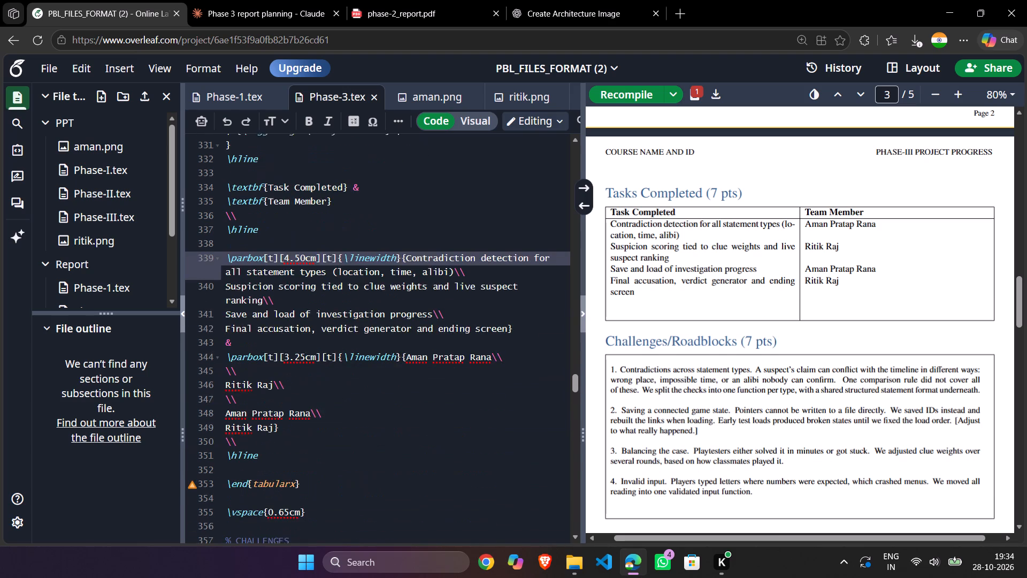
scroll(852, 421, "down", 6)
scroll(462, 383, "up", 1)
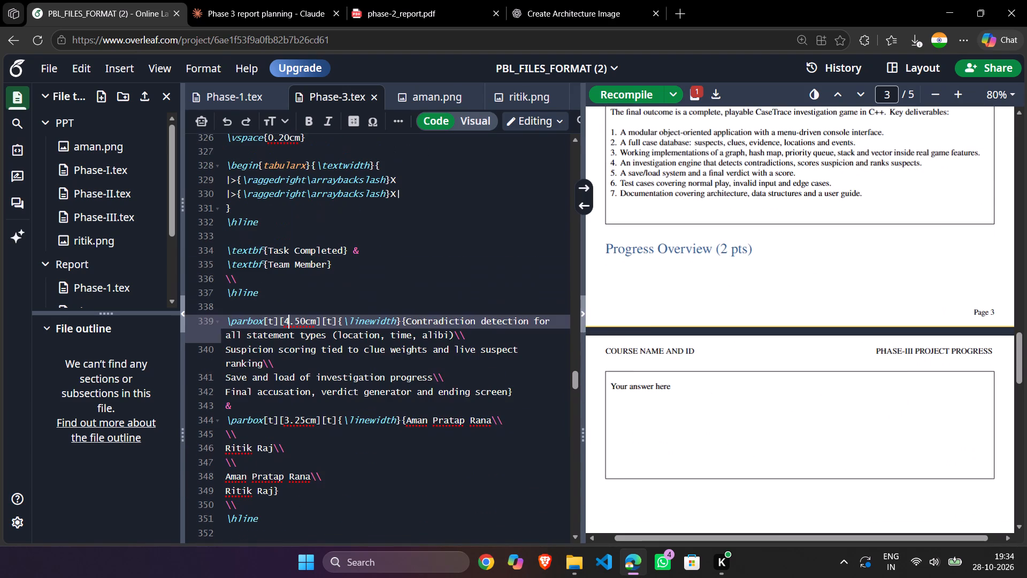
scroll(721, 273, "up", 3)
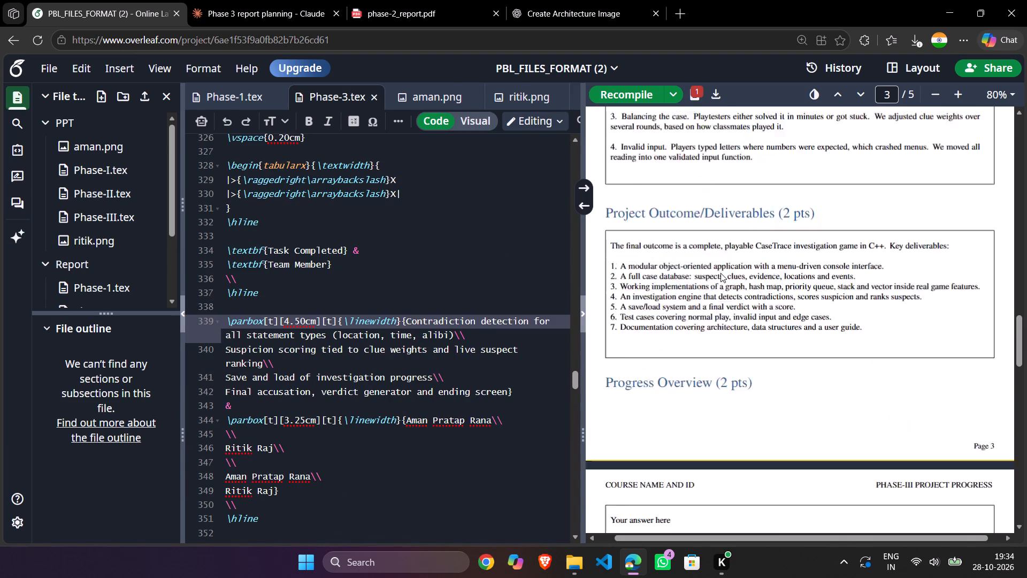
scroll(721, 273, "up", 3)
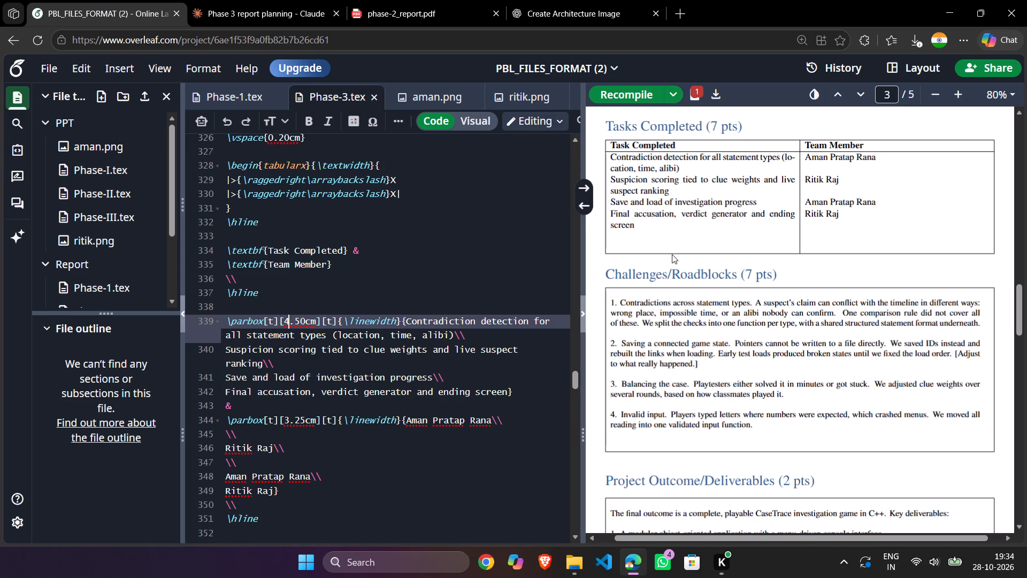
left_click(392, 15)
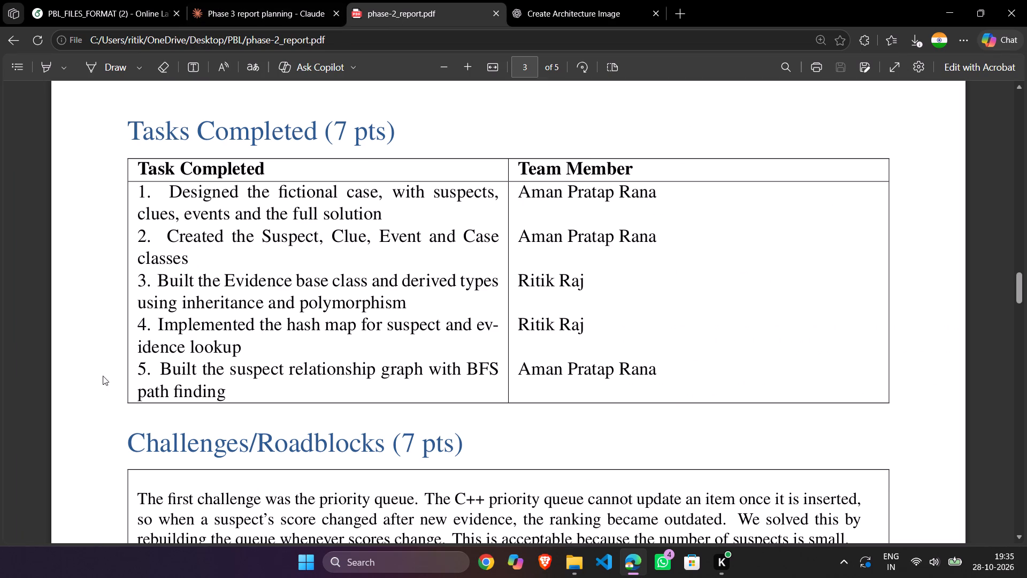
left_click_drag(135, 328, 239, 393)
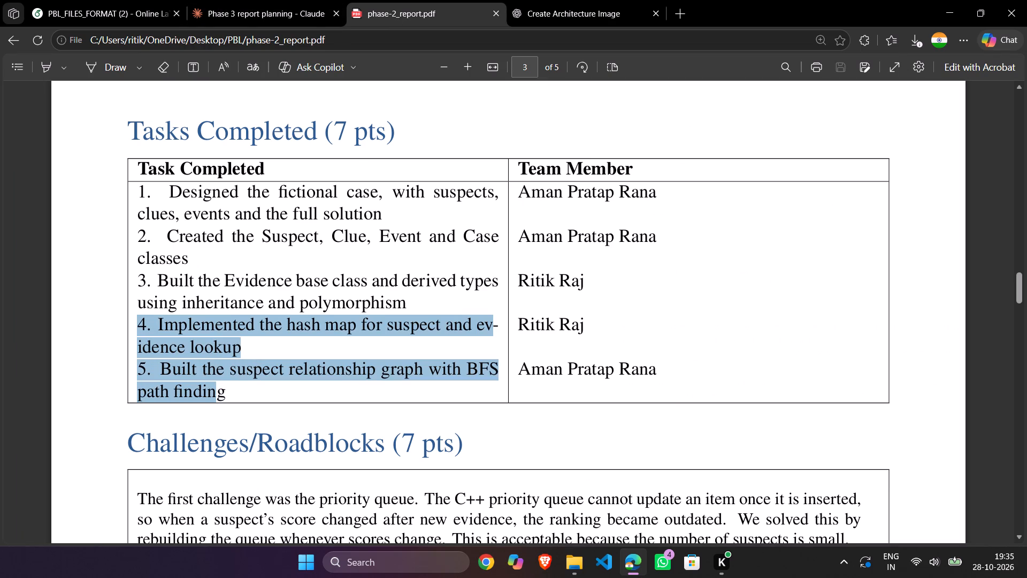
left_click_drag(239, 393, 228, 393)
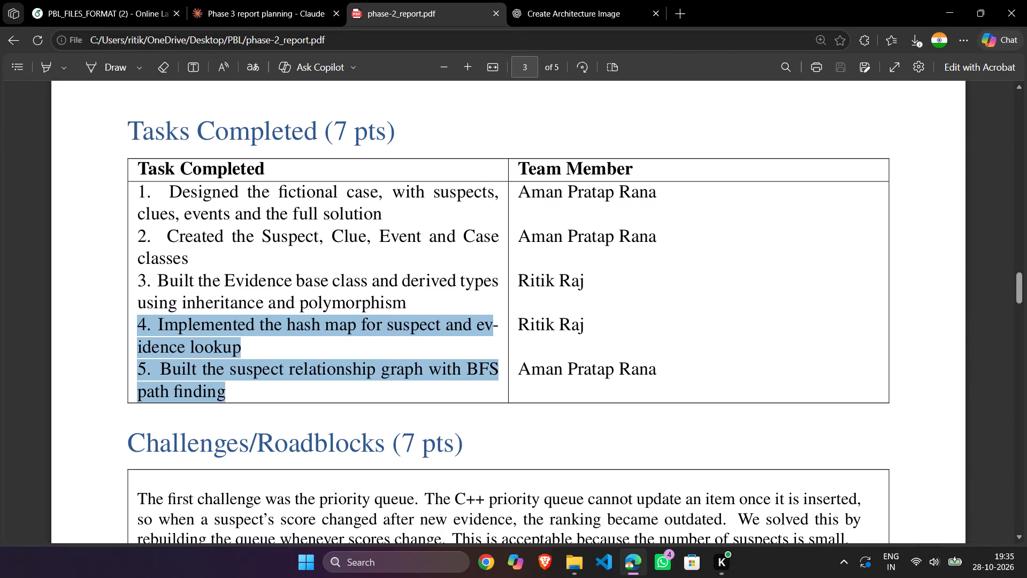
key("ctrl+c")
key("ctrl+c")
key("ctrl+c")
Switch back to Overleaf and paste the copied tasks 4 and 5 after "Final accusation, verdict generator and ending screen", preceded by a \\ line break.
left_click(105, 0)
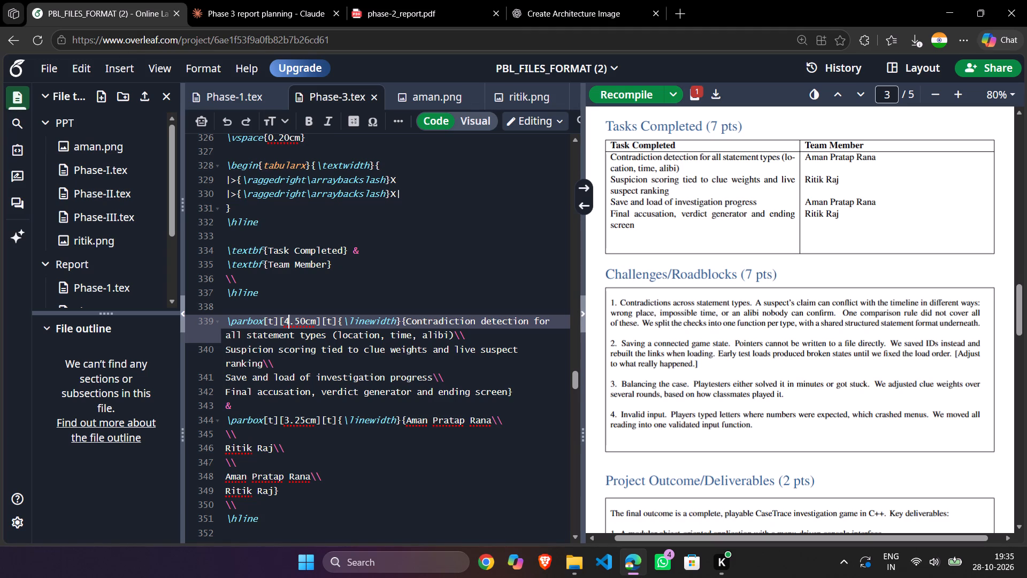
scroll(375, 320, "up", 7)
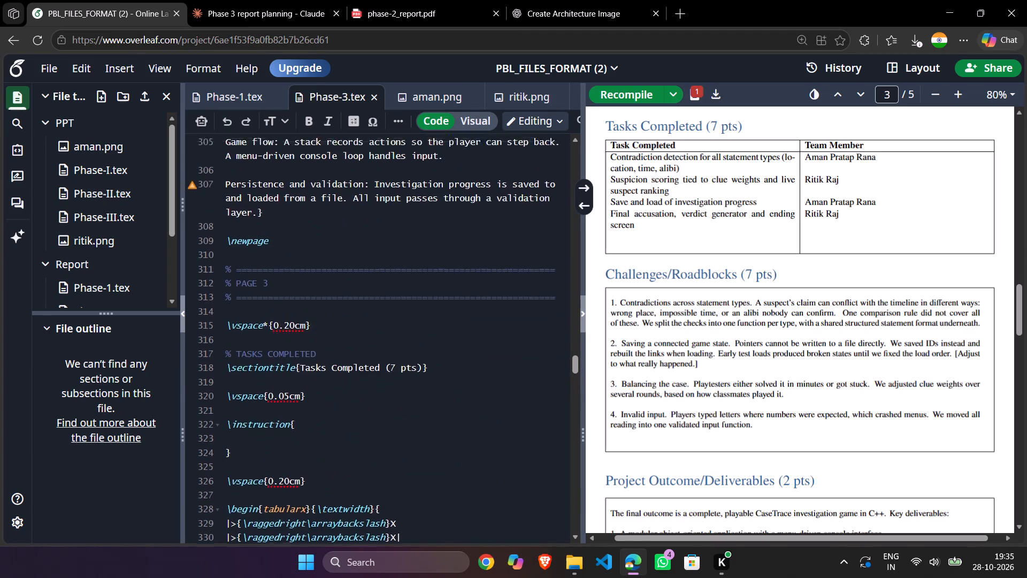
scroll(375, 320, "up", 12)
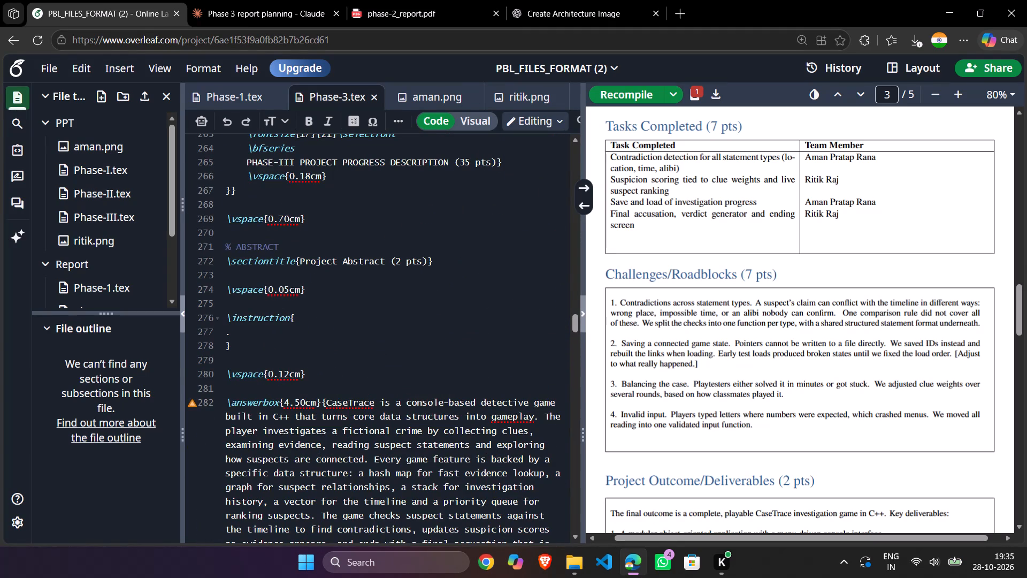
scroll(378, 329, "up", 1)
scroll(378, 329, "down", 7)
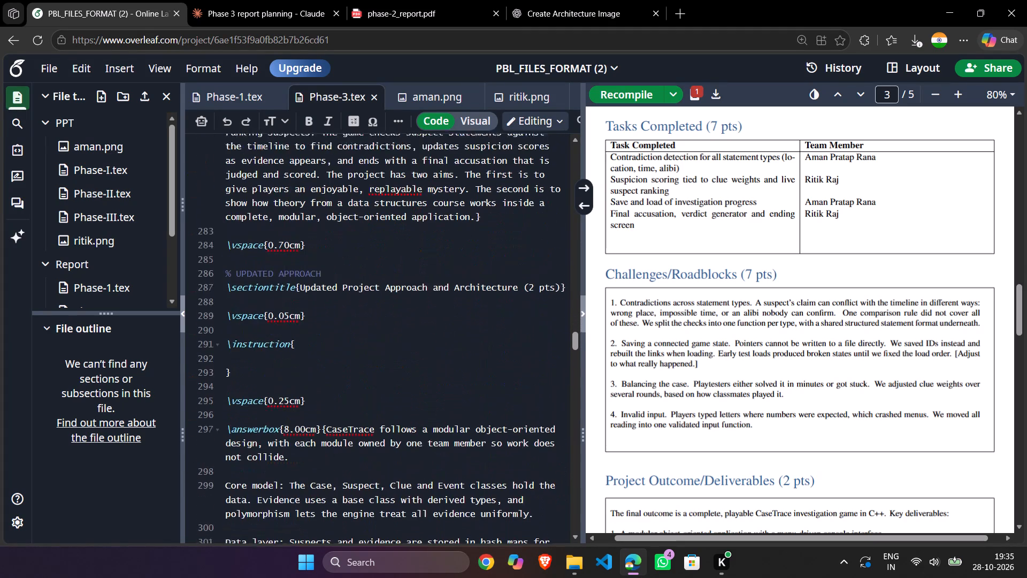
scroll(379, 340, "down", 9)
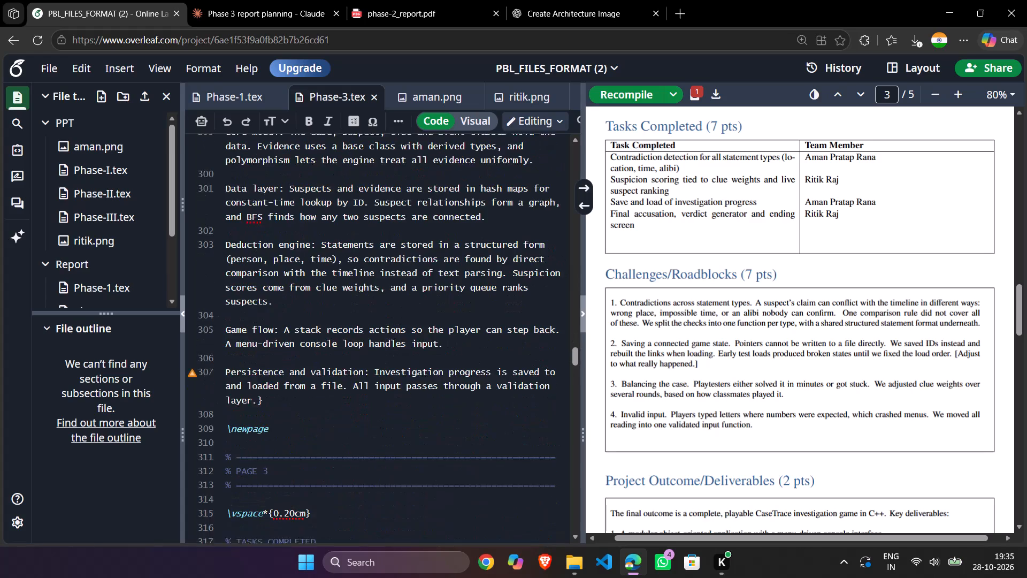
scroll(379, 340, "down", 6)
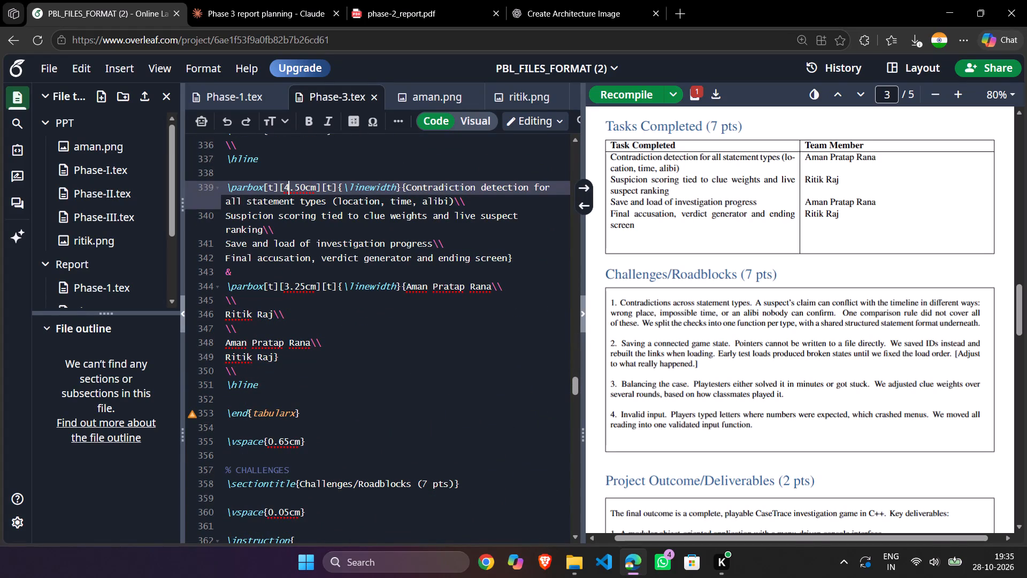
scroll(256, 274, "down", 6)
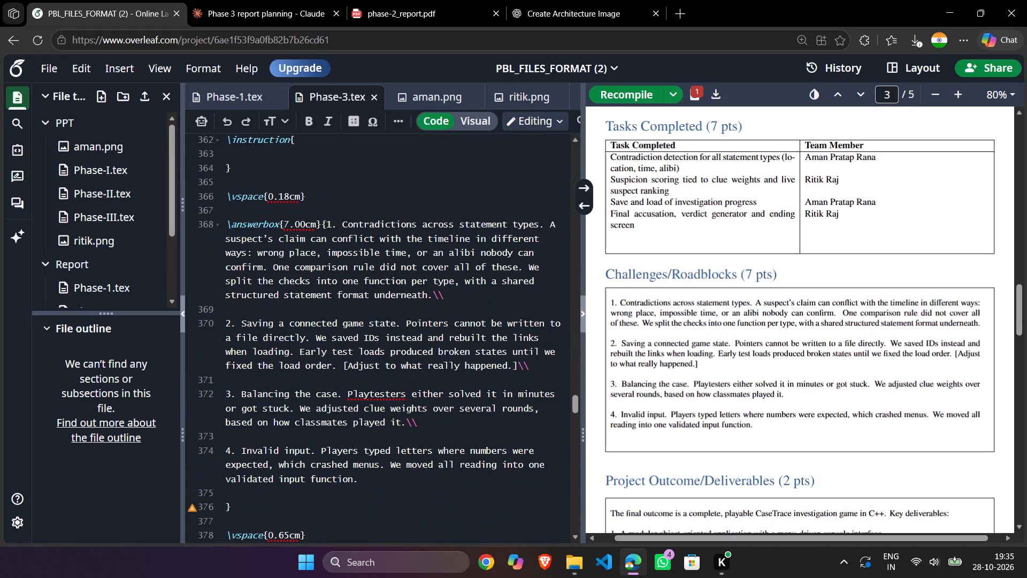
scroll(308, 318, "up", 2)
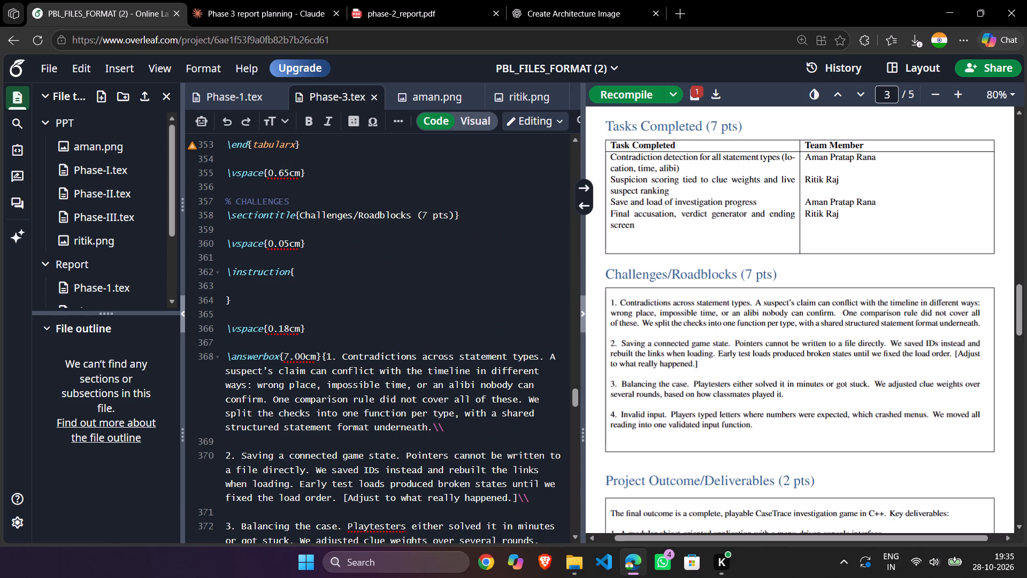
scroll(355, 355, "up", 5)
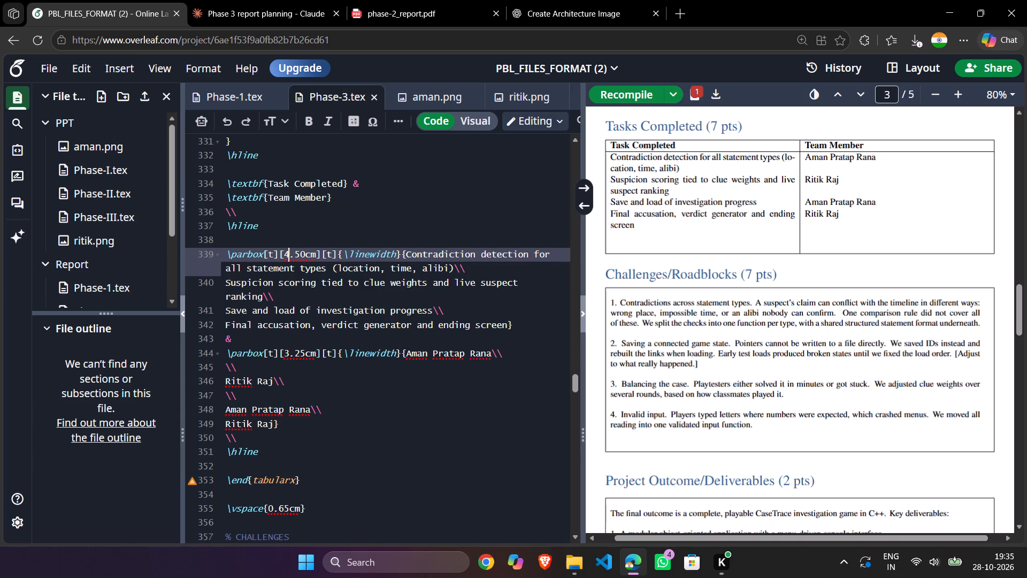
left_click(507, 324)
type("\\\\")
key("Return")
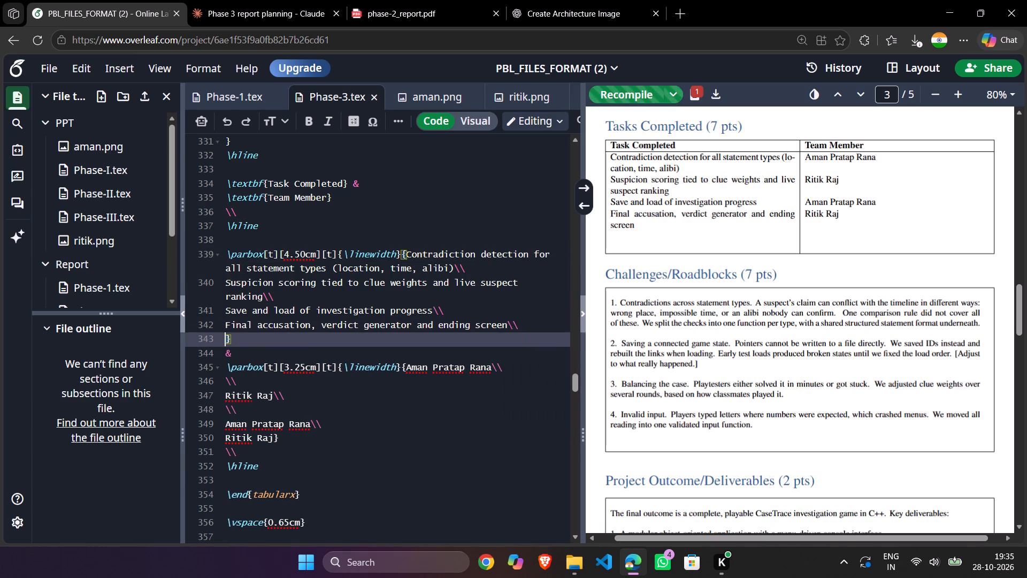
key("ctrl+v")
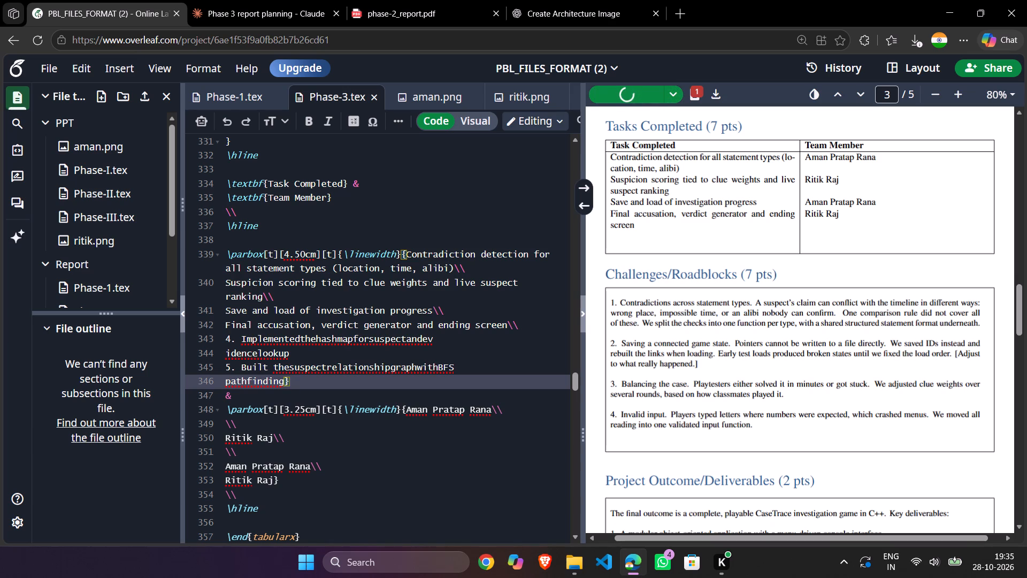
Insert the missing spaces in the pasted task 4 line to read "Implemented the hashmap for suspect and ev".
left_click(300, 338)
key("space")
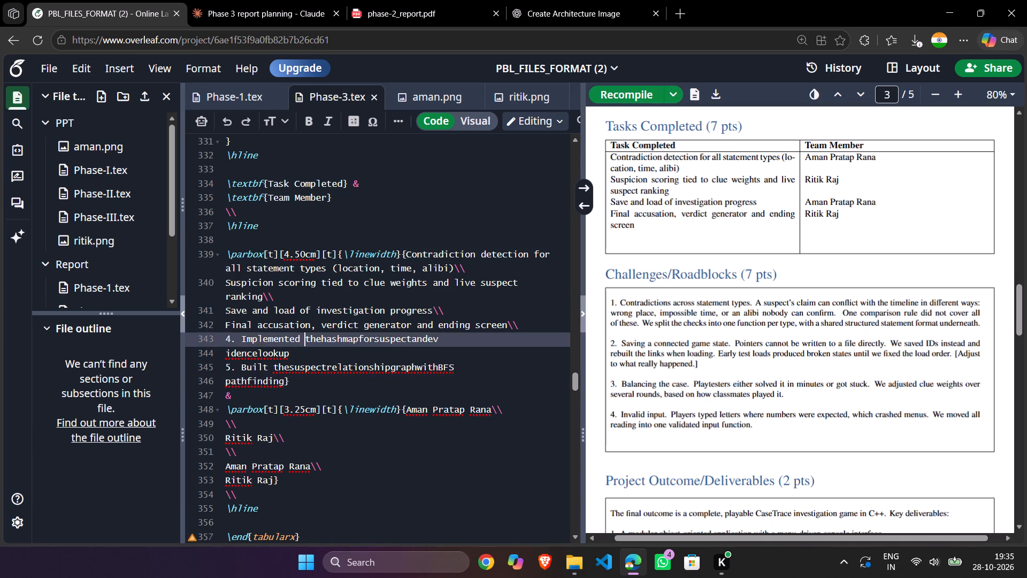
left_click(321, 337)
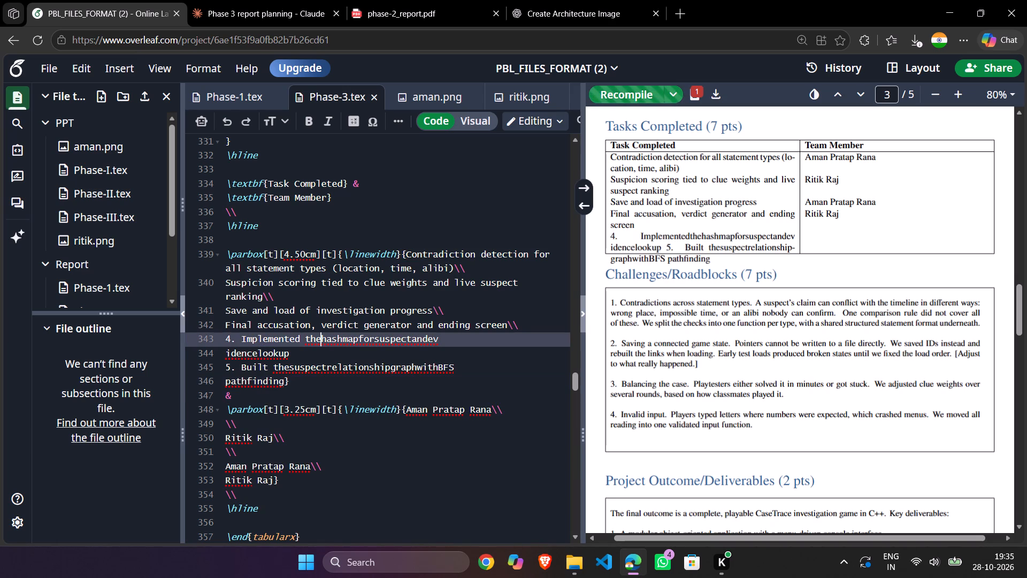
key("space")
left_click(365, 340)
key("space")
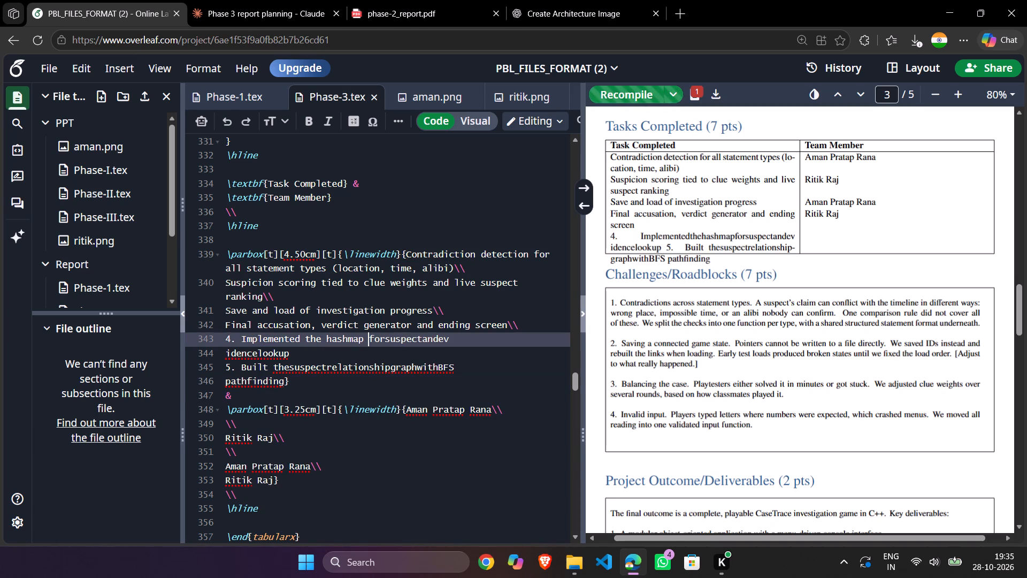
left_click(386, 338)
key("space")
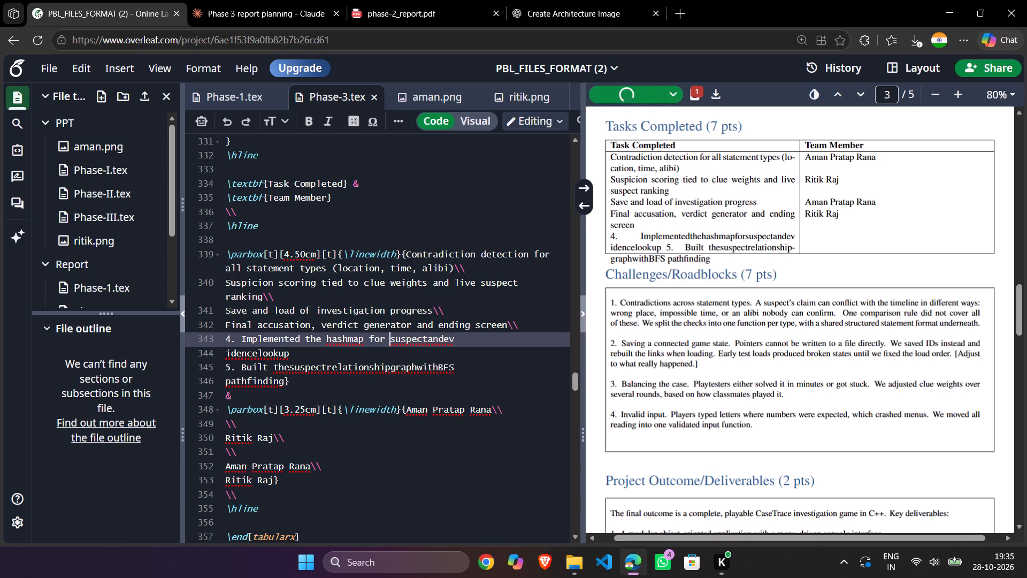
left_click(430, 341)
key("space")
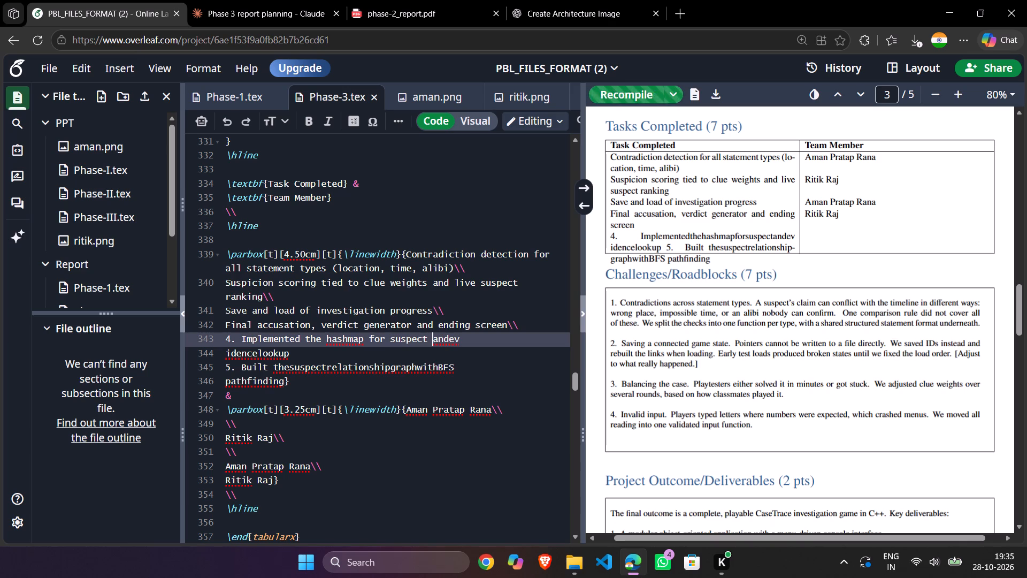
left_click(442, 338)
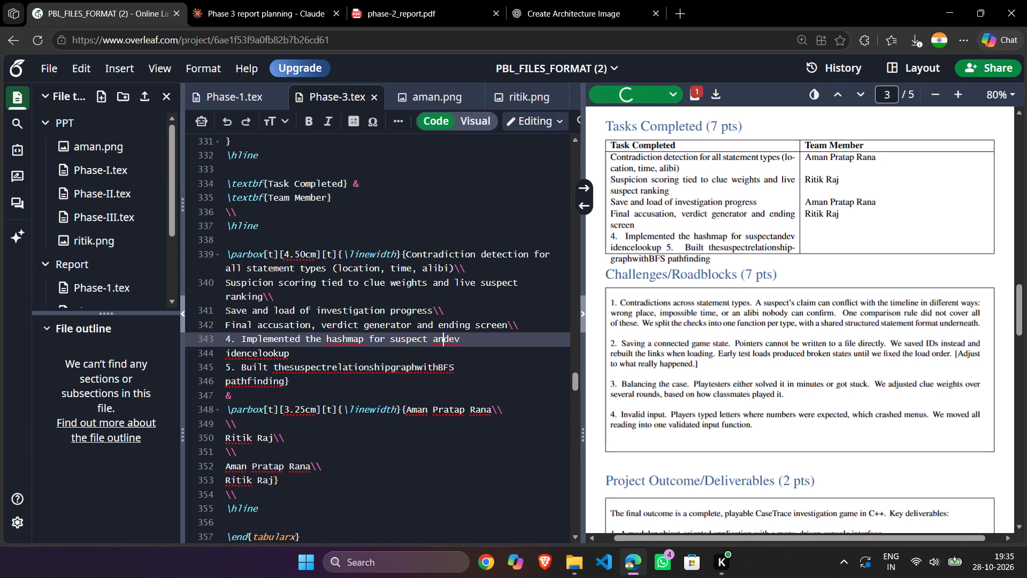
left_click(451, 338)
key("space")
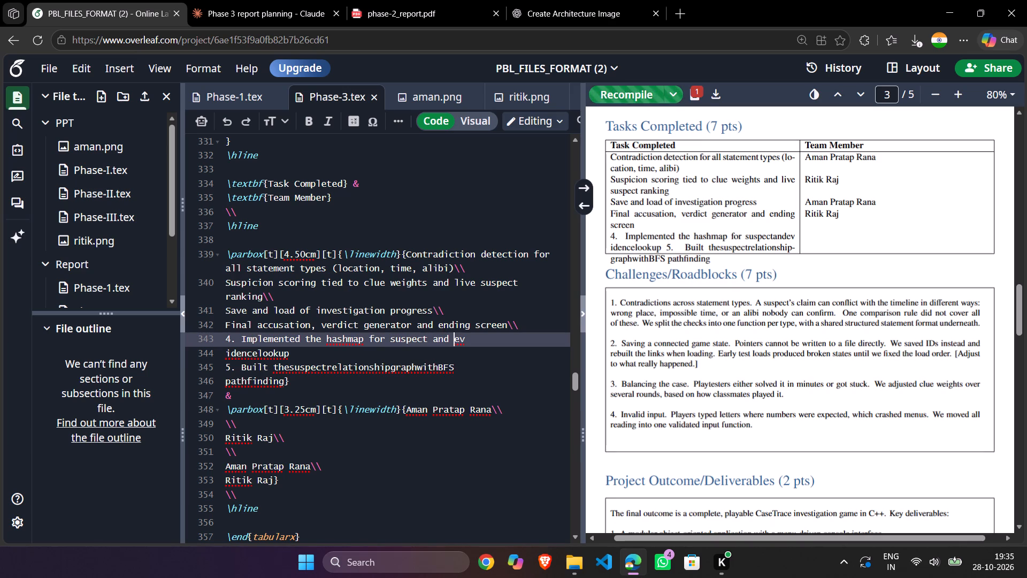
Rejoin the split word "evidence" on the task 4 line and end that line with a \\ line break.
left_click(227, 349)
key("BackSpace")
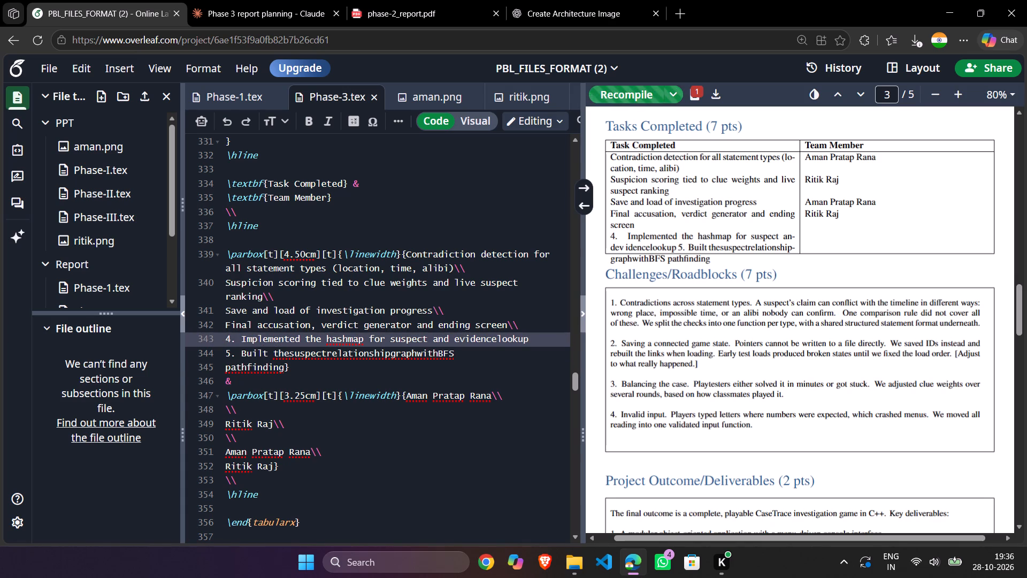
left_click(553, 340)
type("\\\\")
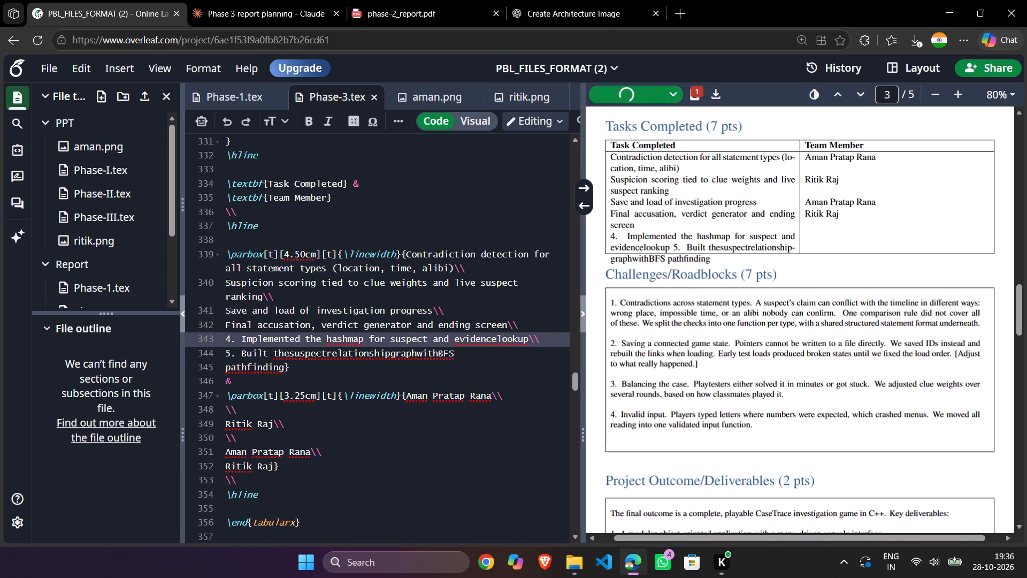
Set the height of the task-description \parbox in the Tasks Completed table to 5.50cm.
left_click(292, 250)
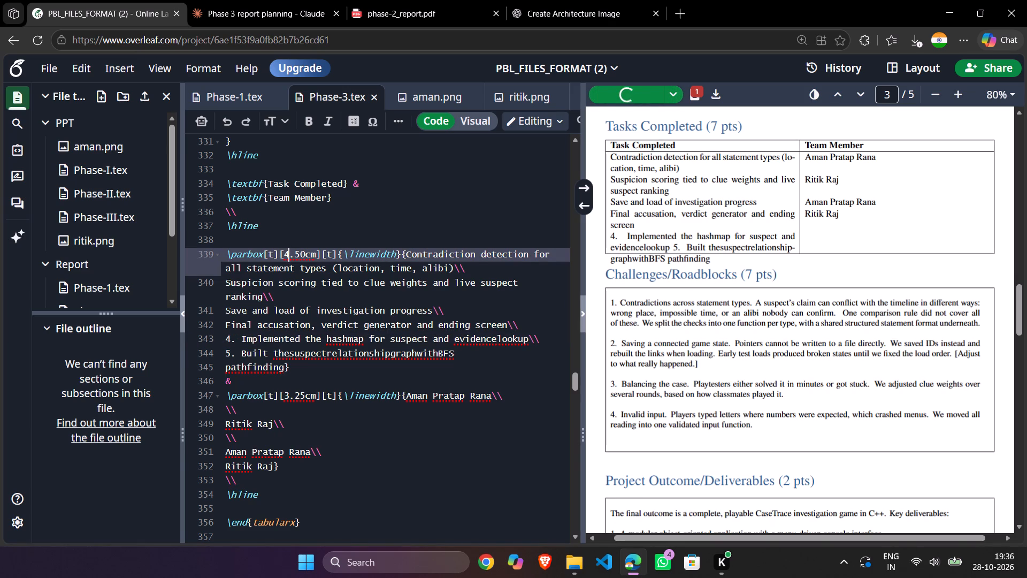
key("BackSpace")
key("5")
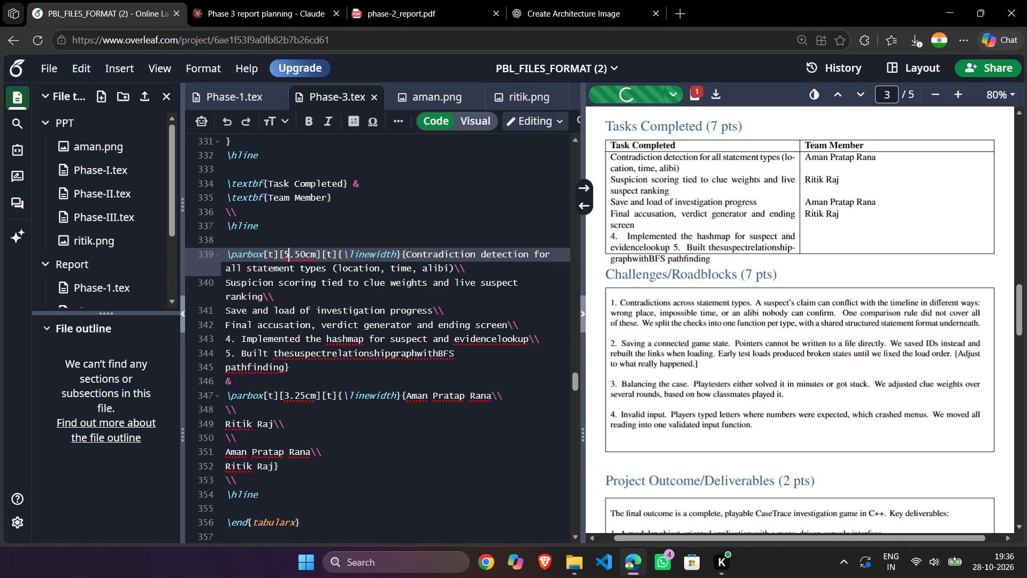
In the Team Member column, end the last name with \\ and add a copy of the preceding member's line below it, followed by a new line.
scroll(440, 370, "down", 2)
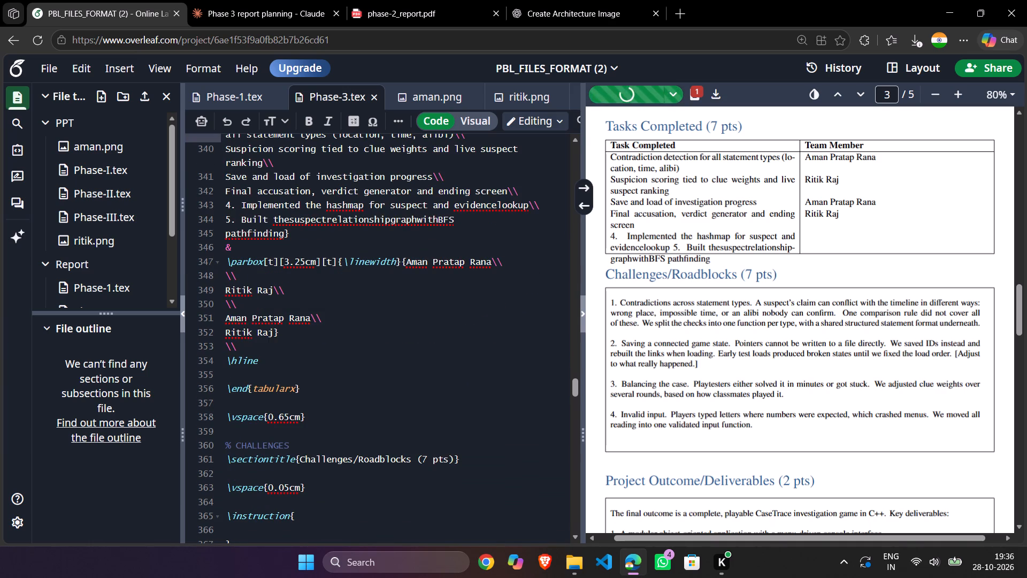
left_click(273, 330)
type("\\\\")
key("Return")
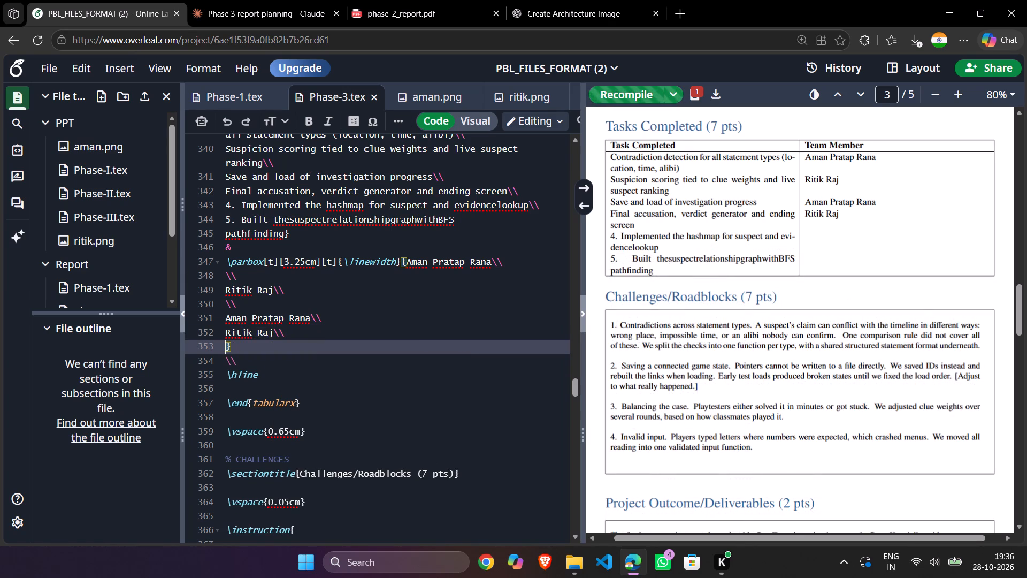
left_click_drag(224, 315, 319, 315)
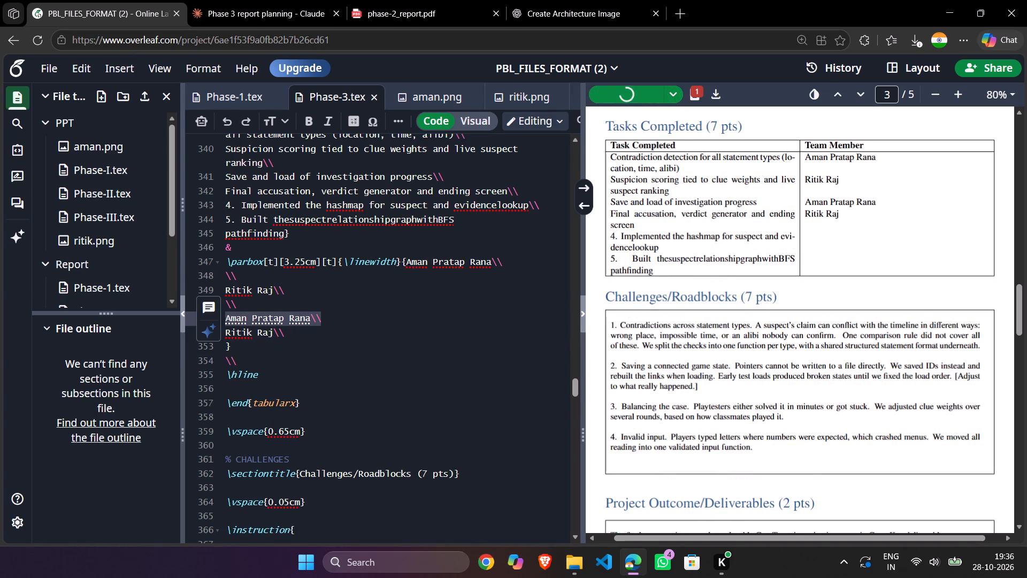
key("ctrl+c")
key("ctrl+c")
left_click(285, 336)
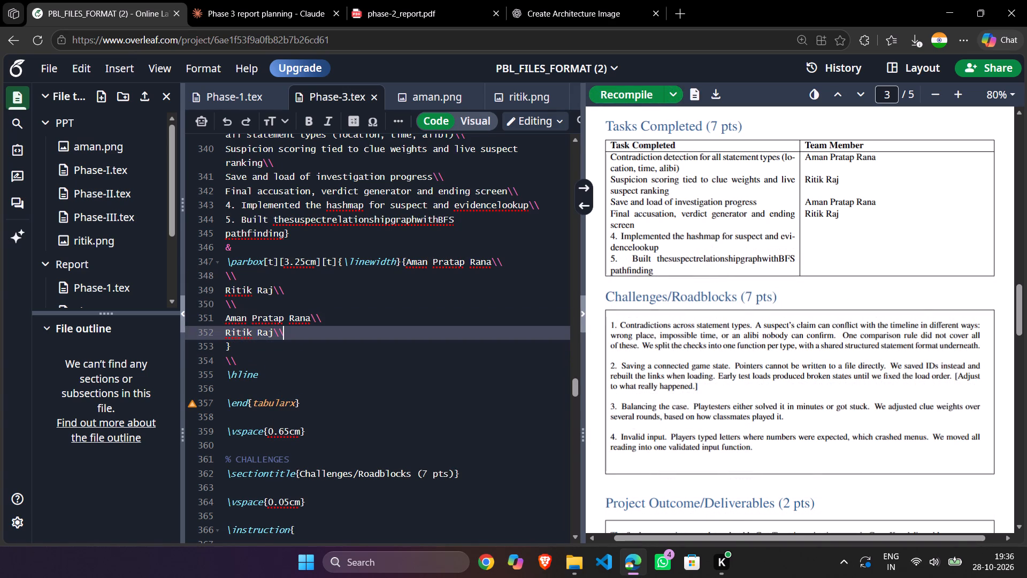
key("Return")
key("ctrl+v")
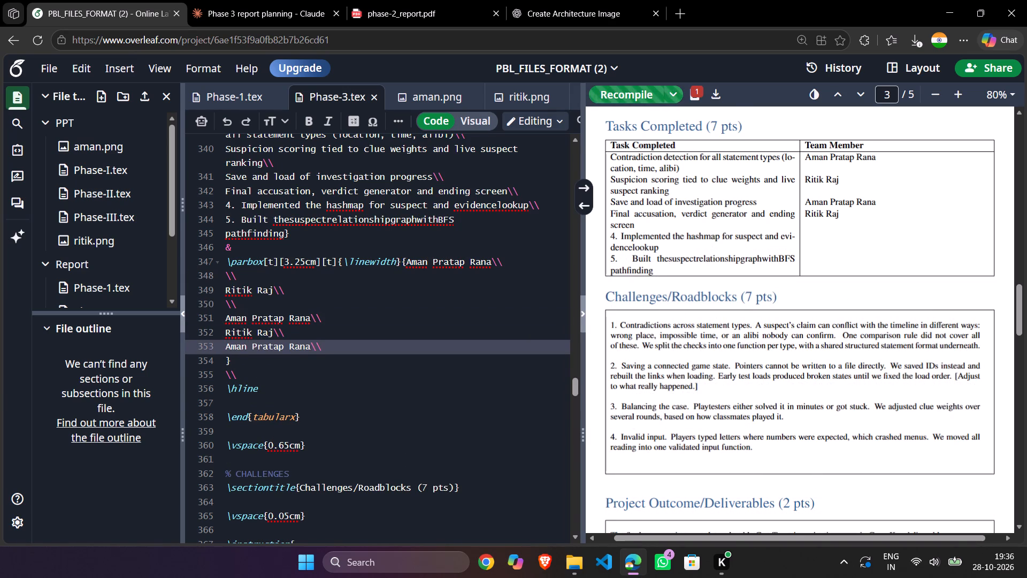
key("Return")
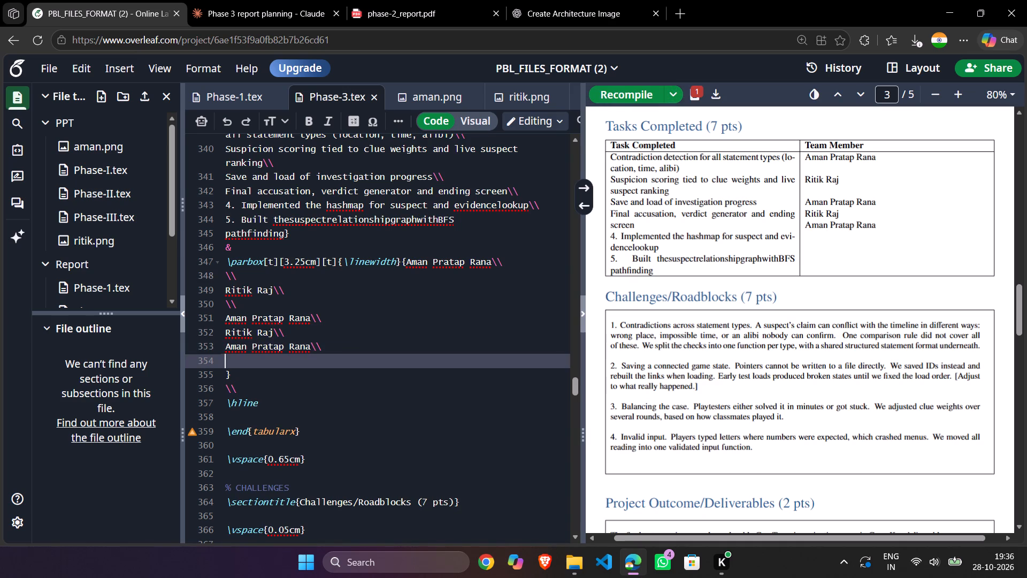
Insert the missing spaces in the pasted task 5 text to read "Built the suspect relationship graph with BFS path finding".
scroll(306, 270, "up", 1)
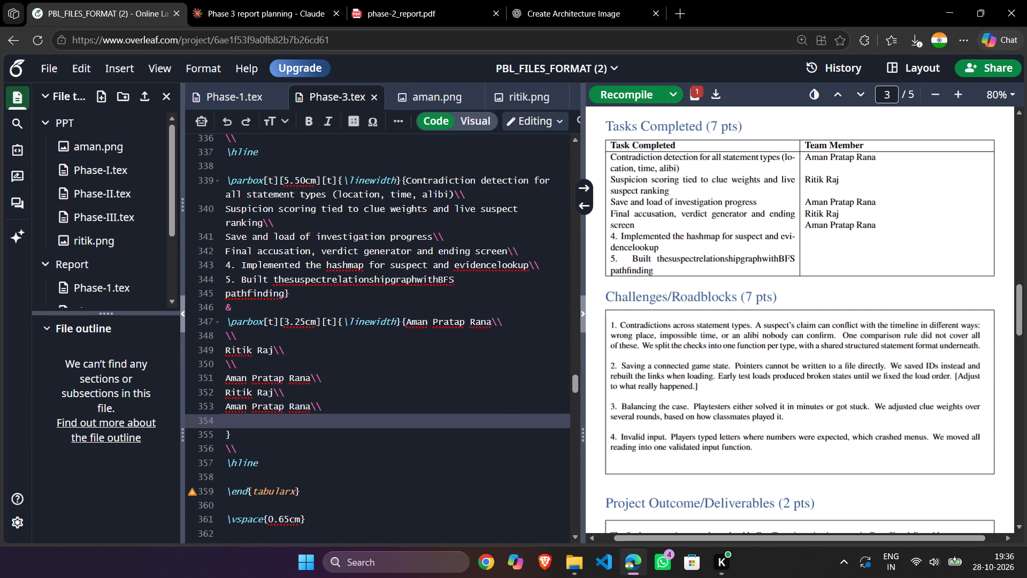
left_click(240, 286)
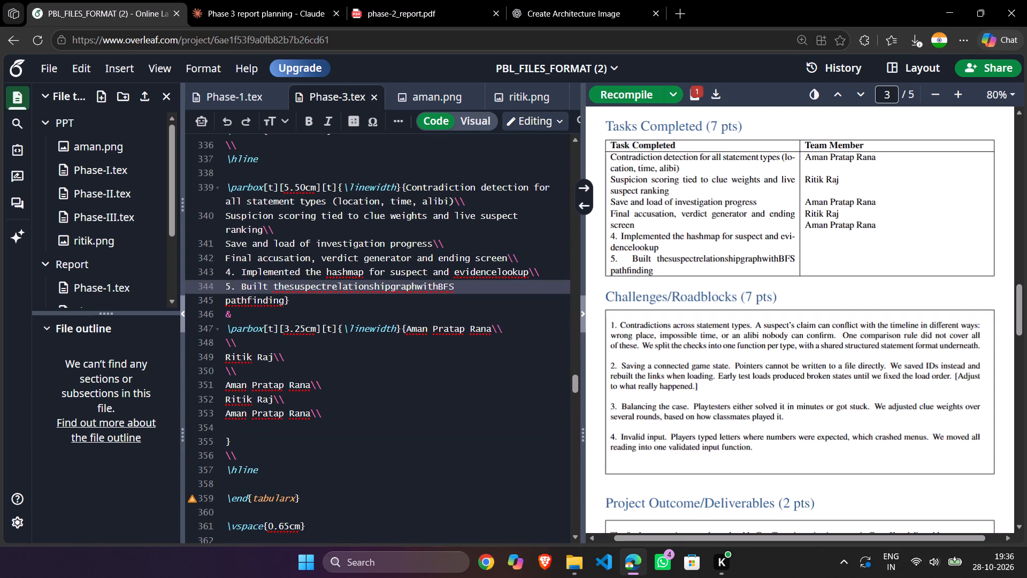
key("BackSpace")
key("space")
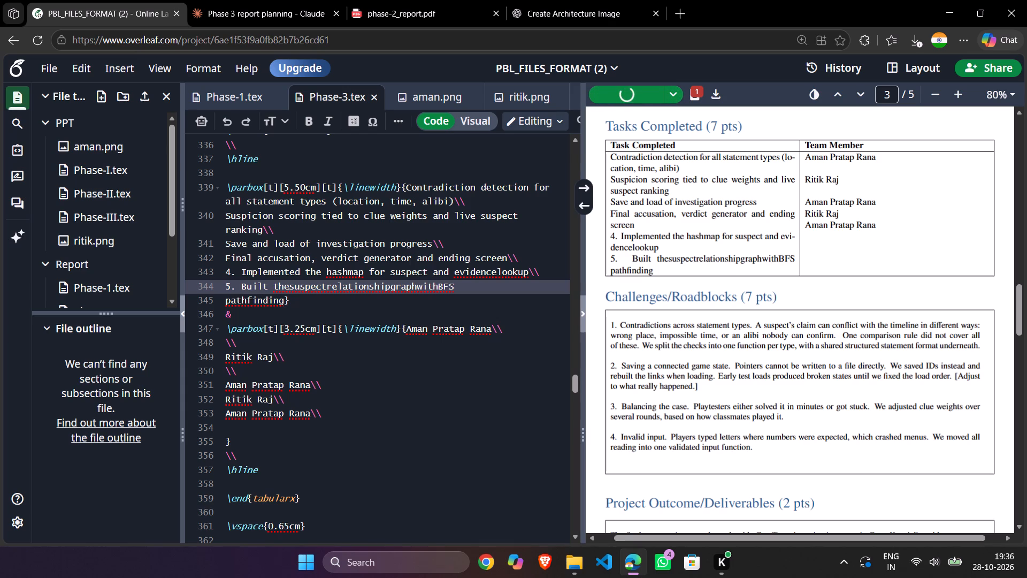
left_click(275, 282)
key("BackSpace")
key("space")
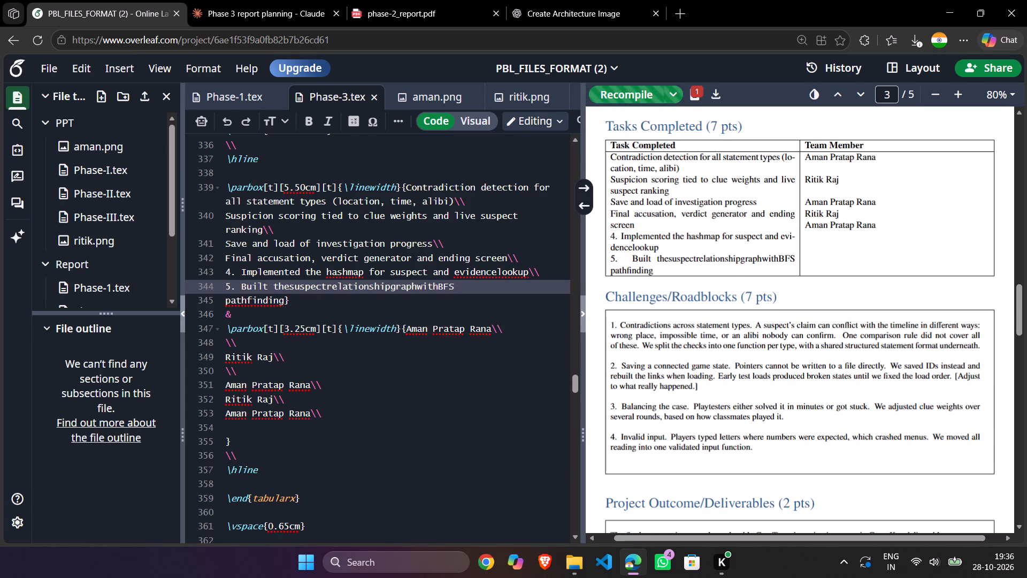
left_click(289, 286)
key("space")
left_click(331, 286)
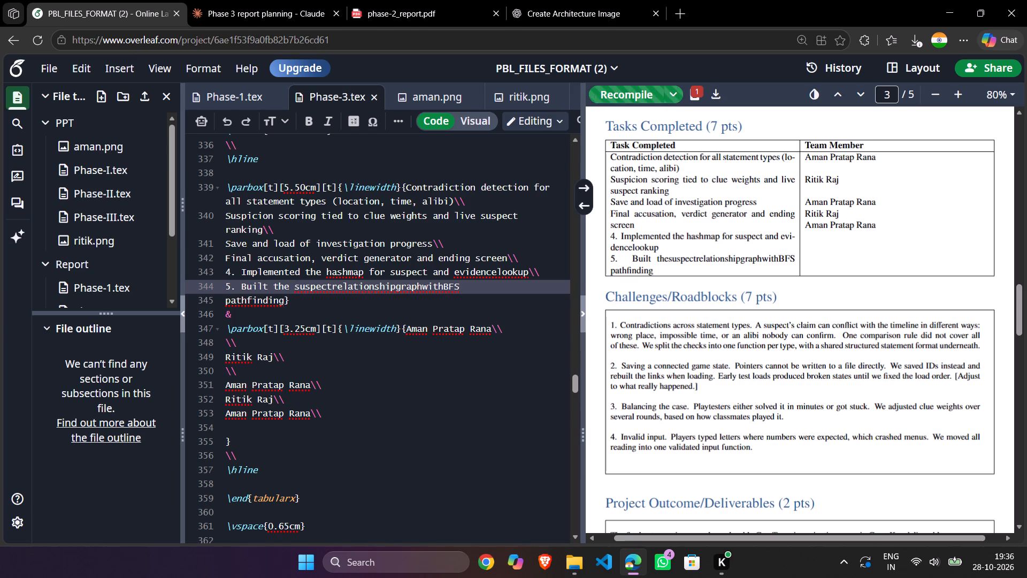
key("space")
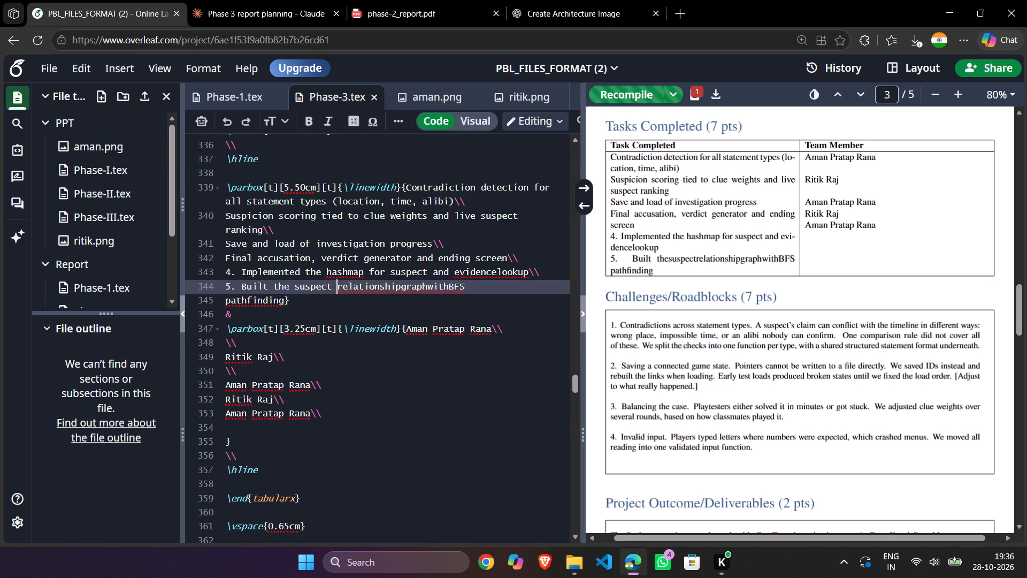
left_click(380, 285)
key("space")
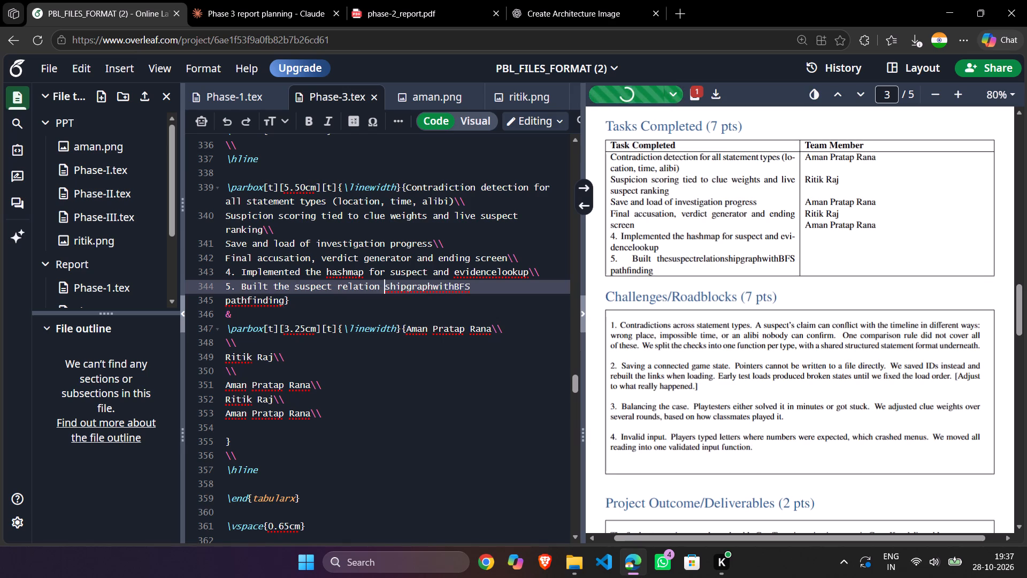
key("BackSpace")
left_click(400, 287)
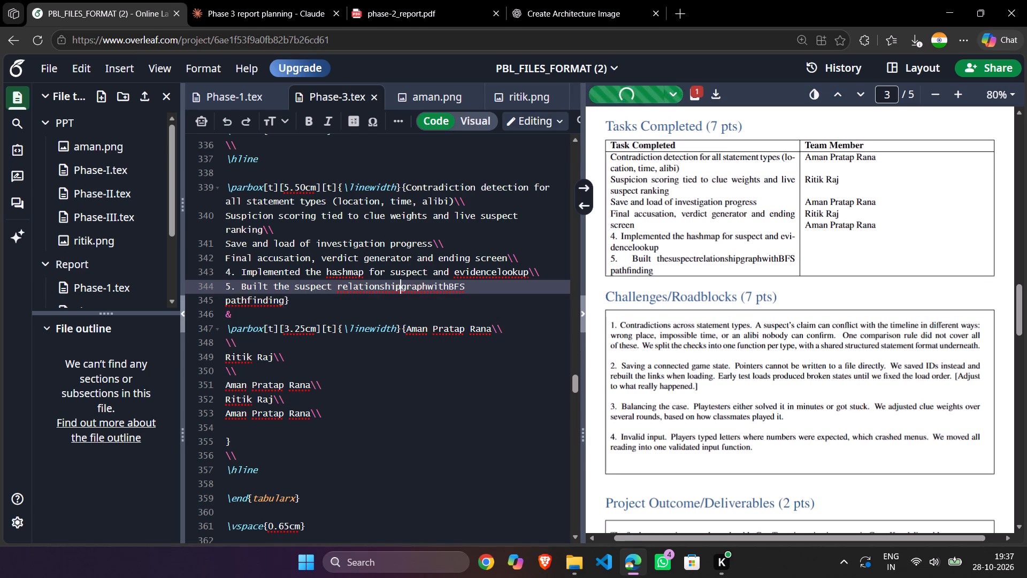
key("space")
left_click(432, 286)
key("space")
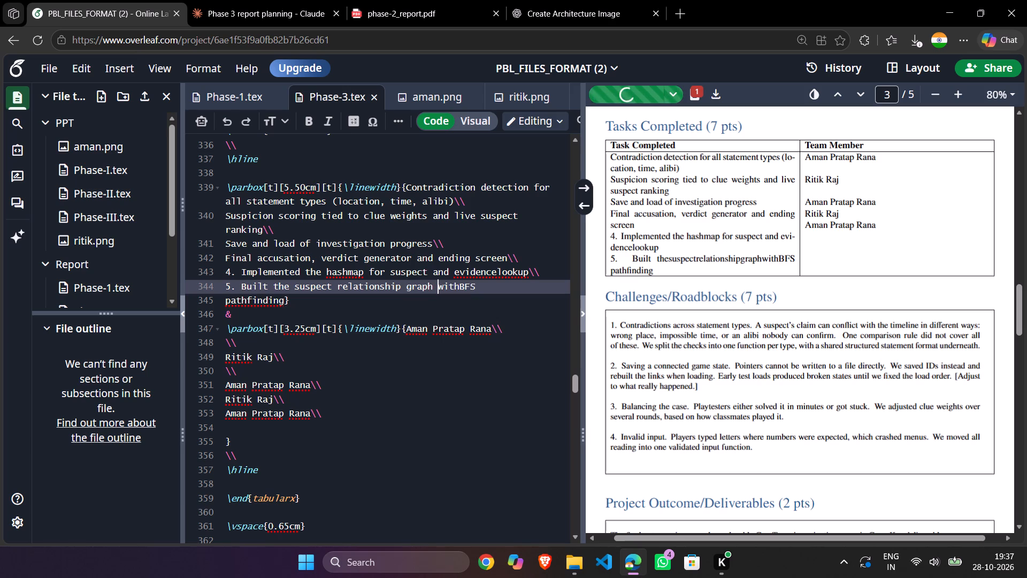
left_click(458, 289)
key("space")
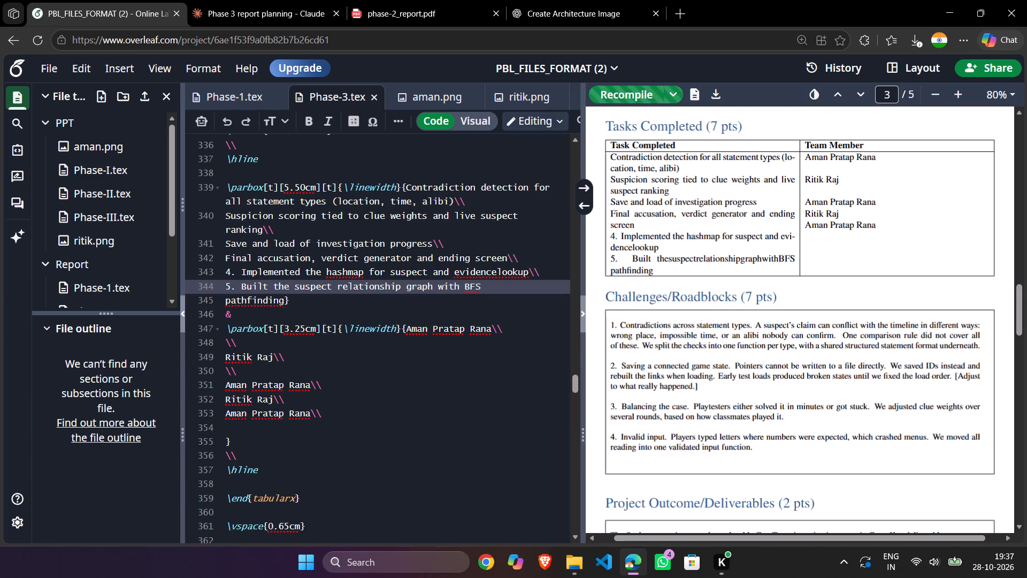
left_click(249, 298)
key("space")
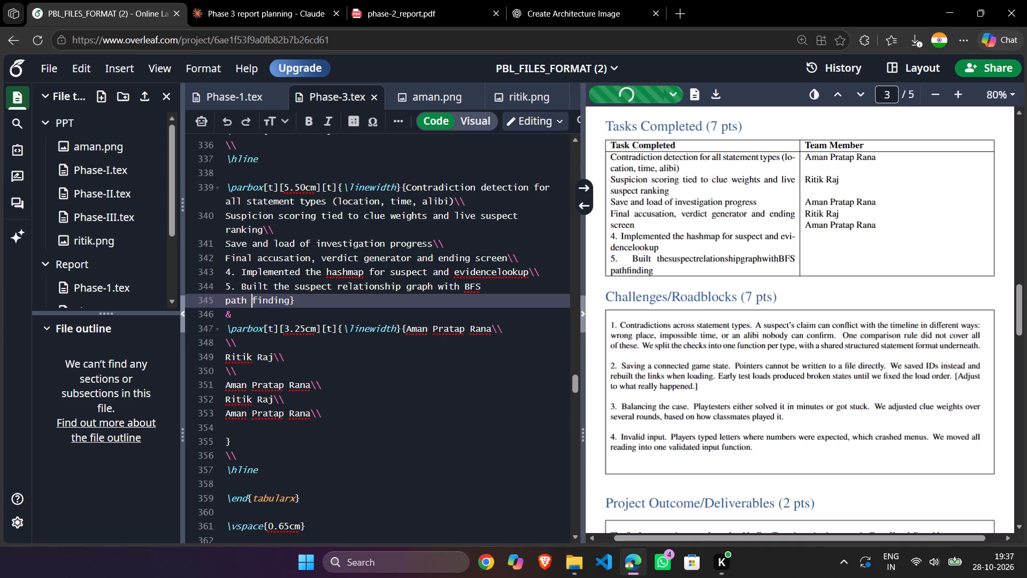
Separate "evidence" and "lookup" with a space on the task 4 line.
left_click(499, 275)
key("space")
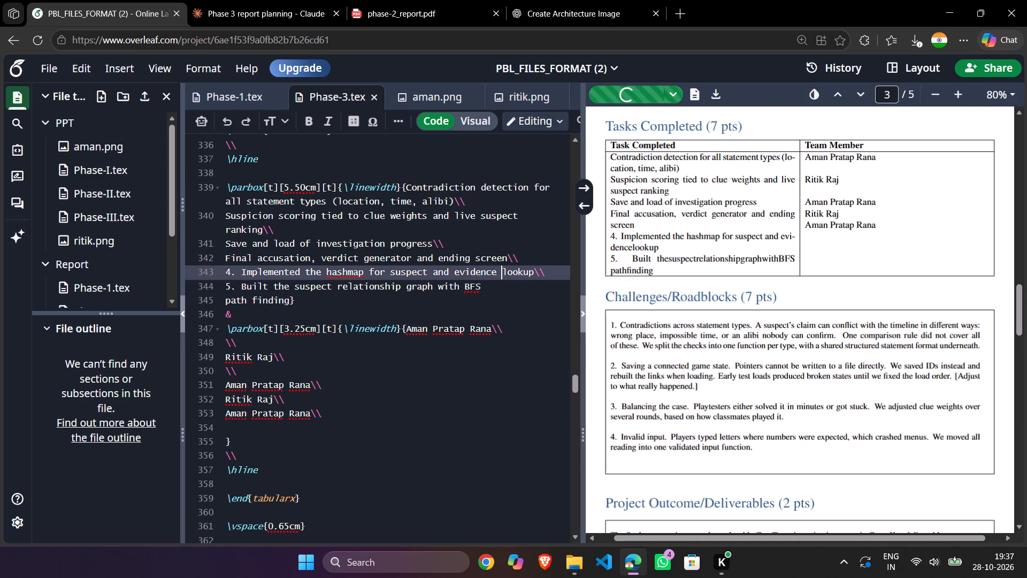
Prefix the unnumbered task lines: "3." on Final accusation, "2." on Save and load, and "1." on both Suspicion scoring and Contradiction detection.
left_click(224, 262)
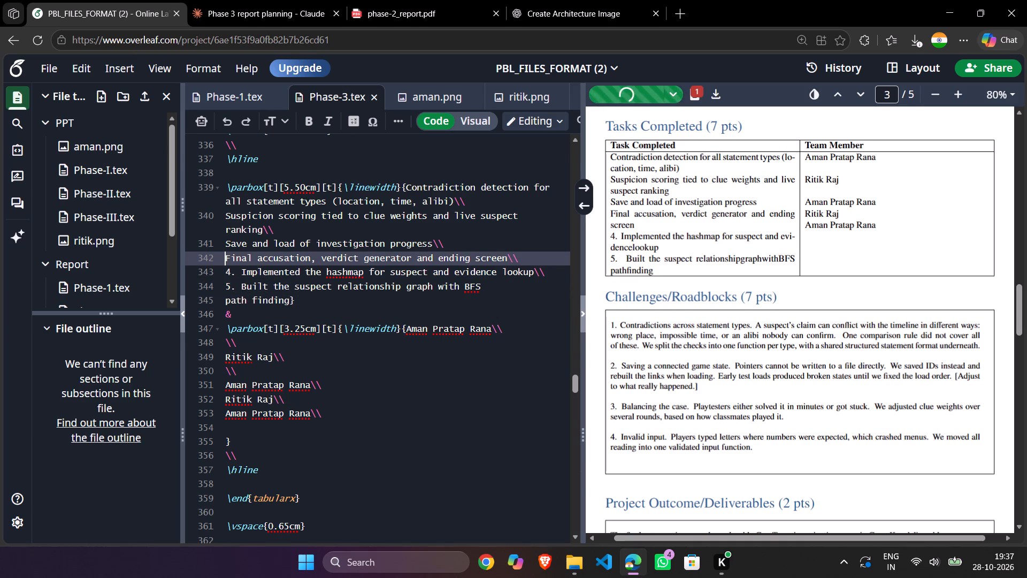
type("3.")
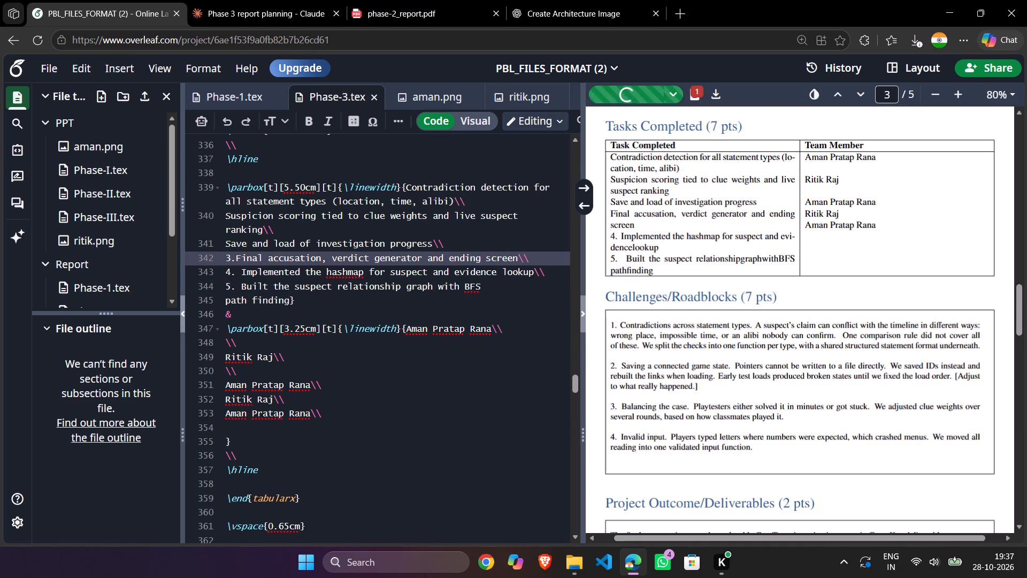
left_click(225, 242)
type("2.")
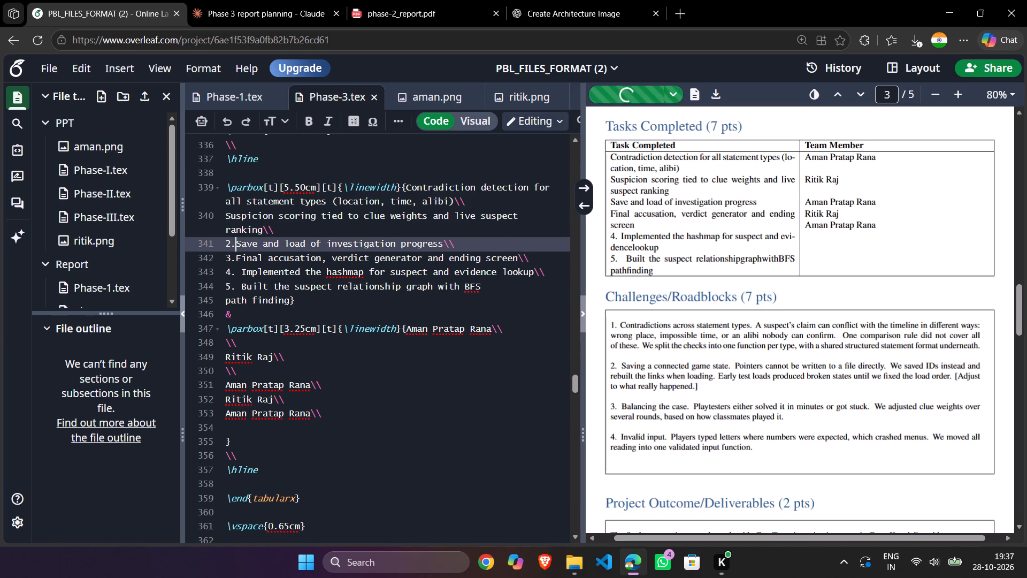
left_click(225, 214)
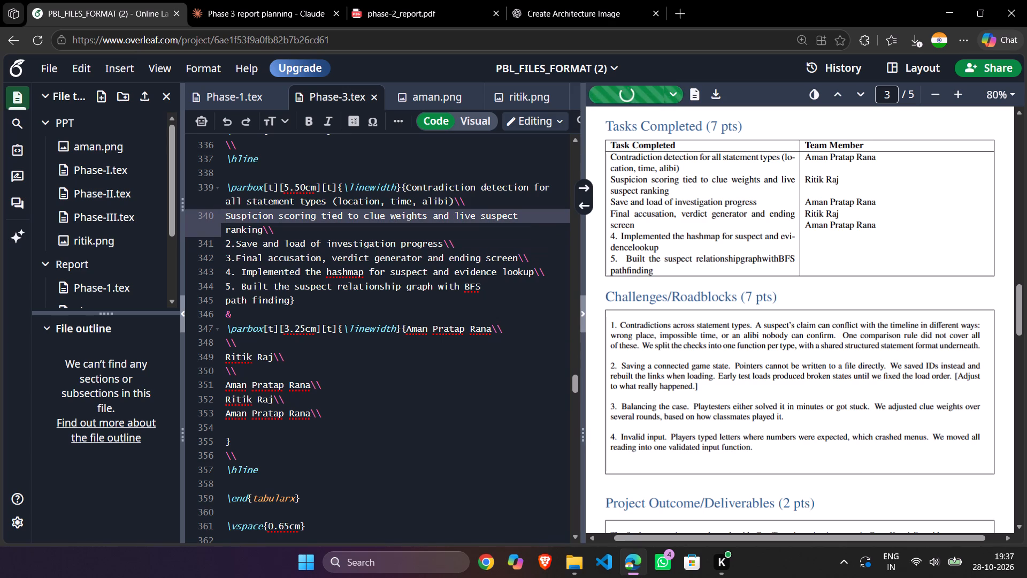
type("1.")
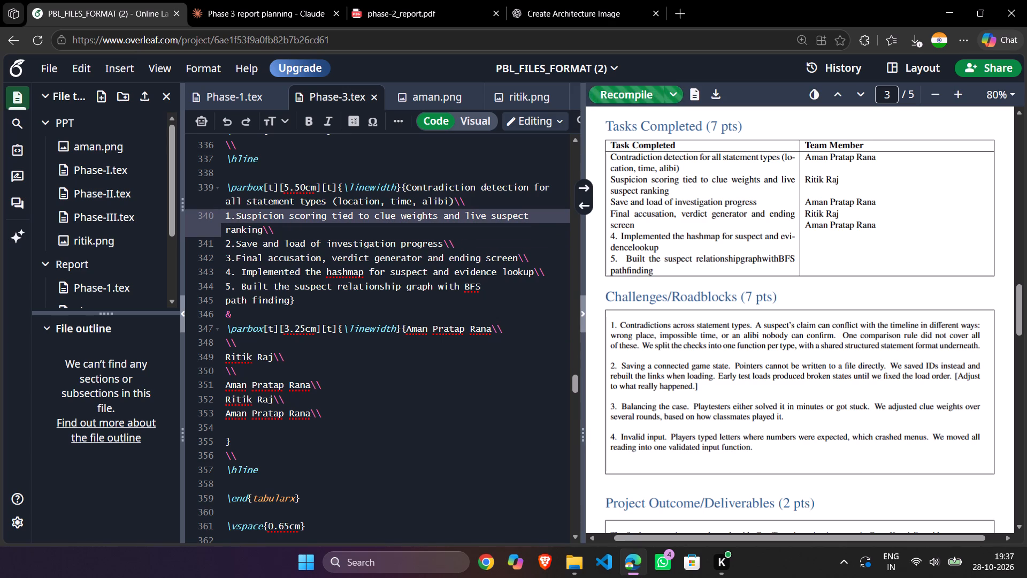
left_click(405, 189)
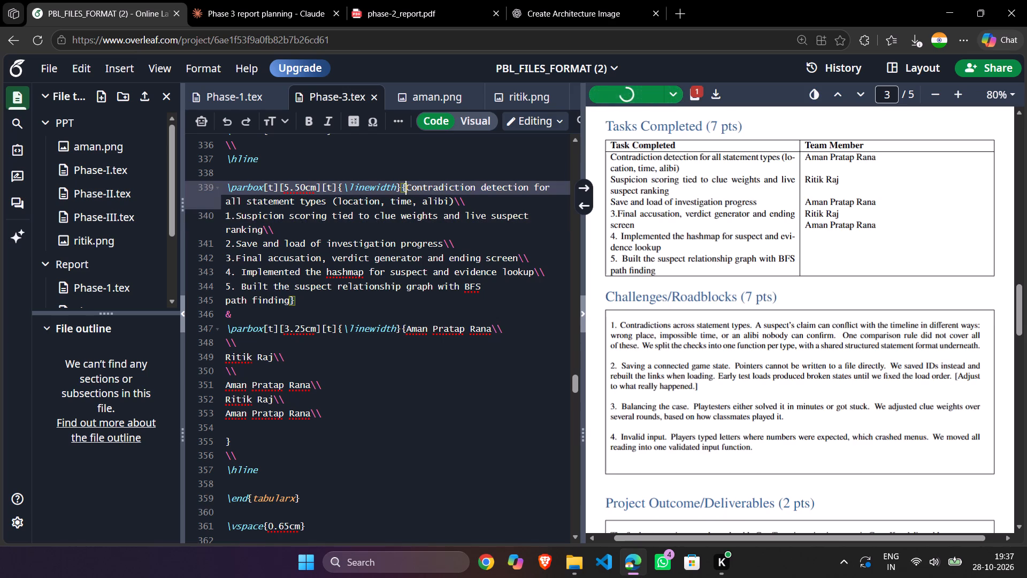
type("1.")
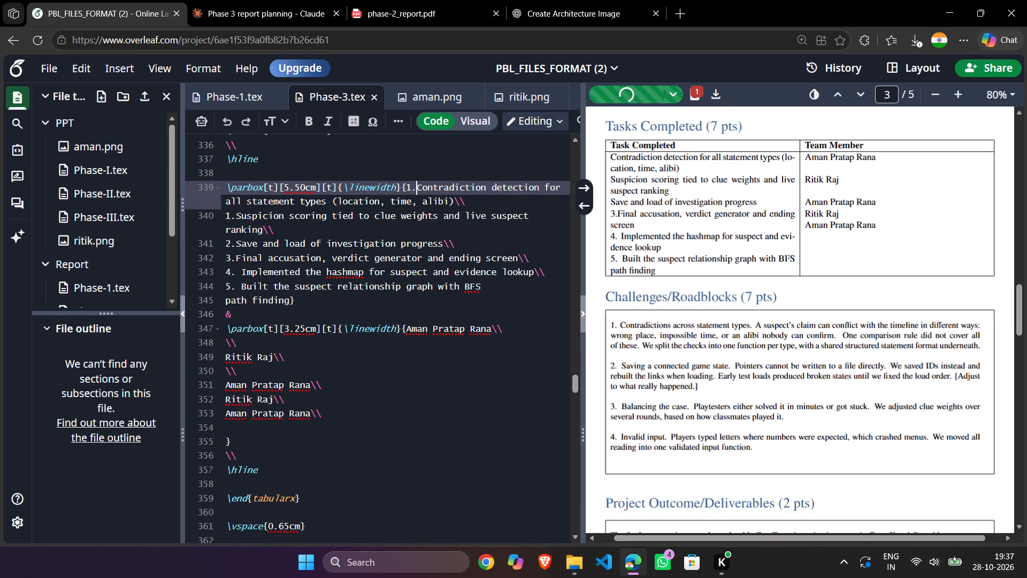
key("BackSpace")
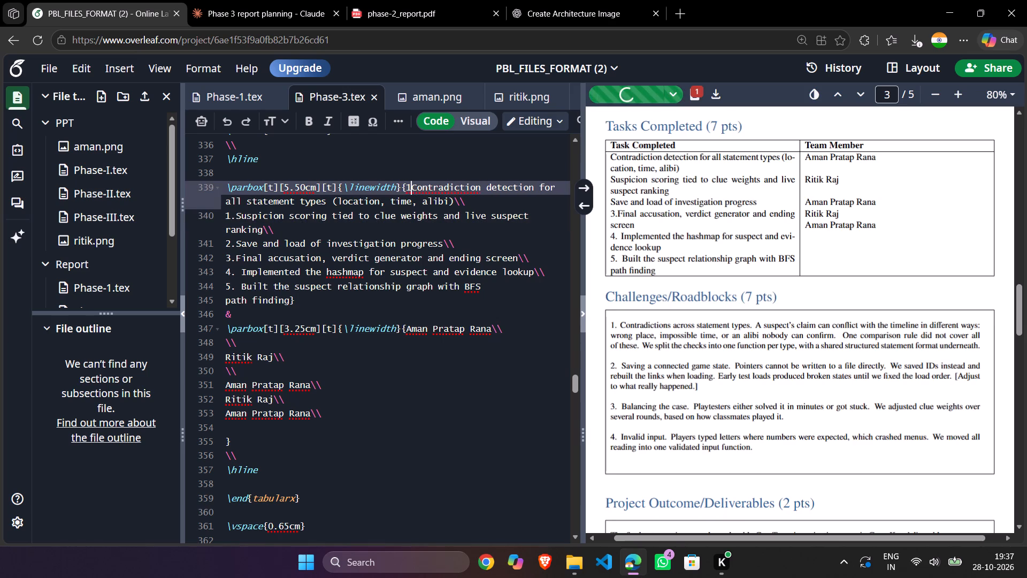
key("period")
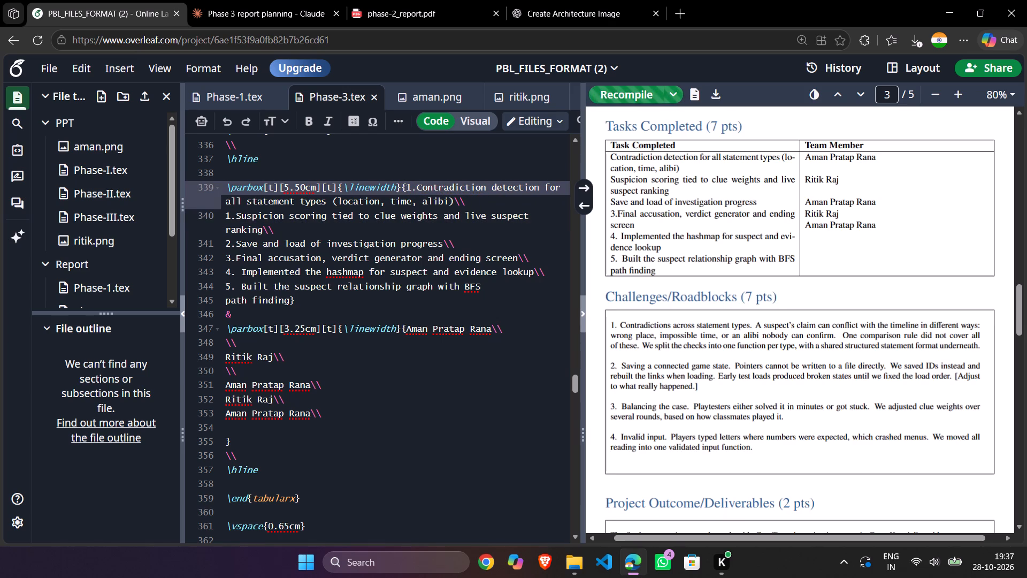
Renumber the task lines sequentially from 2 for Suspicion scoring through 6 for the suspect relationship graph.
left_click(231, 213)
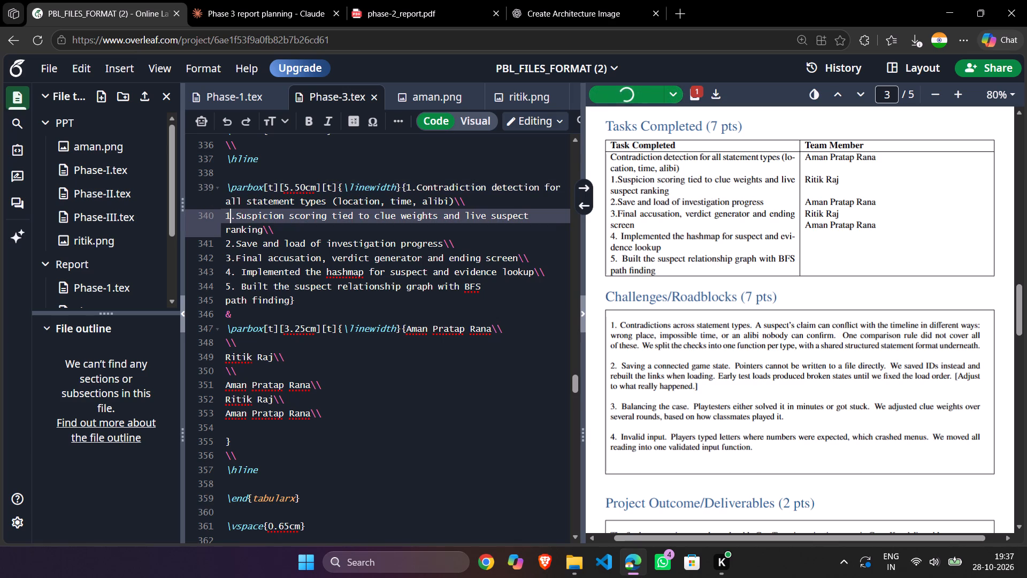
key("BackSpace")
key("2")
key("Down")
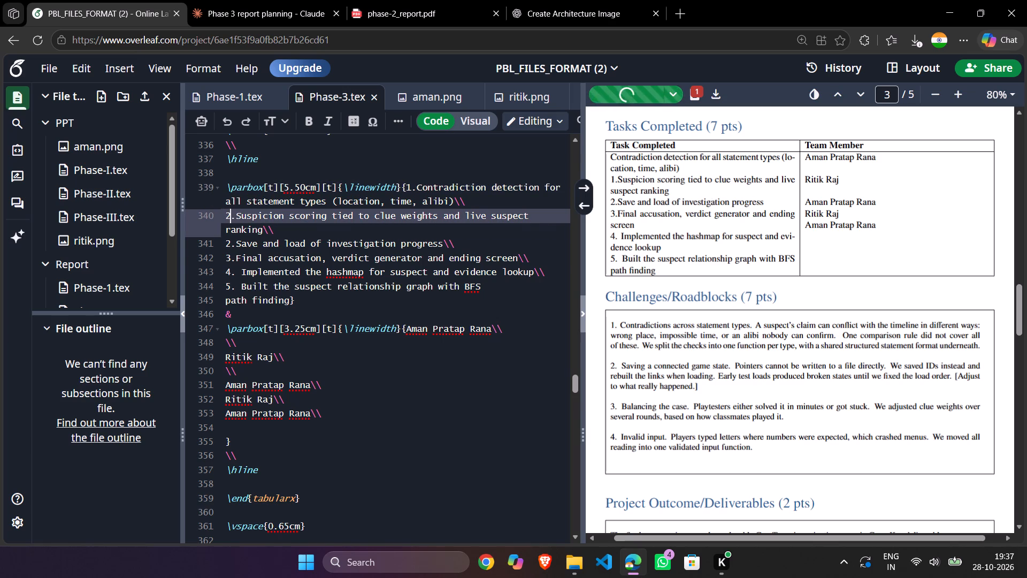
key("Down")
key("Down")
key("Up")
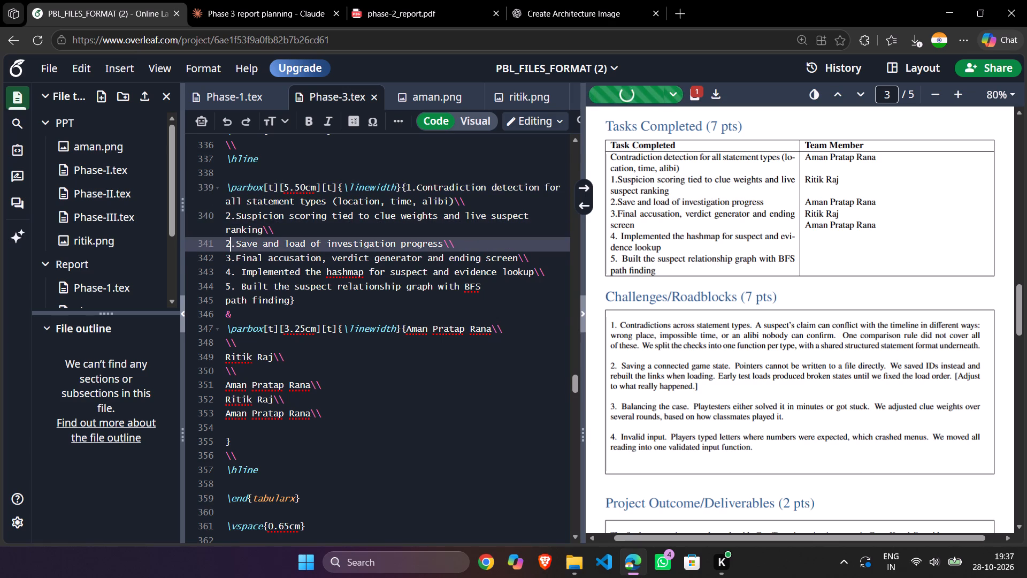
key("BackSpace")
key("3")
key("Down")
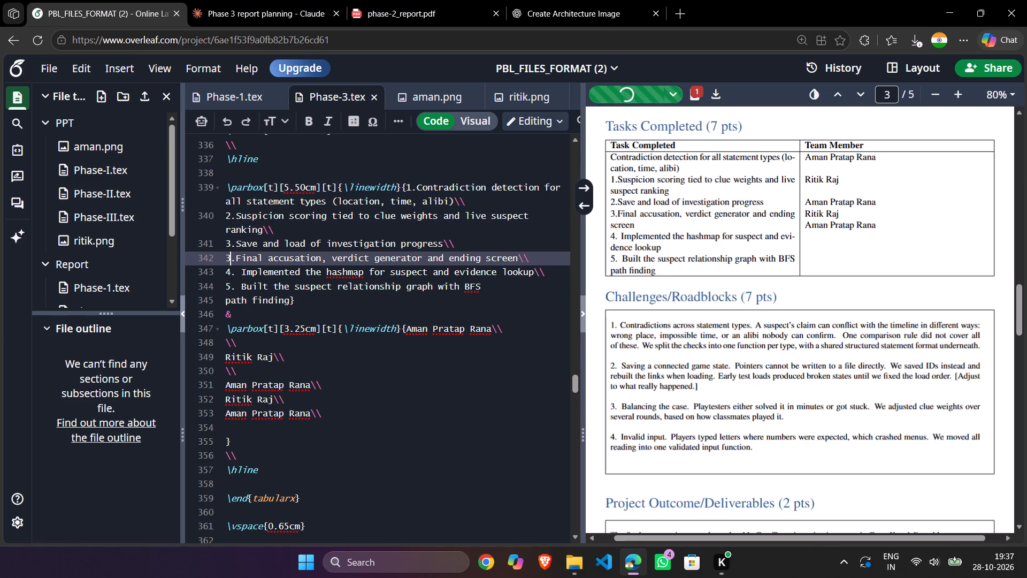
key("BackSpace")
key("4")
key("Down")
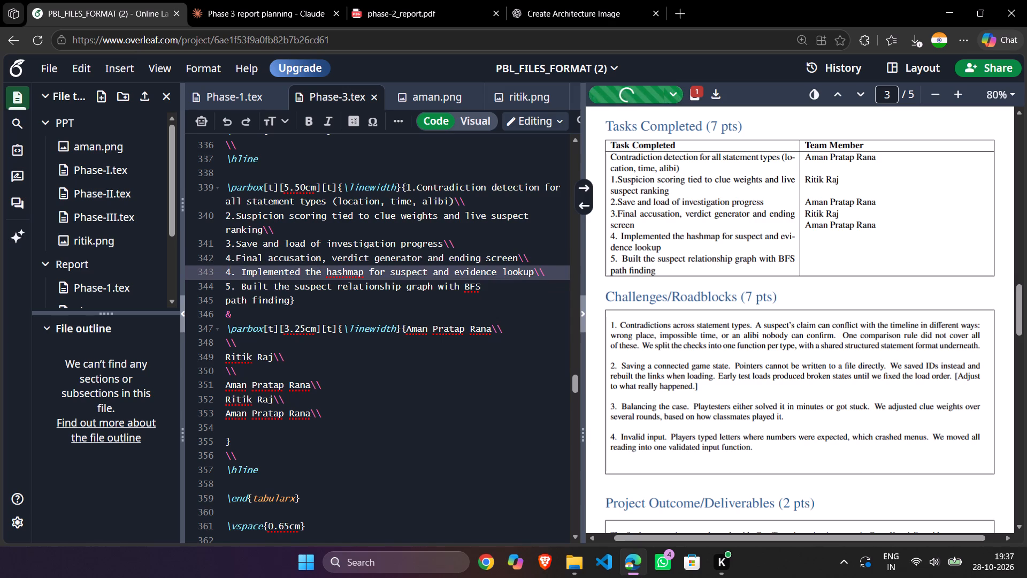
key("BackSpace")
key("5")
key("Down")
key("BackSpace")
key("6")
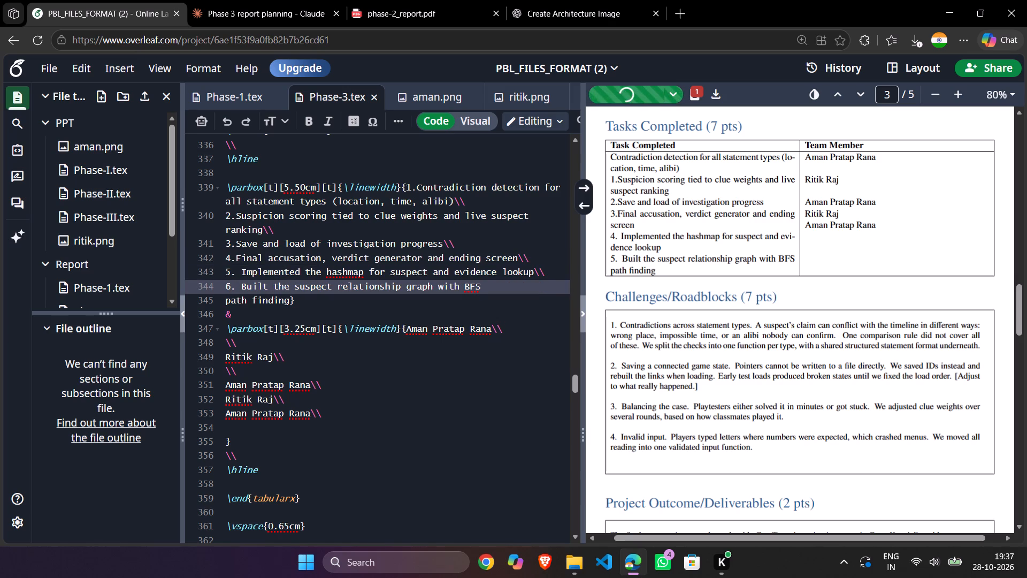
Set the height of the task-description \parbox in the Tasks Completed table to 6.50cm.
scroll(640, 389, "down", 7)
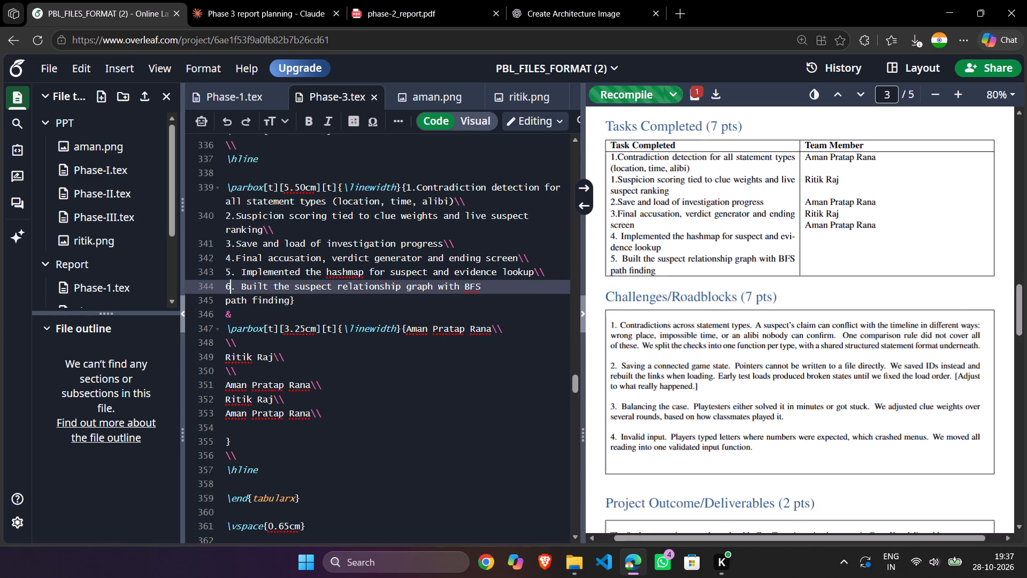
scroll(802, 323, "down", 9)
scroll(786, 360, "up", 4)
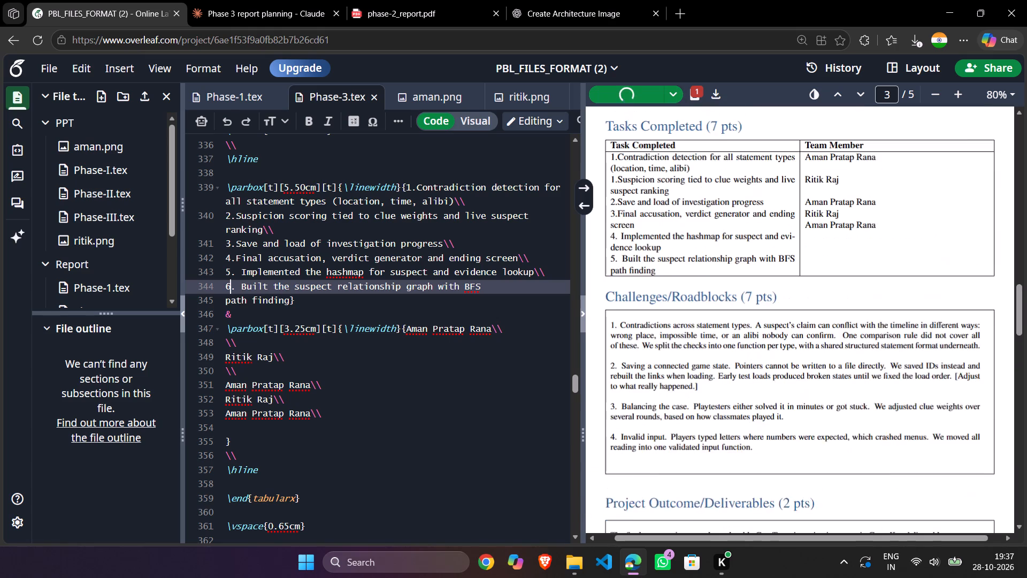
scroll(786, 359, "up", 2)
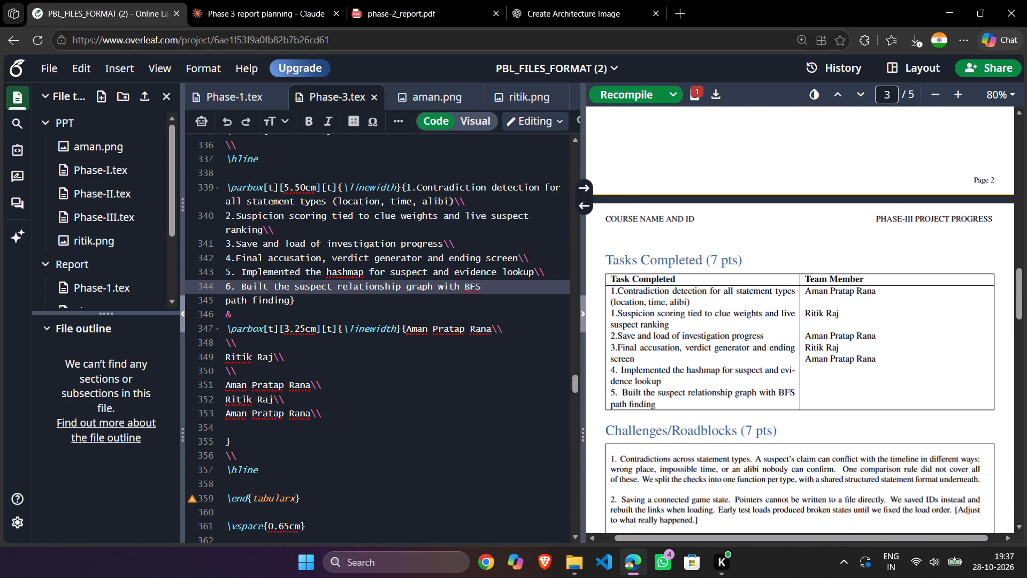
left_click(291, 184)
key("BackSpace")
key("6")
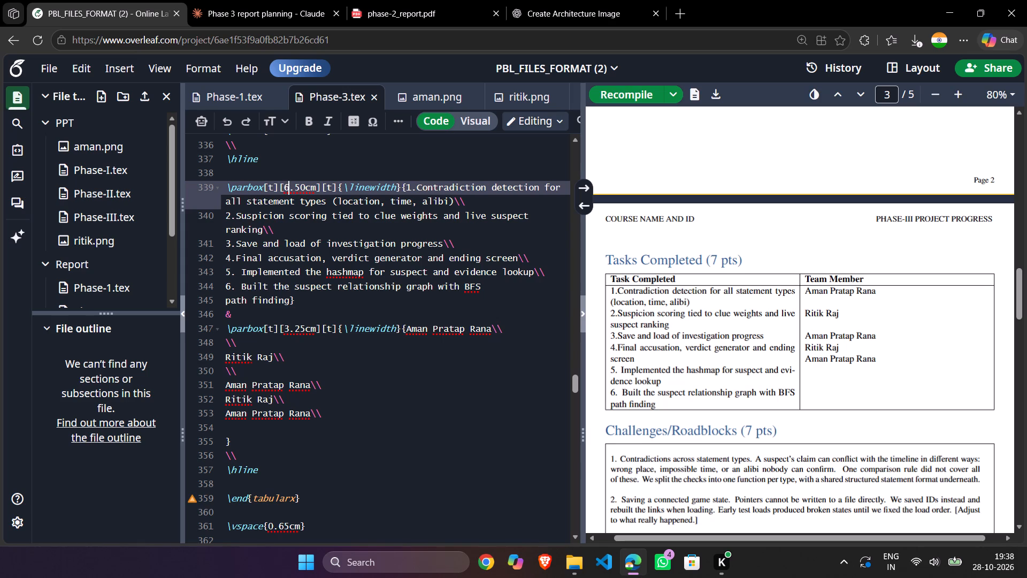
Check the layout of the Tasks Completed table and the sections below it in the compiled PDF.
scroll(518, 403, "down", 8)
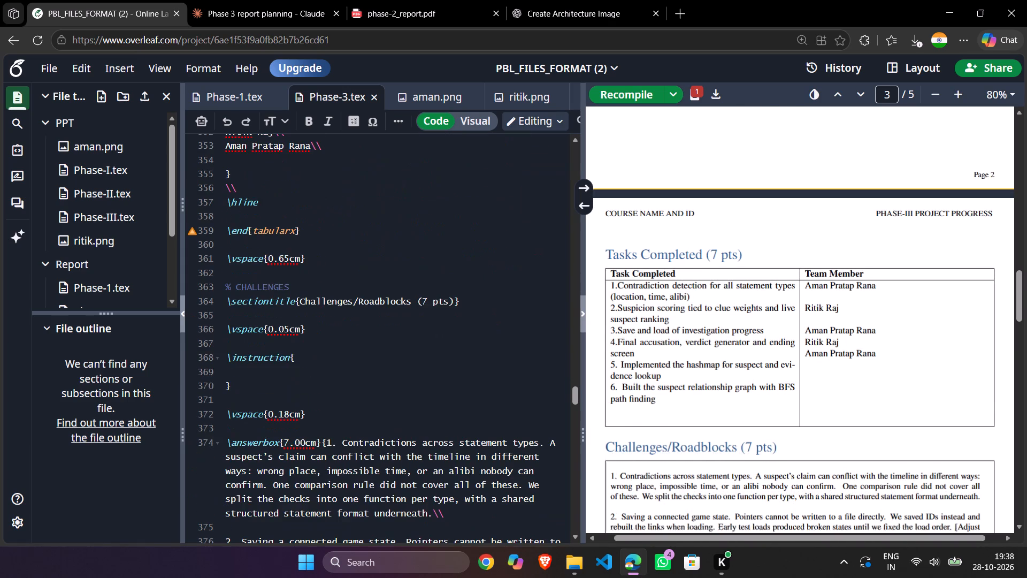
scroll(678, 397, "down", 4)
scroll(700, 389, "up", 4)
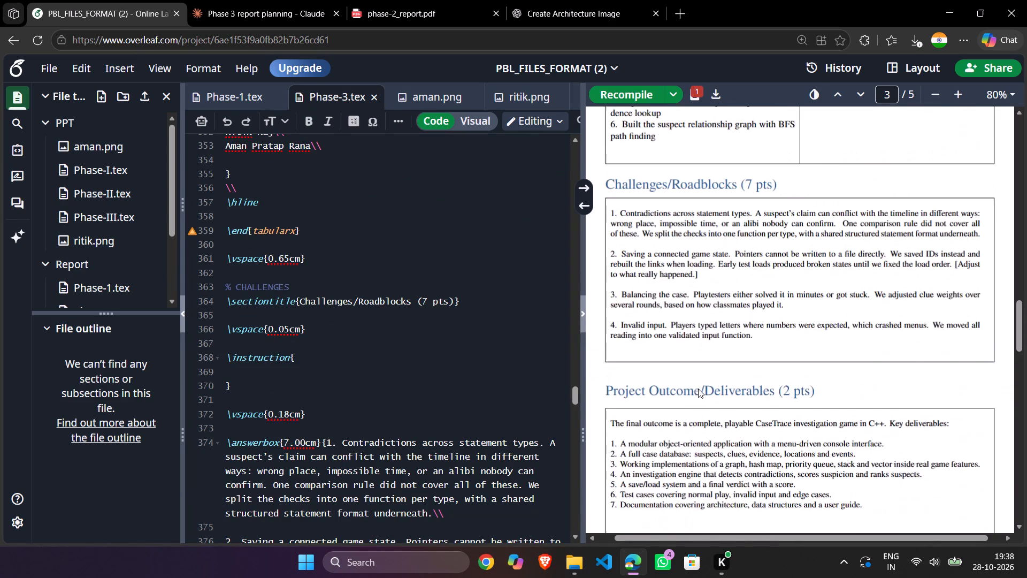
scroll(698, 389, "up", 3)
scroll(654, 329, "down", 3)
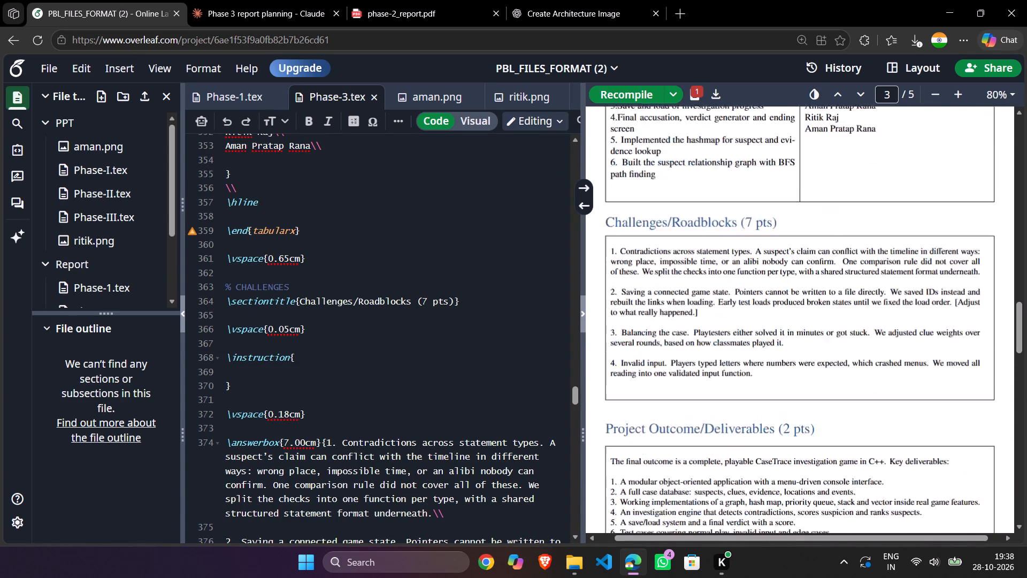
Insert a \\ line break between the fourth and fifth names in the Team Member column of the Tasks Completed table.
scroll(654, 329, "down", 4)
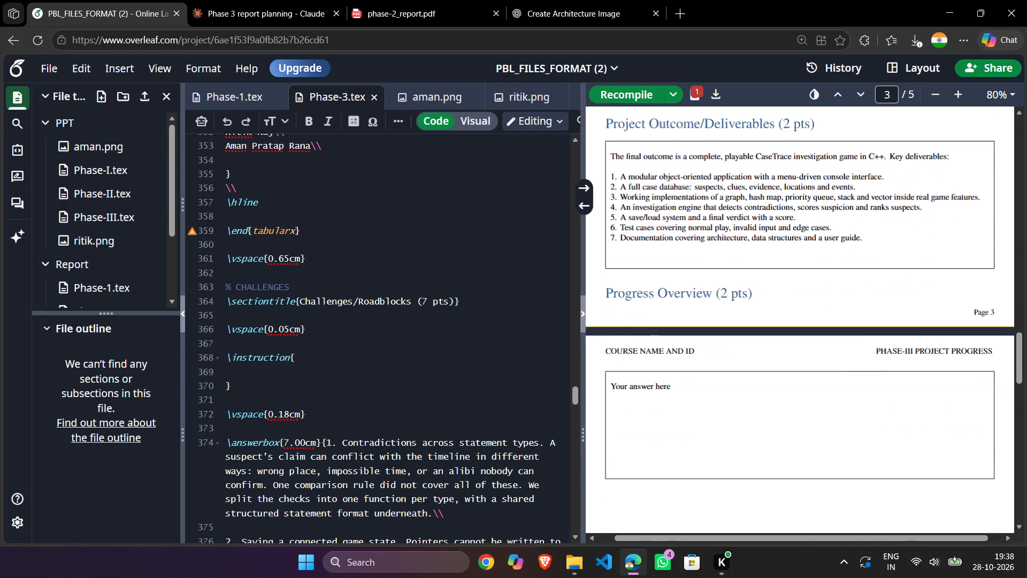
scroll(505, 396, "down", 6)
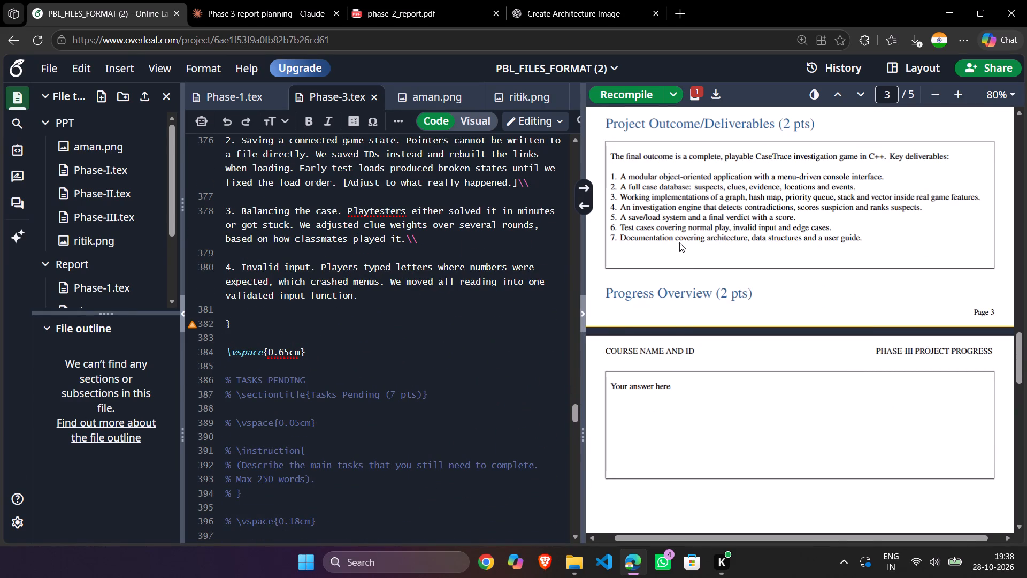
scroll(669, 240, "up", 8)
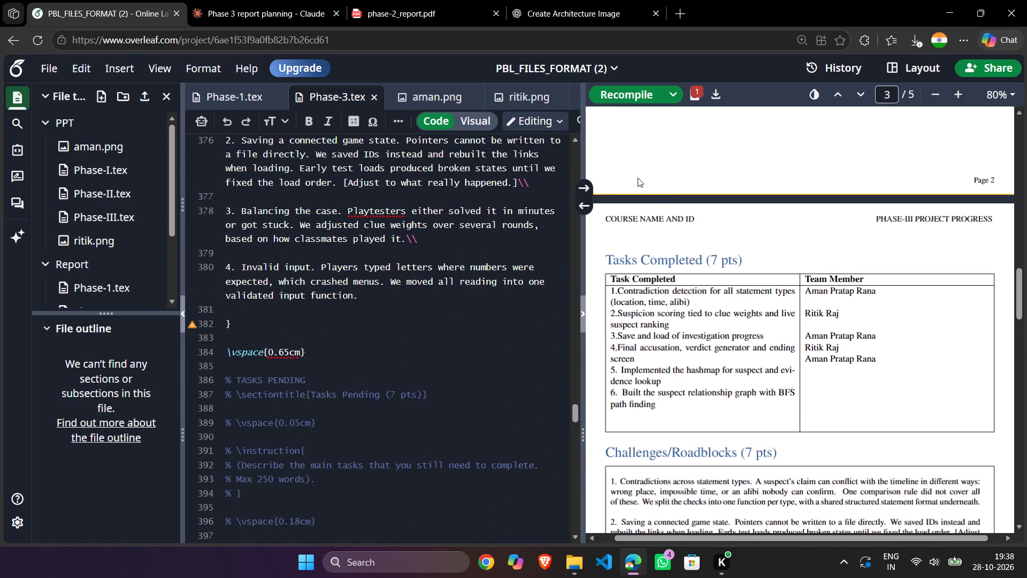
scroll(532, 216, "up", 6)
scroll(423, 277, "up", 3)
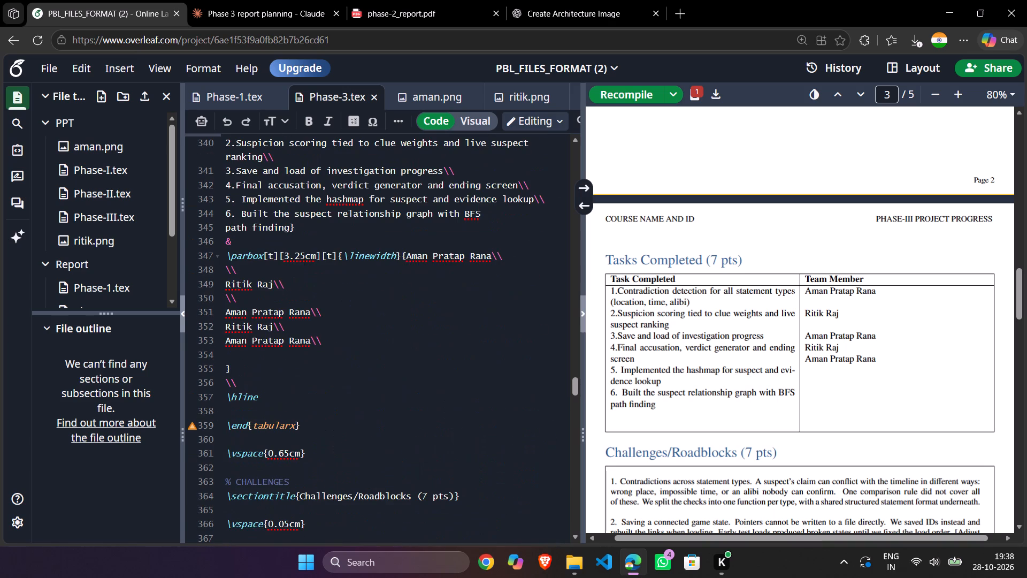
left_click(333, 353)
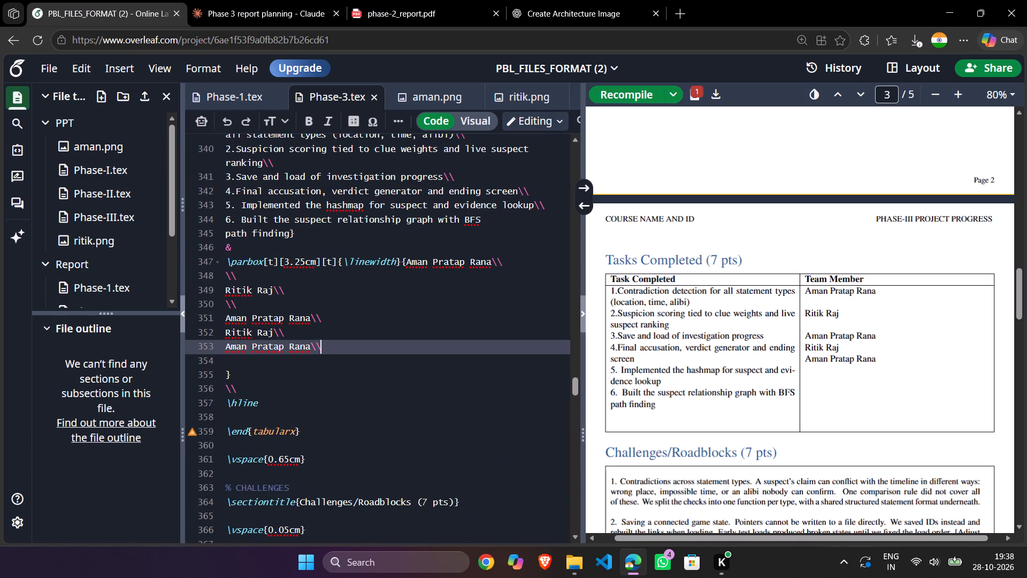
left_click(292, 332)
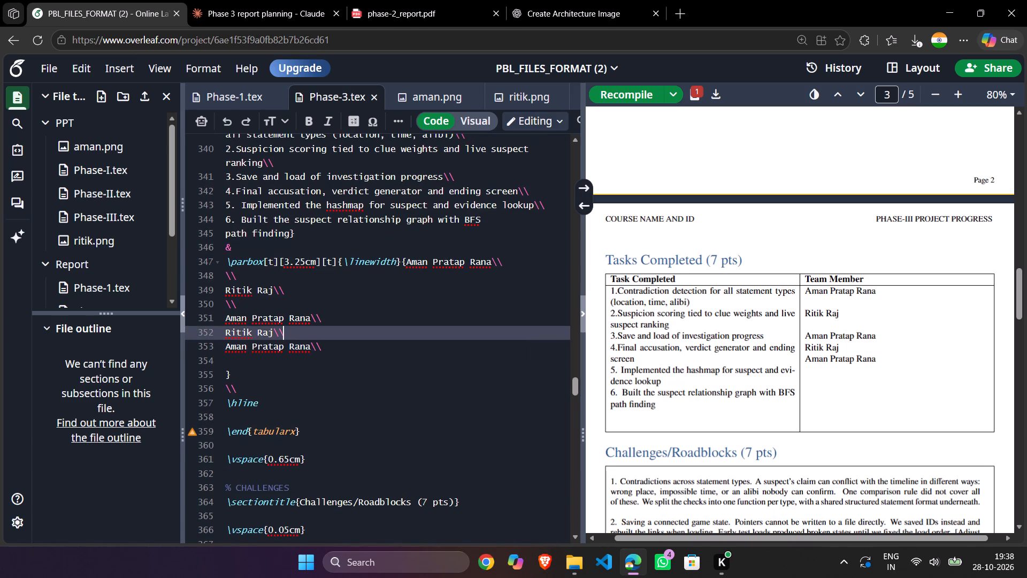
key("Return")
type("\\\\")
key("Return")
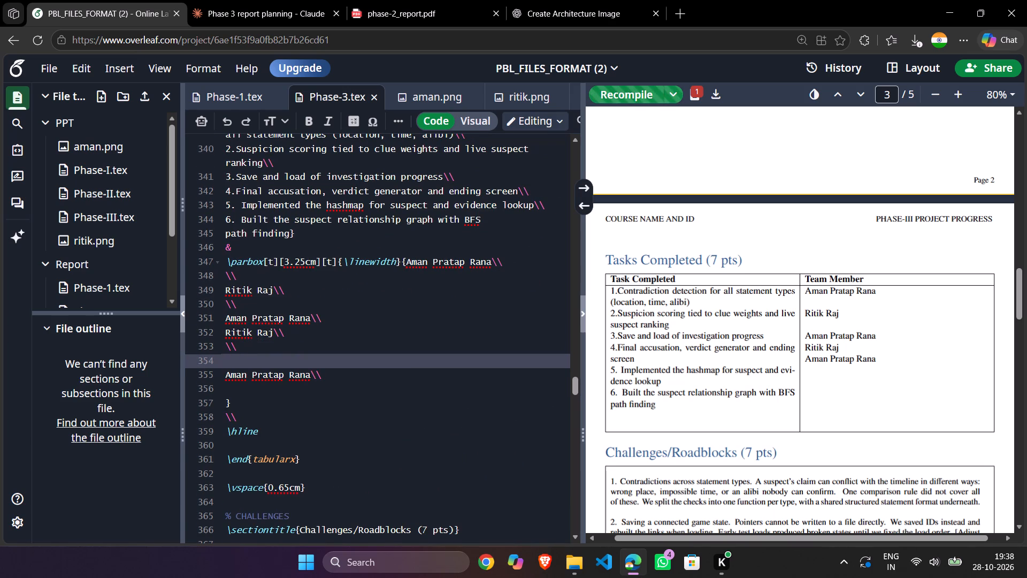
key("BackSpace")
left_click(346, 362)
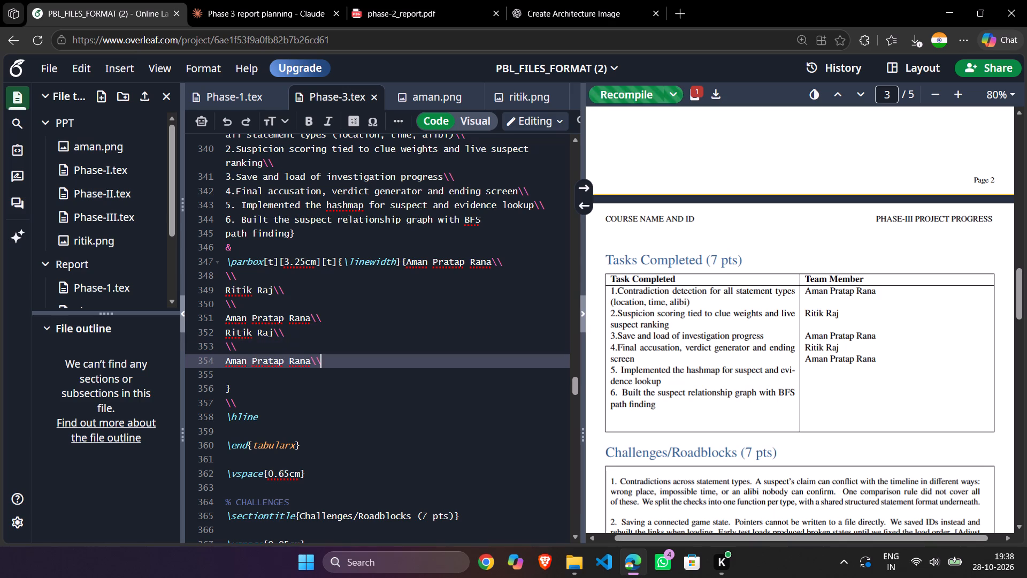
Add the second team member's name, ending in \\, as the sixth Team Member entry, with a separate \\ line before it.
key("Return")
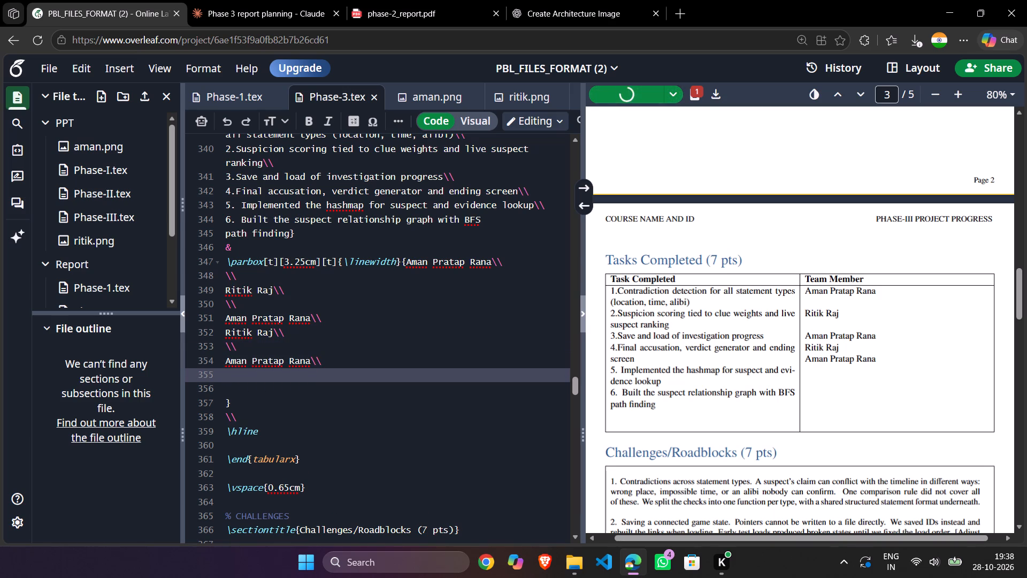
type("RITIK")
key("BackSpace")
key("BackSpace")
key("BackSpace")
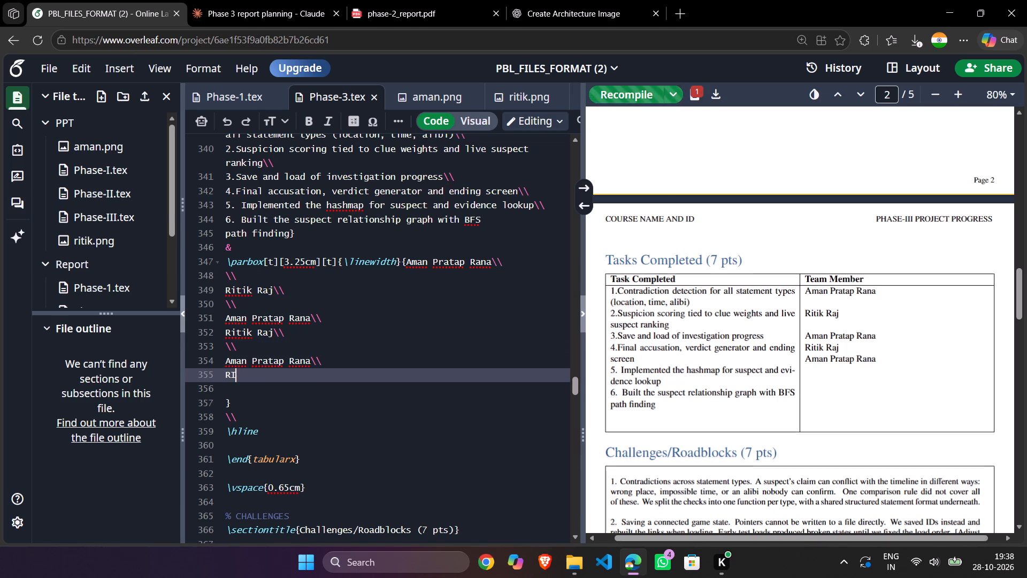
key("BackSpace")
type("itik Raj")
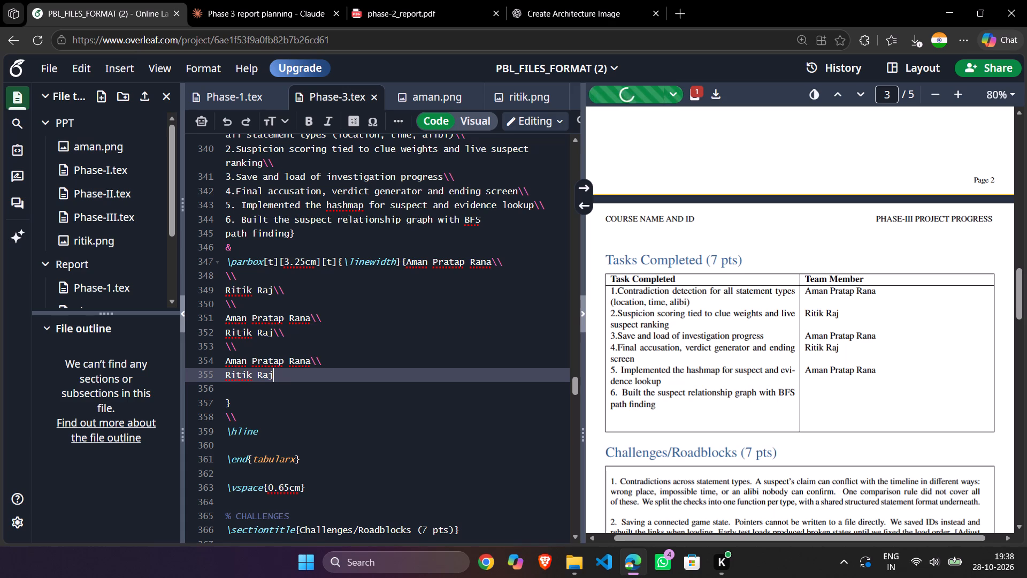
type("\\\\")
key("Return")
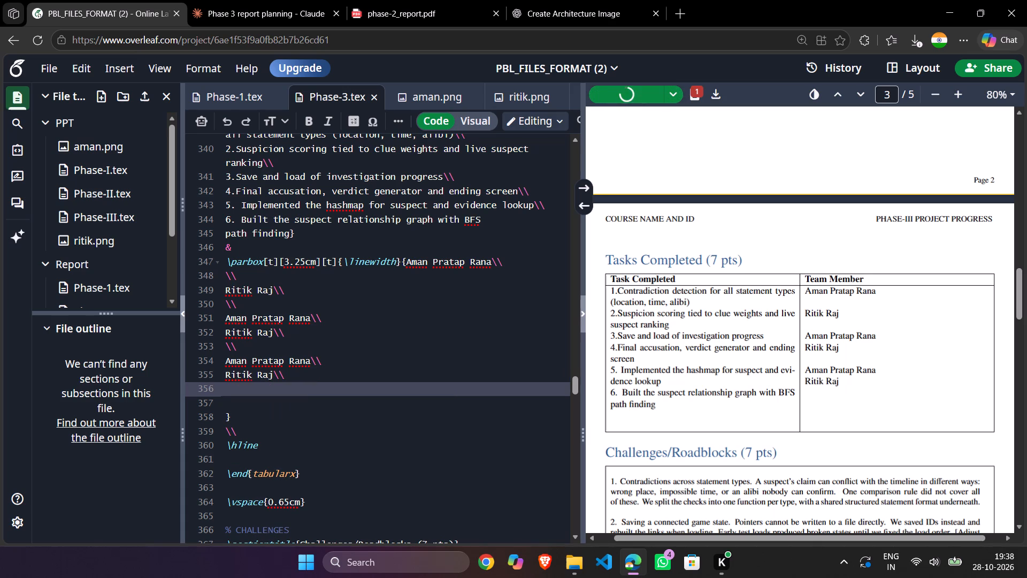
left_click(337, 367)
key("Return")
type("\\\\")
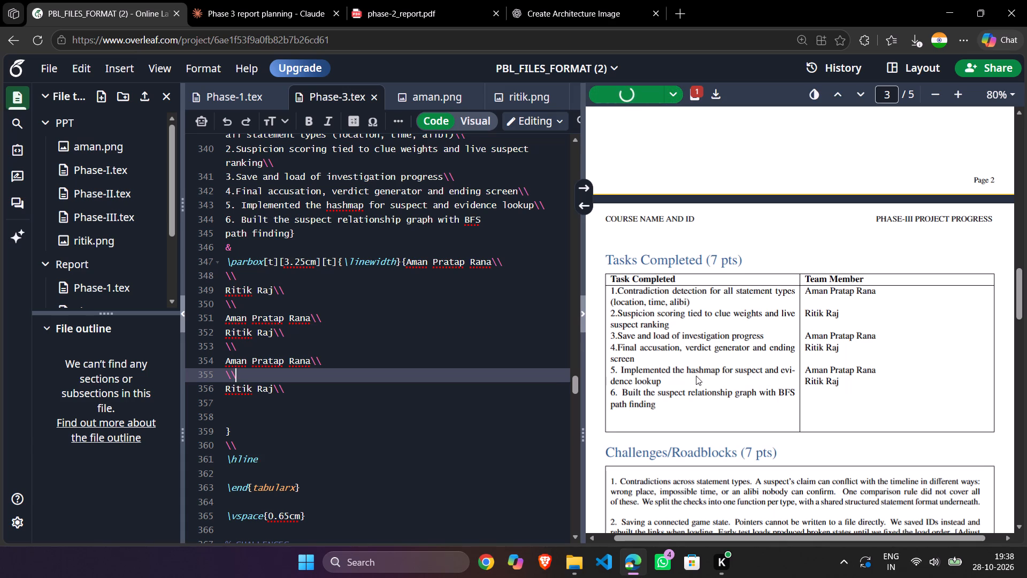
Check the Tasks Completed name alignment and the layout of the following sections through Progress Overview in the compiled PDF.
scroll(847, 160, "down", 1)
scroll(840, 211, "down", 2)
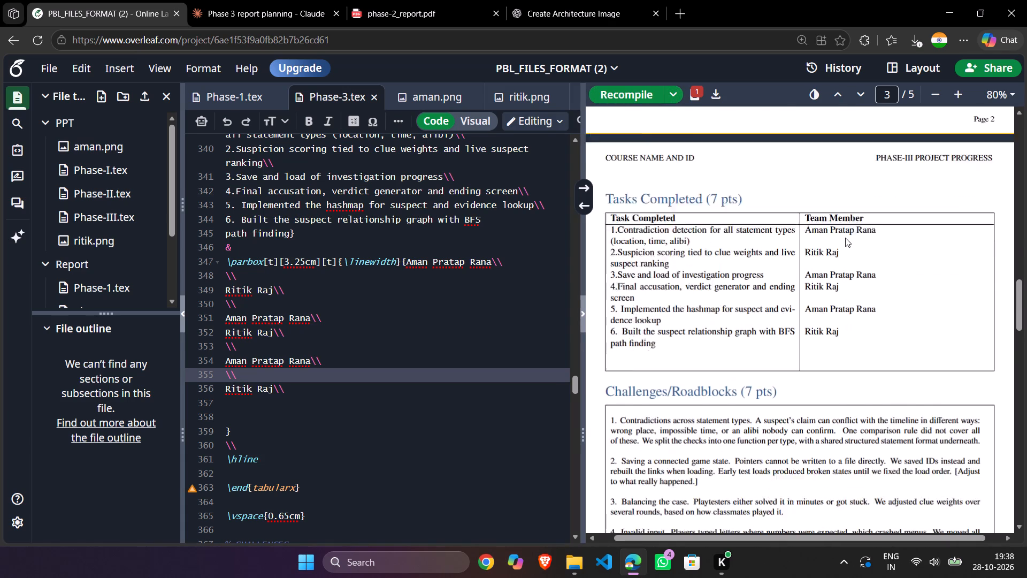
scroll(845, 238, "down", 8)
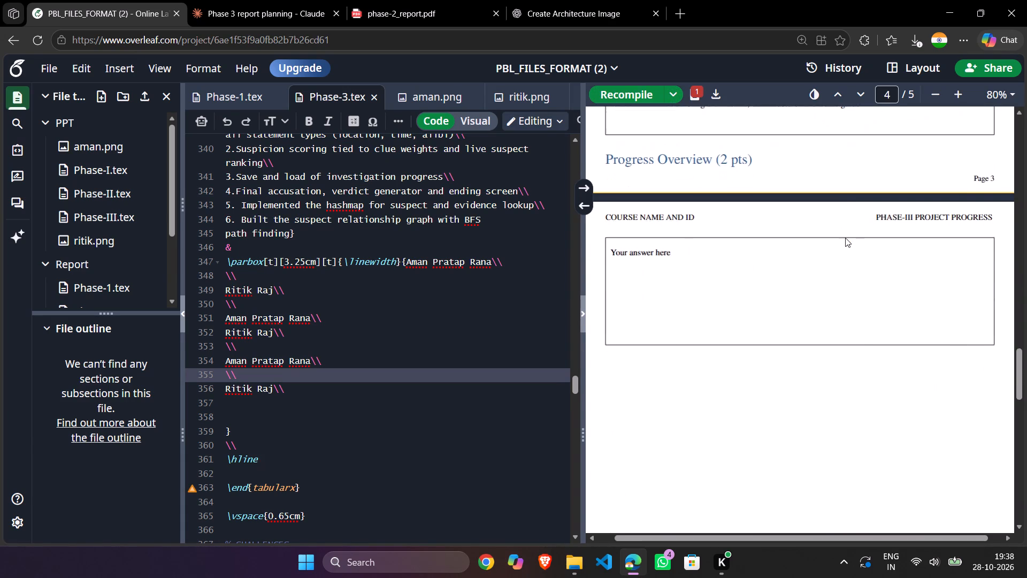
scroll(845, 238, "up", 9)
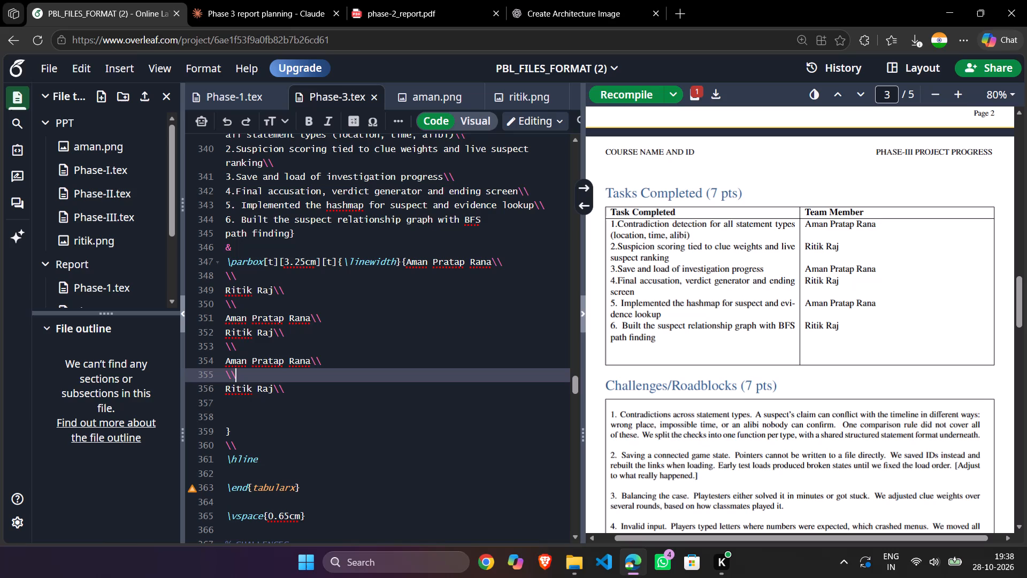
scroll(796, 245, "down", 6)
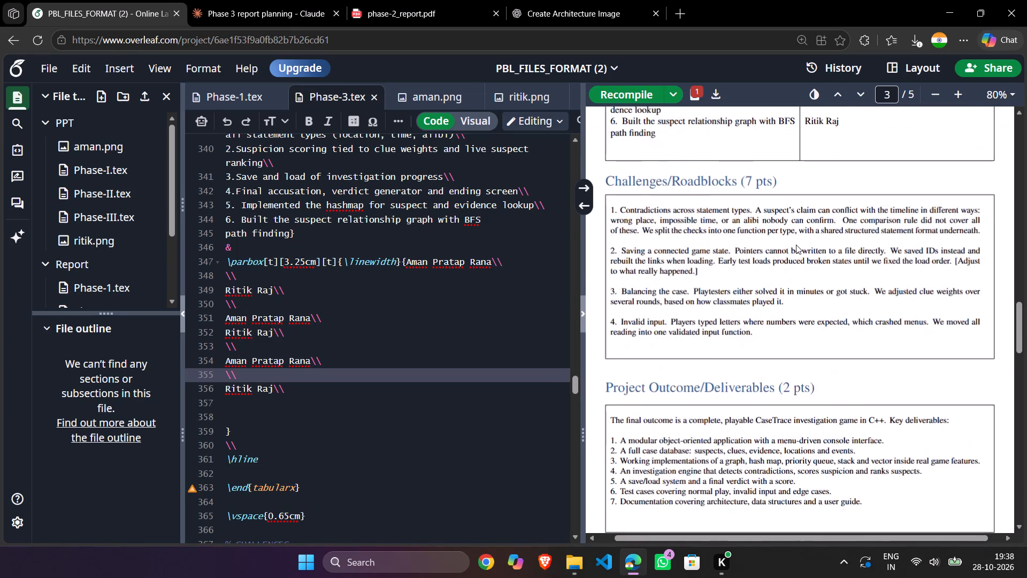
scroll(796, 245, "down", 2)
scroll(416, 260, "down", 10)
scroll(413, 248, "up", 1)
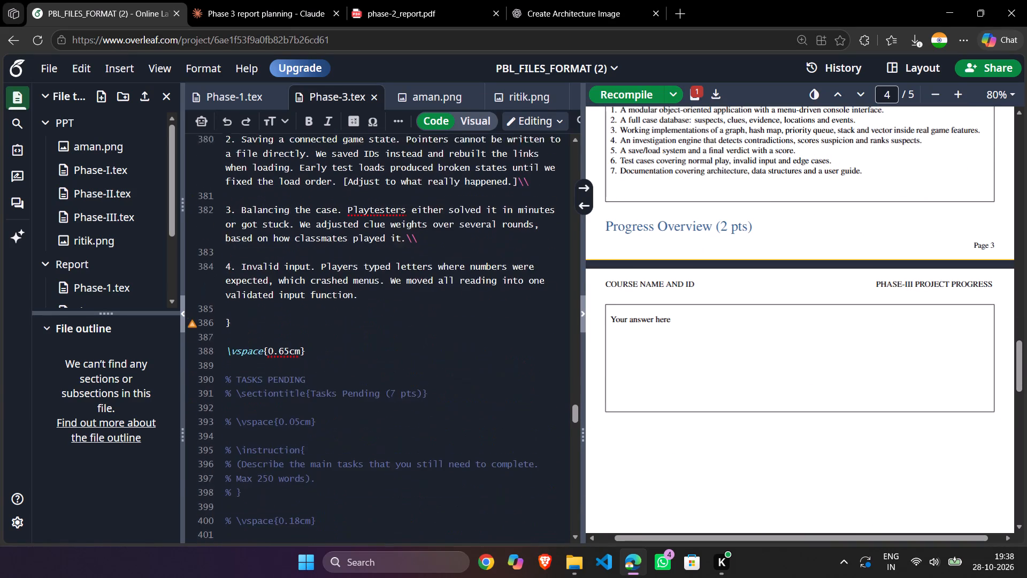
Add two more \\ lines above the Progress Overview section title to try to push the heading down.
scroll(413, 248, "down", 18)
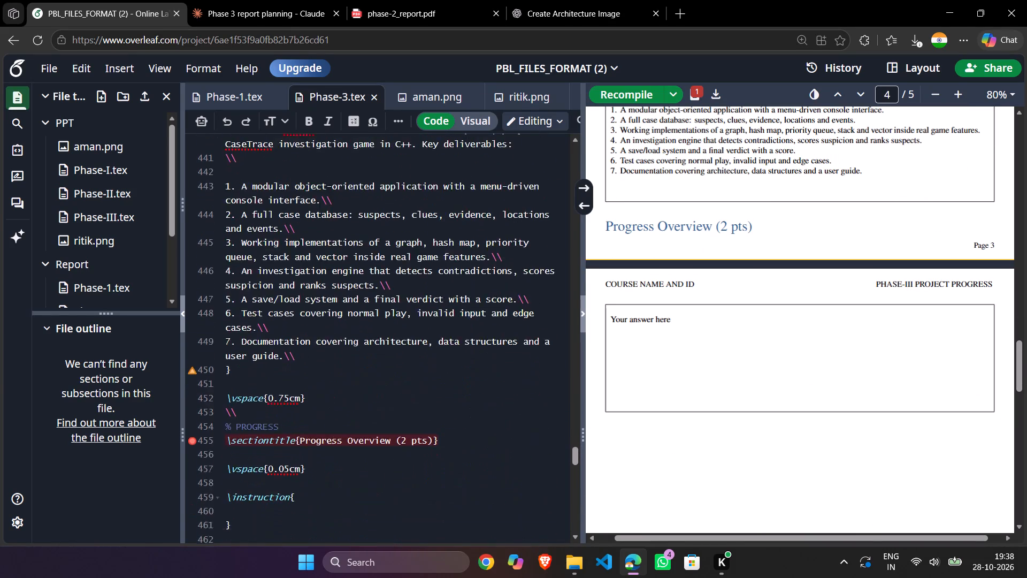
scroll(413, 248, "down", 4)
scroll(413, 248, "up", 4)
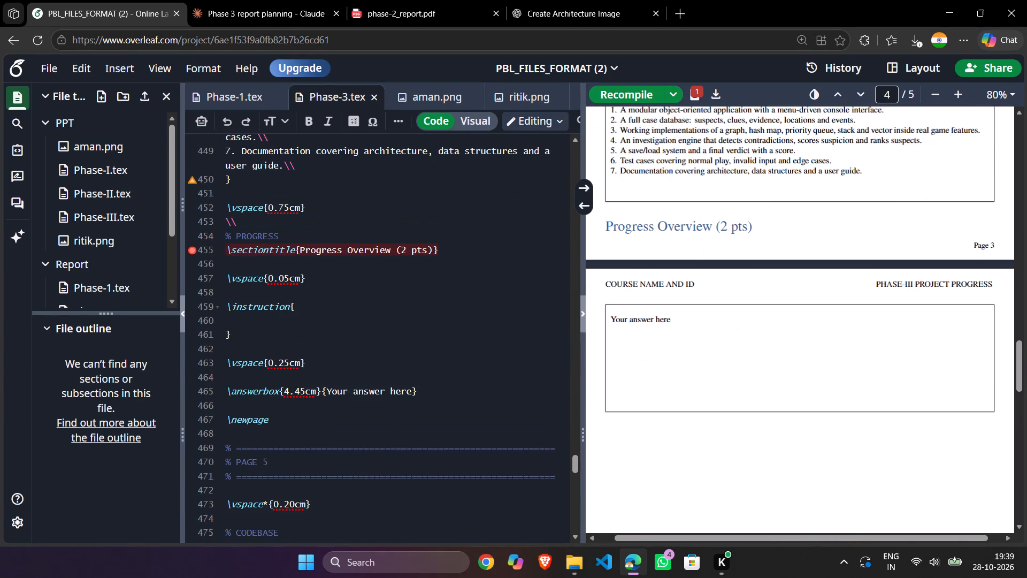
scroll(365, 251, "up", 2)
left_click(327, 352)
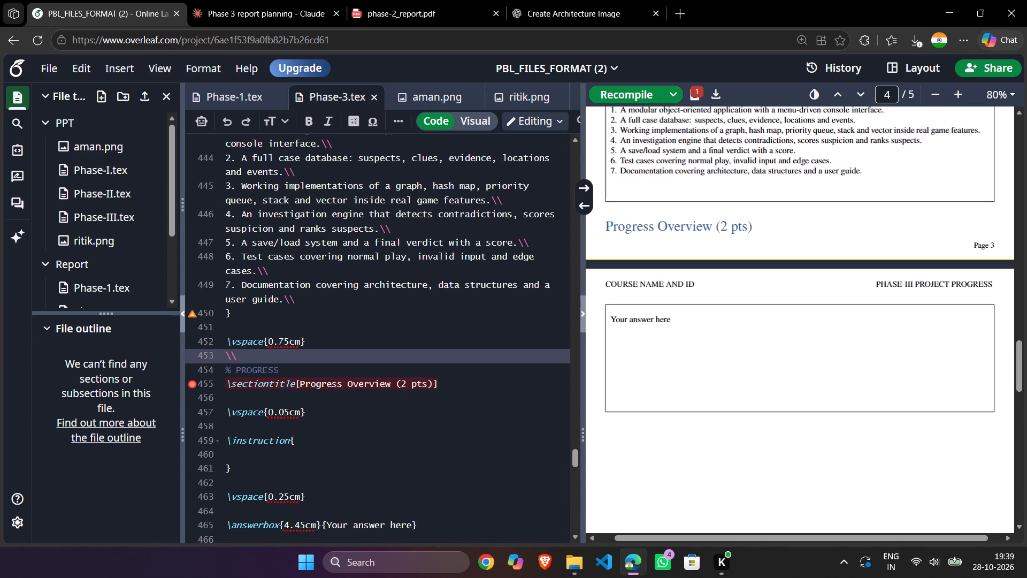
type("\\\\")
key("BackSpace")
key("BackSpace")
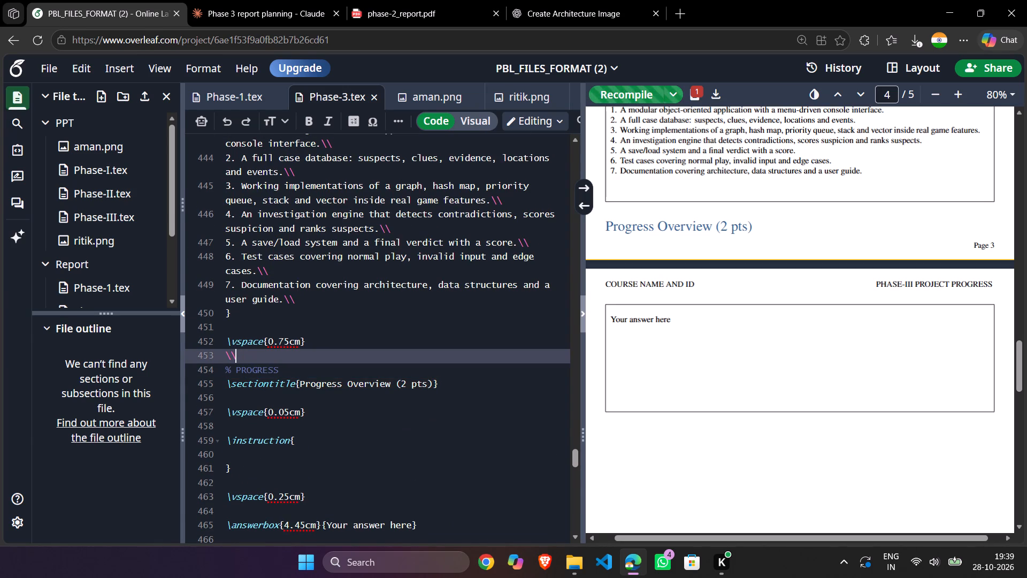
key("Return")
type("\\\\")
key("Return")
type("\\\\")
scroll(581, 274, "down", 3)
scroll(453, 317, "down", 3)
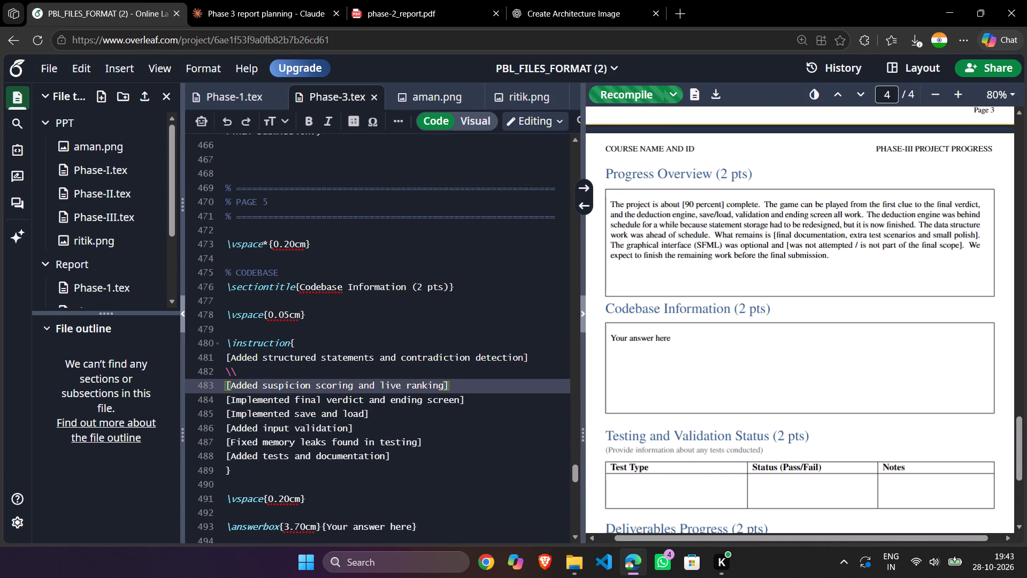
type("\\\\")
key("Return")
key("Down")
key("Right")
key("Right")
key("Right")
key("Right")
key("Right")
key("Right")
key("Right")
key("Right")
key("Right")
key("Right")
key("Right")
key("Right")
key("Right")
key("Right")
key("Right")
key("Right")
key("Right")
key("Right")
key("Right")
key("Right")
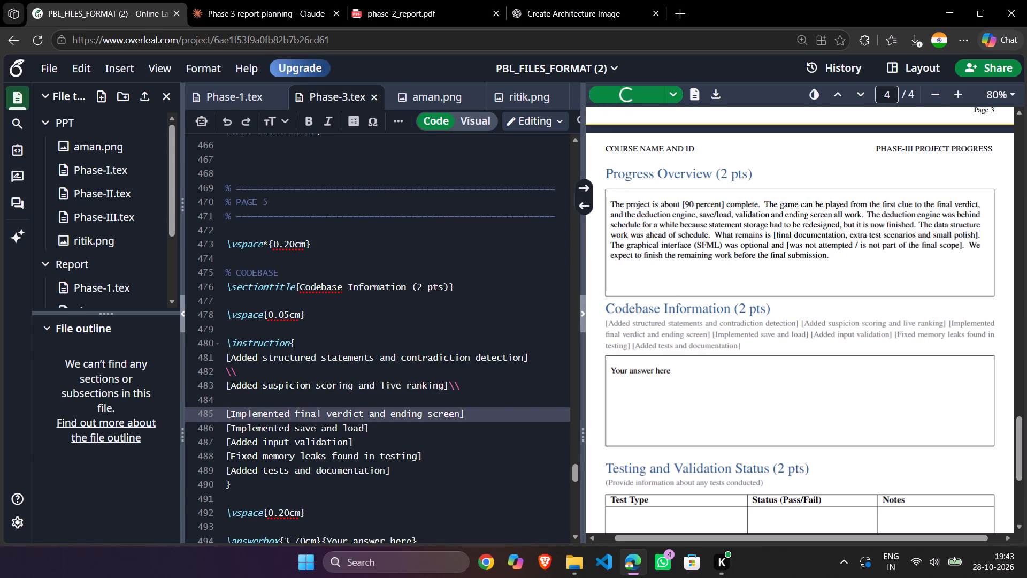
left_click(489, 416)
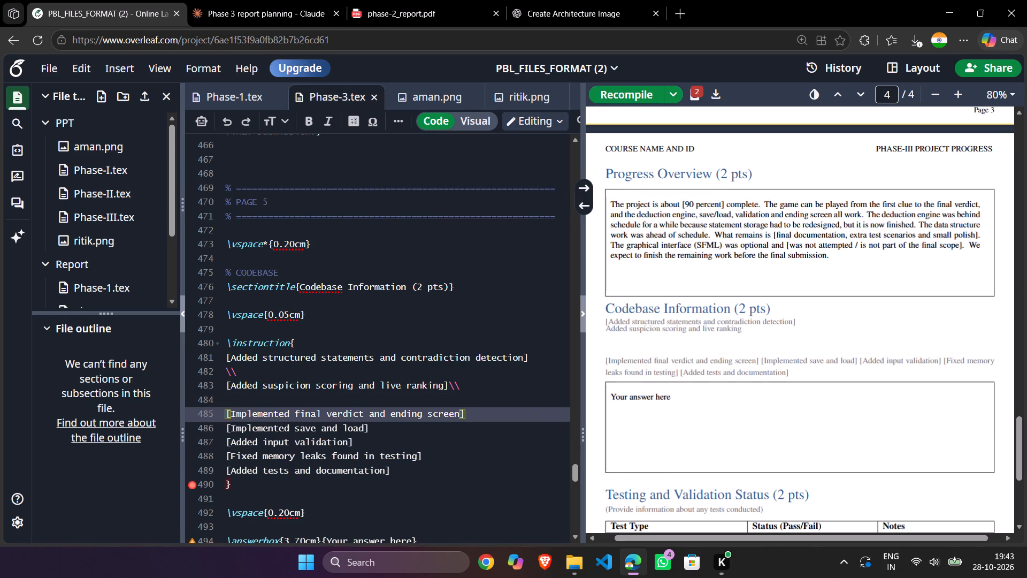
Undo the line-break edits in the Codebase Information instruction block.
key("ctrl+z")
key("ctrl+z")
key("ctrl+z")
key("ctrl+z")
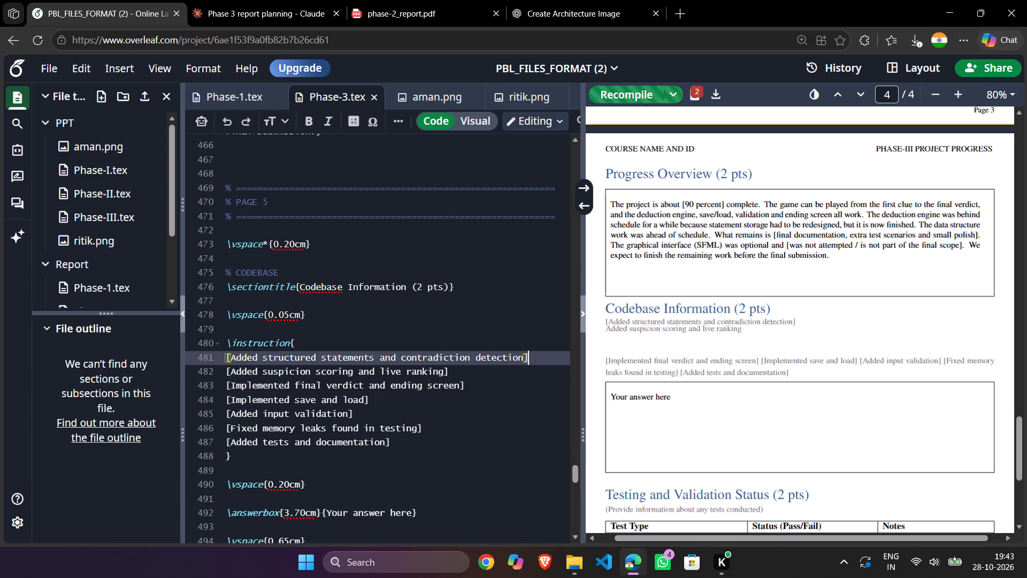
Move the seven commit lines from the instruction block into the Codebase Information answer box, replacing "Your answer here".
left_click_drag(374, 461, 296, 447)
left_click(438, 455)
left_click_drag(410, 441, 390, 437)
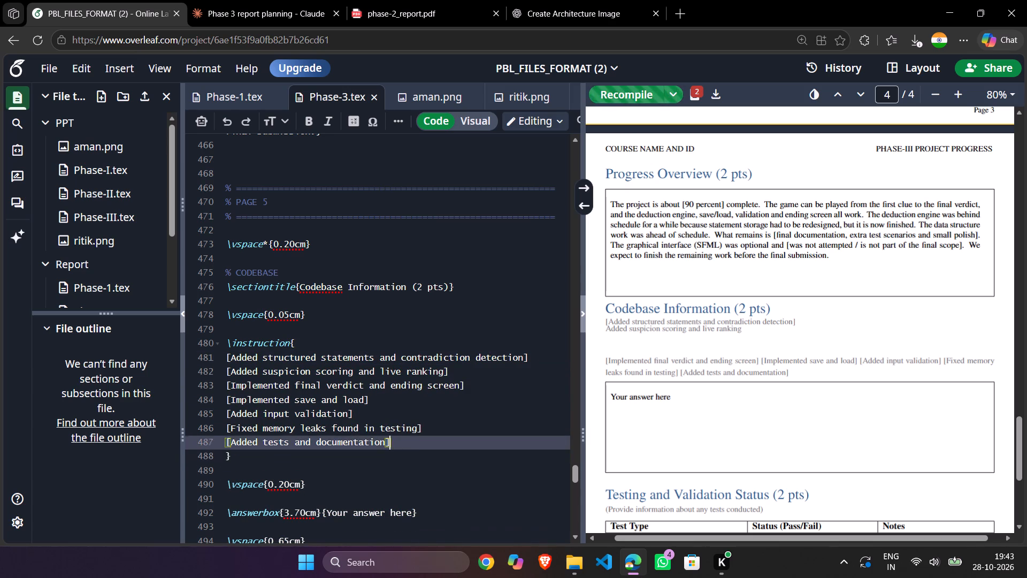
left_click_drag(390, 437, 226, 360)
key("ctrl+x")
scroll(265, 351, "down", 2)
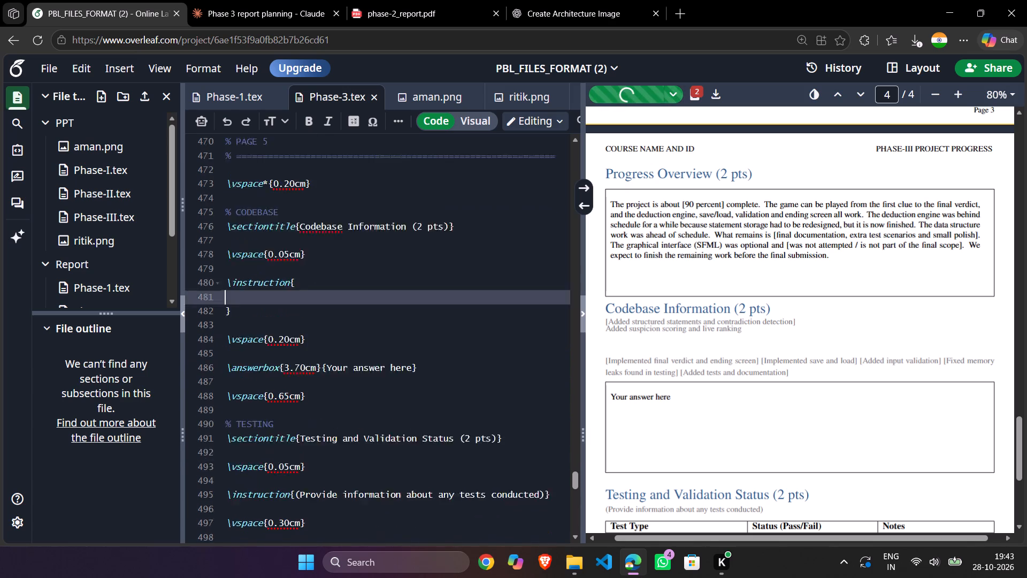
left_click_drag(328, 294, 371, 305)
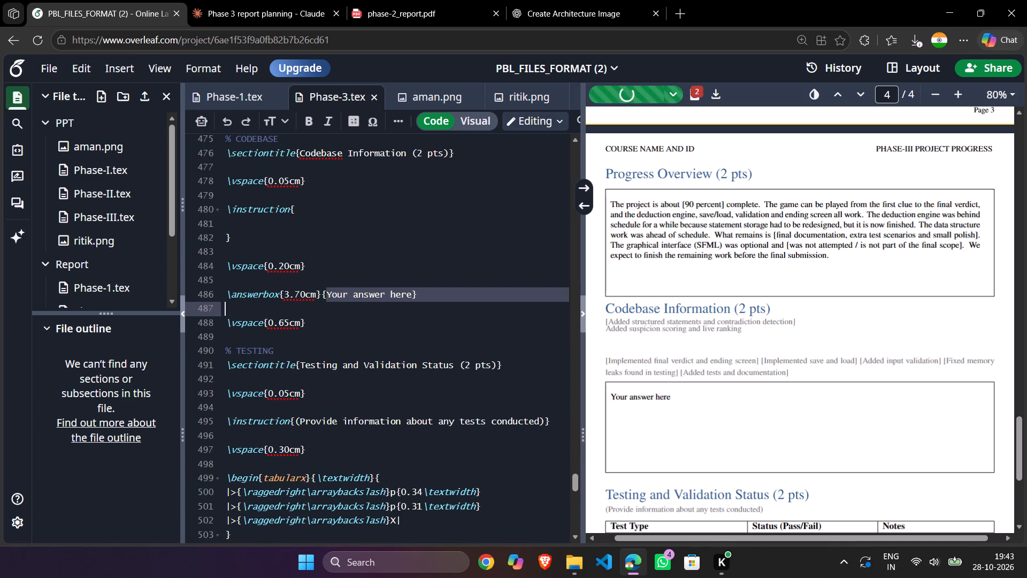
left_click_drag(371, 305, 410, 294)
key("ctrl+v")
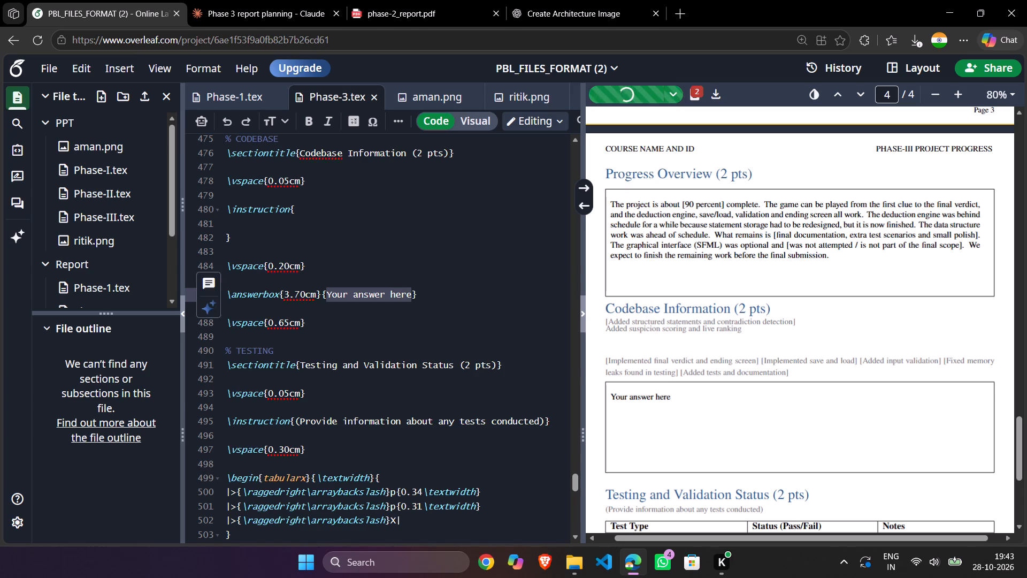
Append \\ line breaks to the first six commit lines in the Codebase Information answer box.
left_click(432, 308)
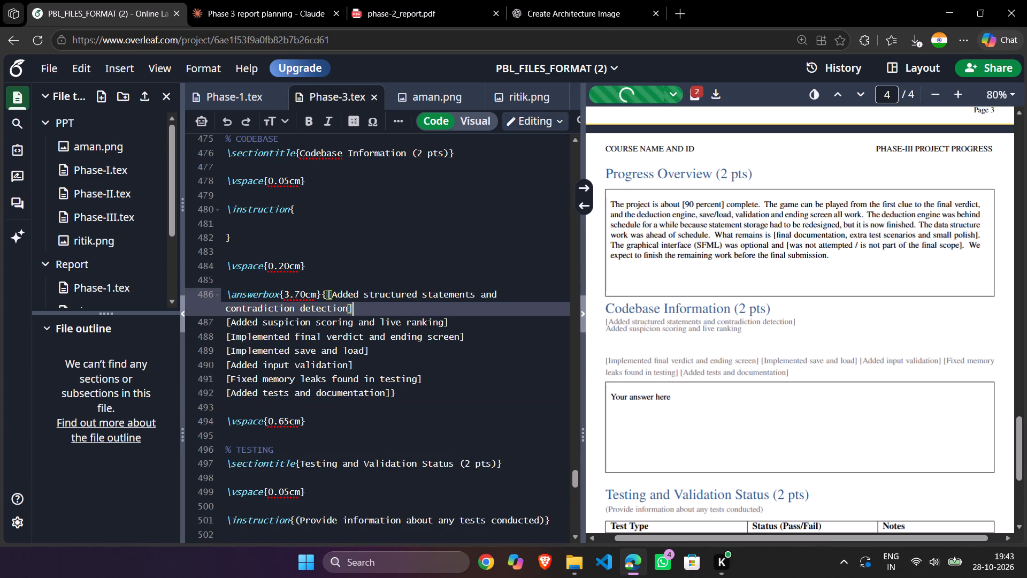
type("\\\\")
left_click(485, 323)
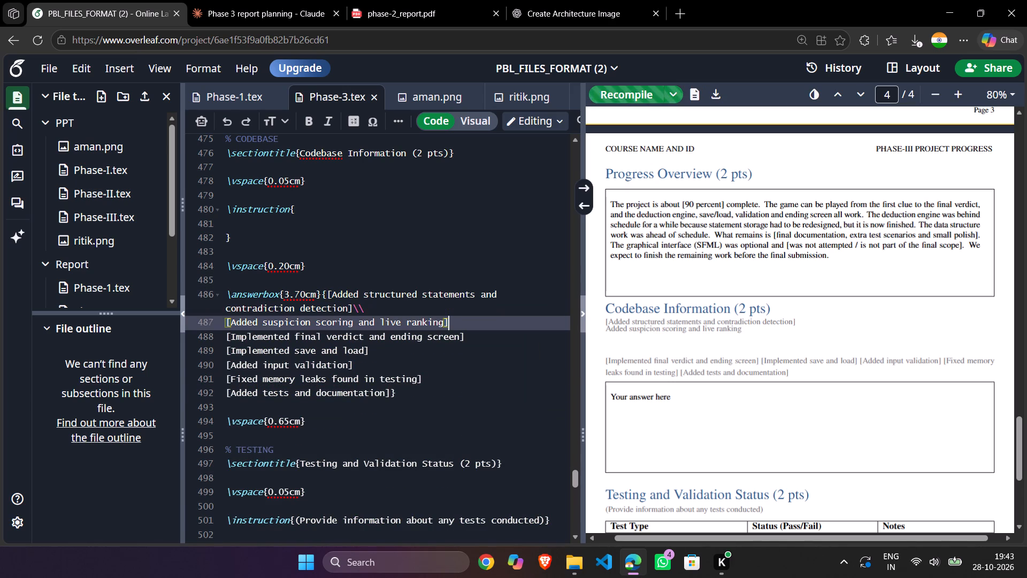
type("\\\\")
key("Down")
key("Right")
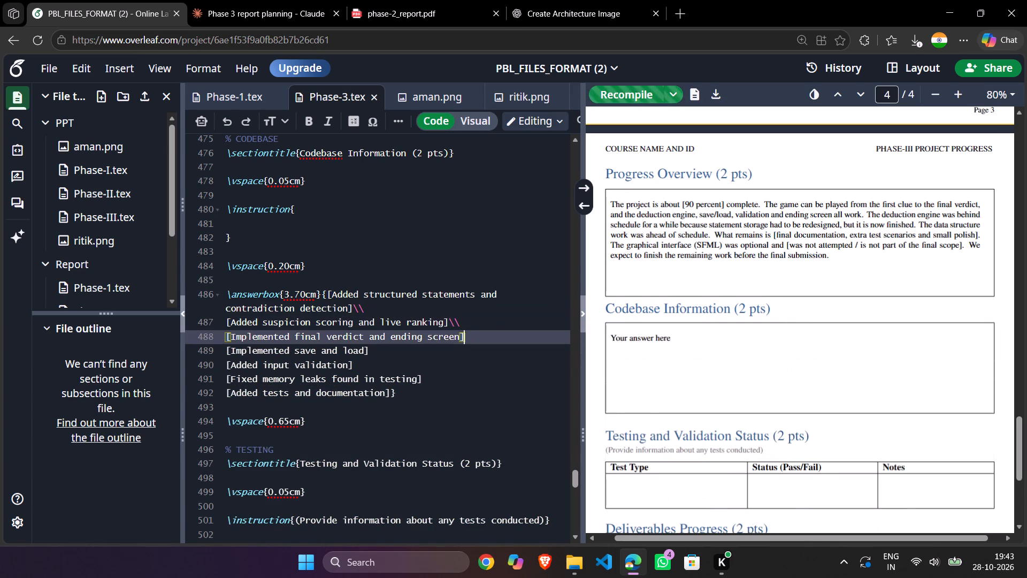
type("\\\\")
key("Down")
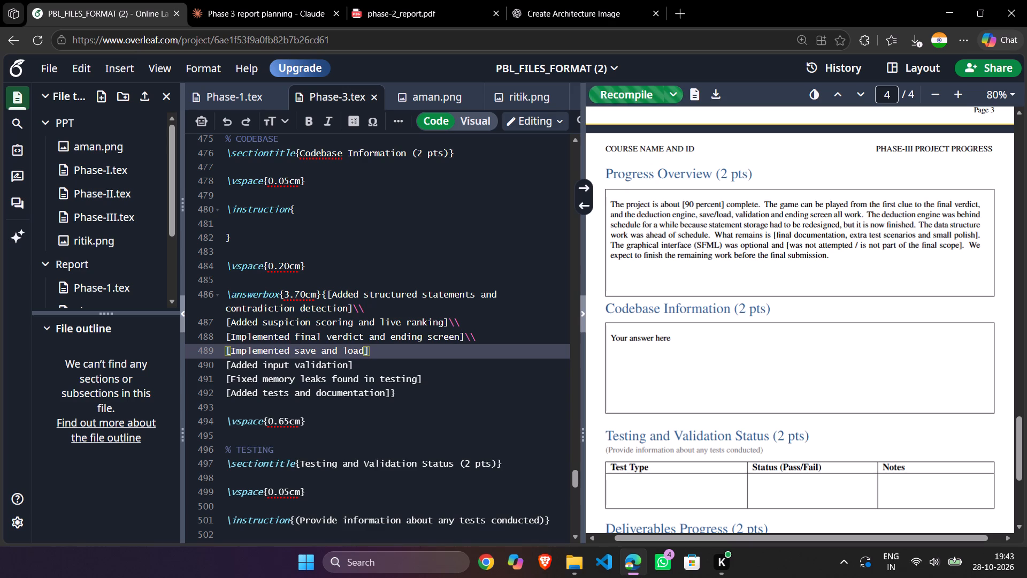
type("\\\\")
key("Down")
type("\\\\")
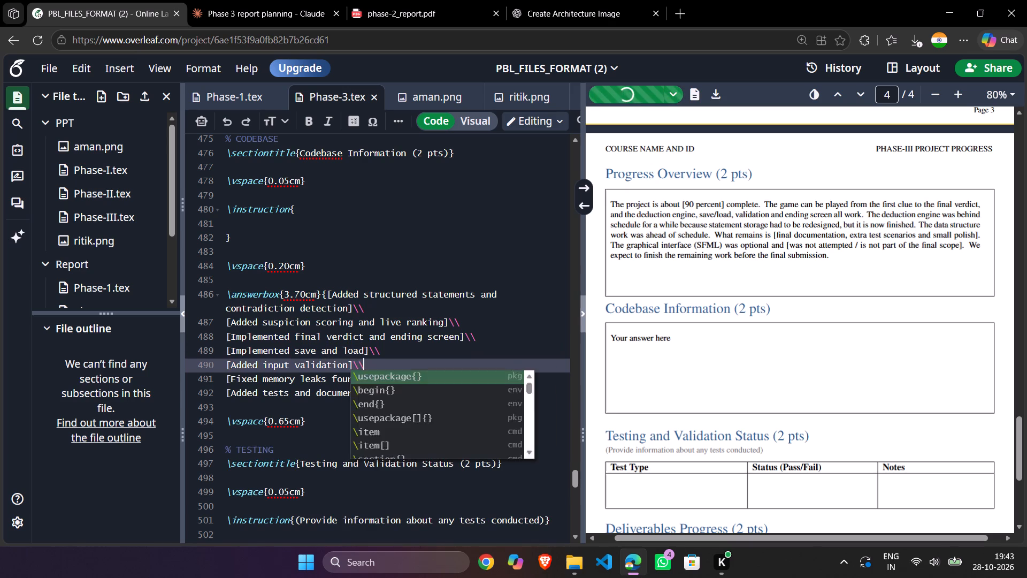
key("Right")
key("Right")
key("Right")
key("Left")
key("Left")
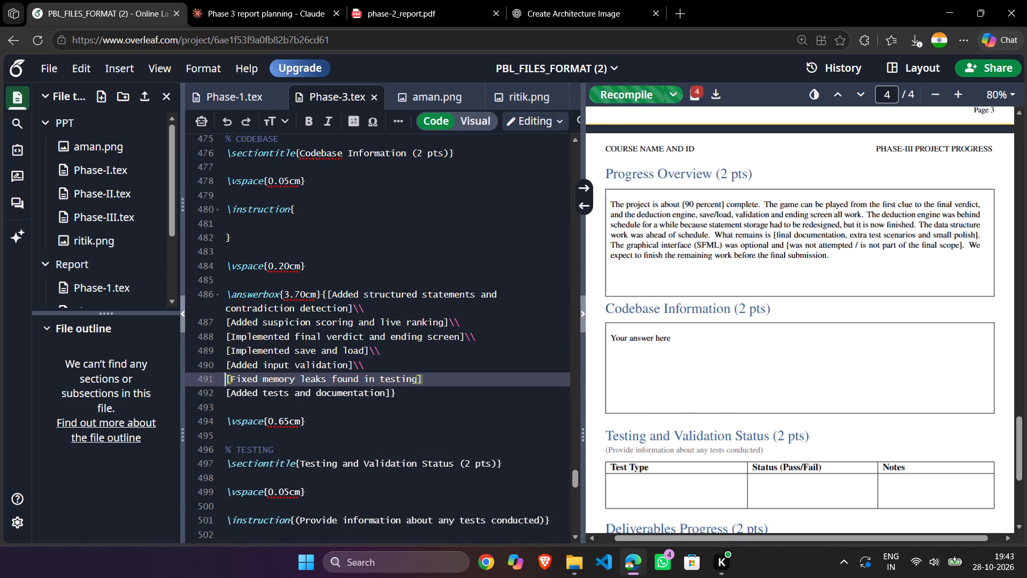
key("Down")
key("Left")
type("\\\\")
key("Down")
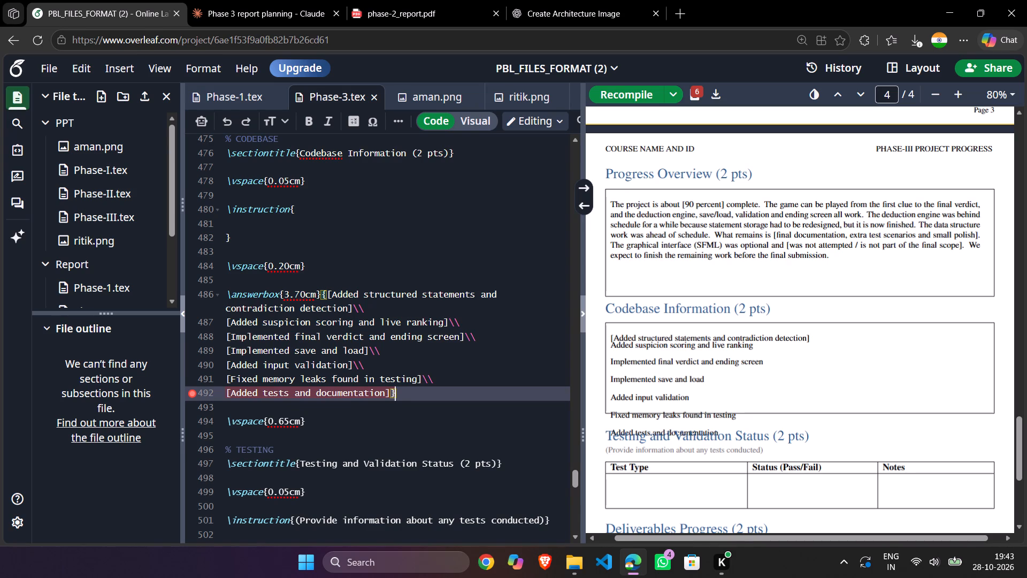
Remove the square brackets around "Added structured statements and contradiction detection" in the answer box.
left_click(329, 292)
key("BackSpace")
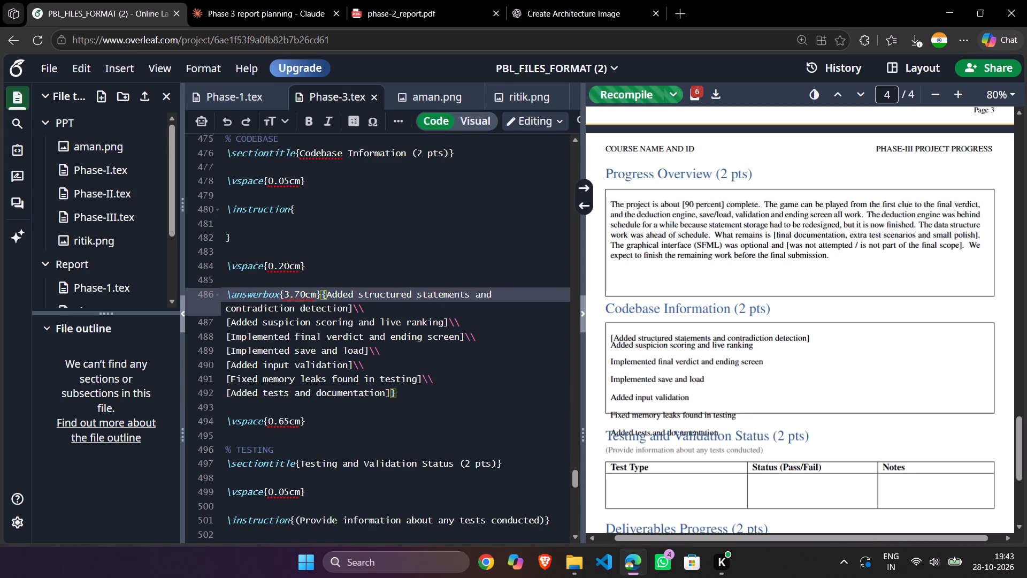
left_click(352, 304)
key("BackSpace")
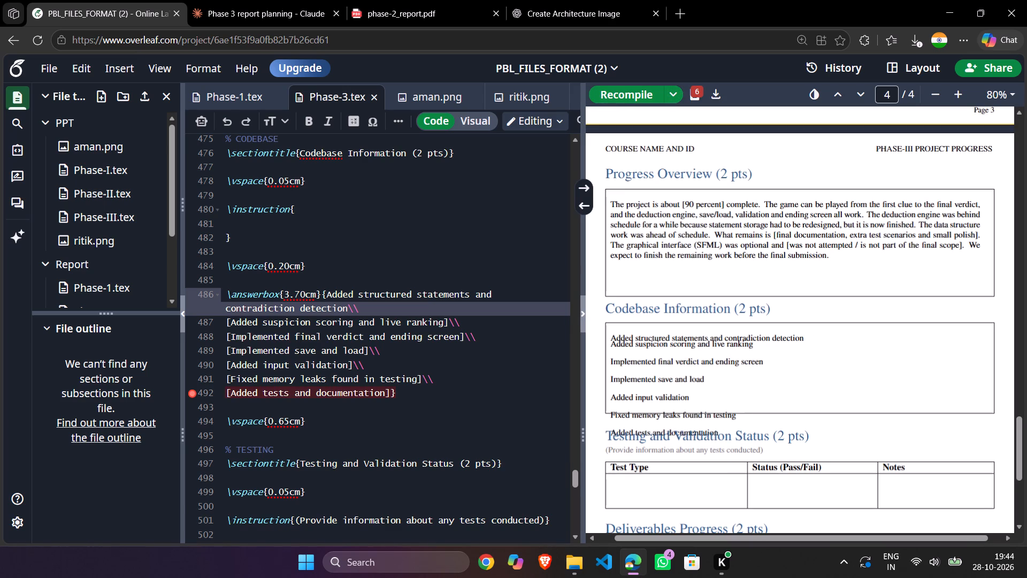
Delete the \\ line breaks from the ends of the first four commit lines in the answer box.
left_click(363, 306)
key("BackSpace")
key("BackSpace")
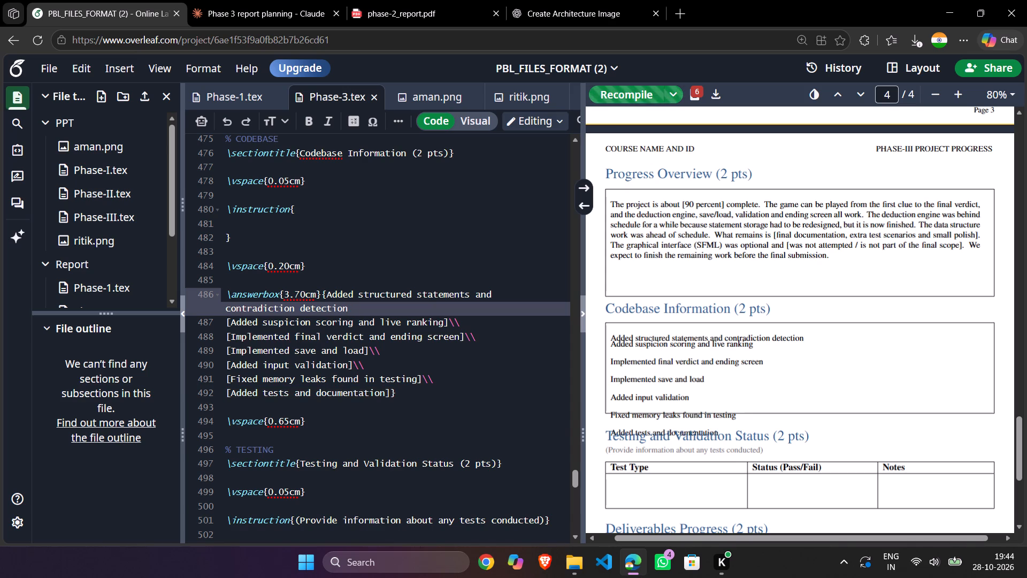
scroll(752, 331, "down", 1)
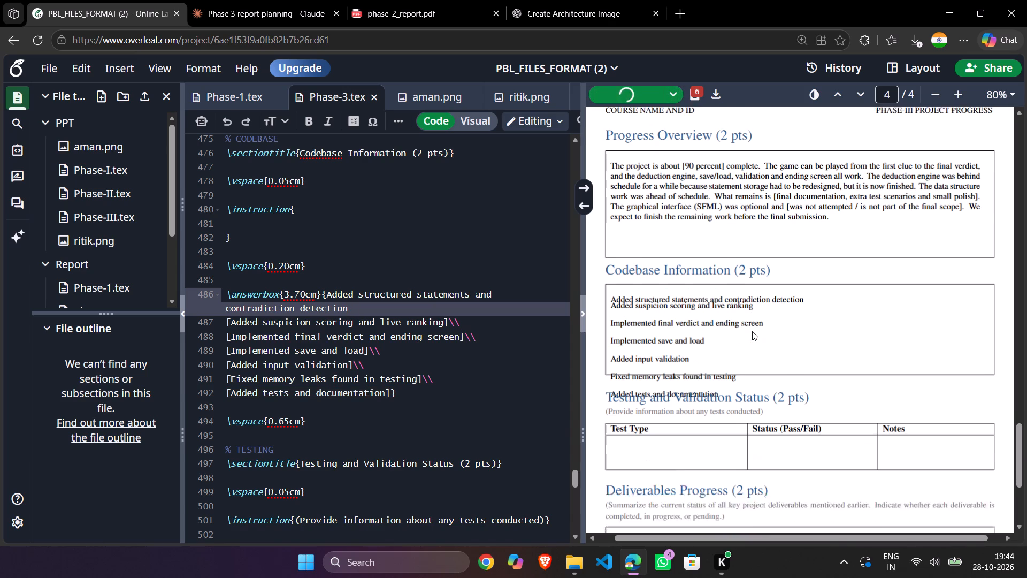
scroll(752, 331, "up", 1)
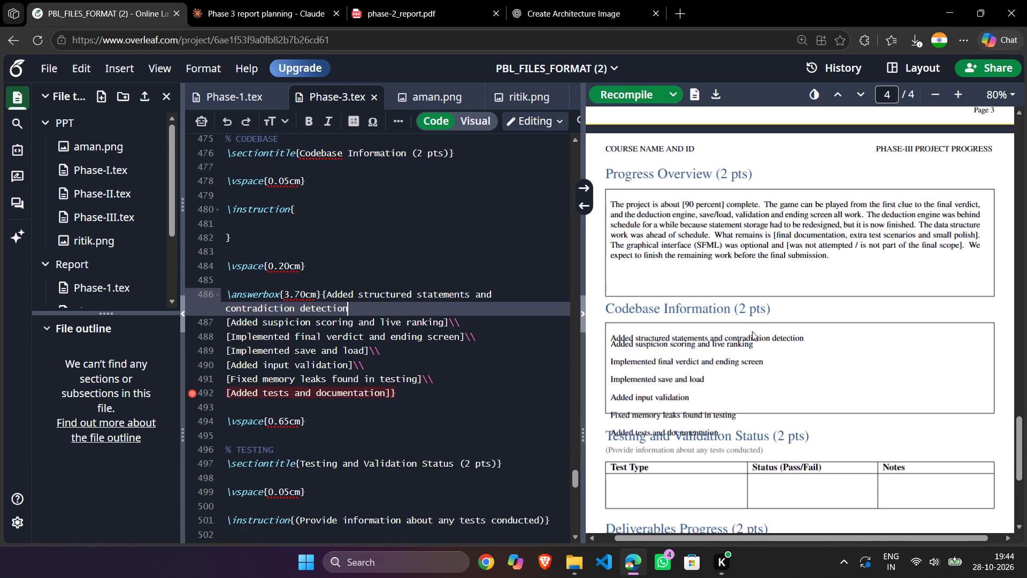
left_click(469, 318)
key("BackSpace")
key("BackSpace")
left_click(500, 336)
key("BackSpace")
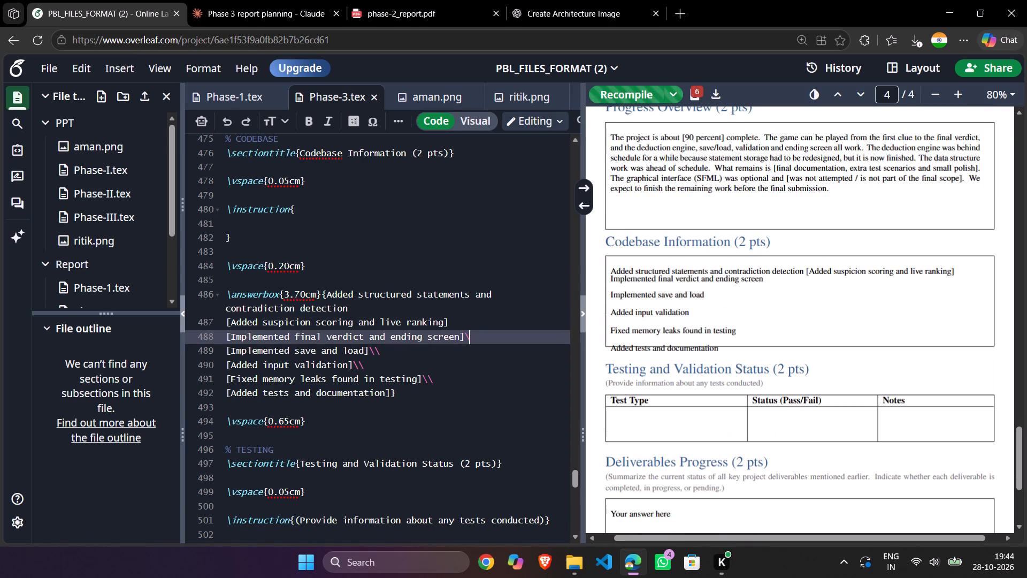
key("BackSpace")
left_click(431, 353)
key("BackSpace")
key("BackSpace")
left_click(410, 359)
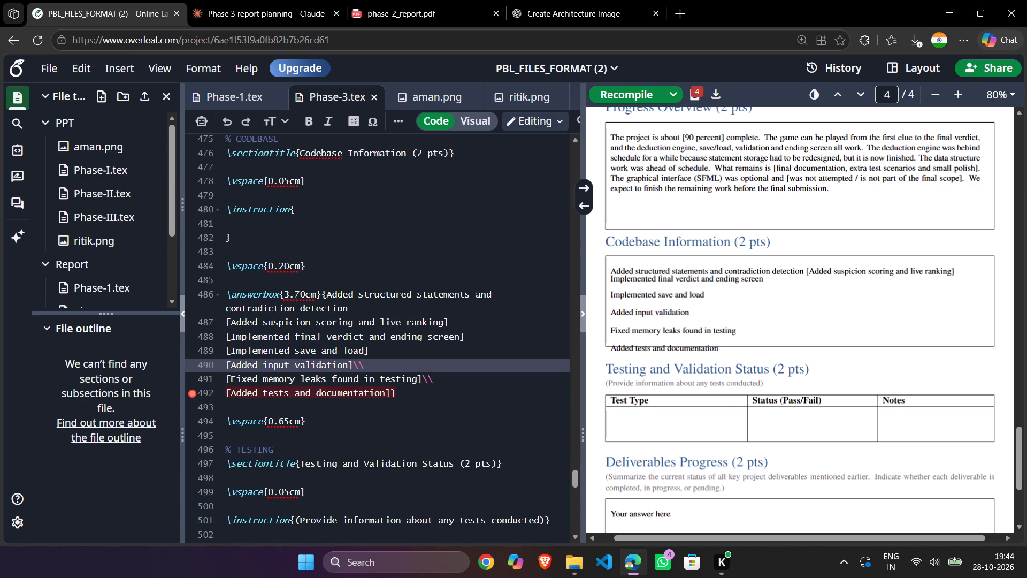
Remove the square brackets around the suspicion scoring, final verdict, and save and load commit lines in the Codebase Information answer box.
left_click(468, 317)
key("BackSpace")
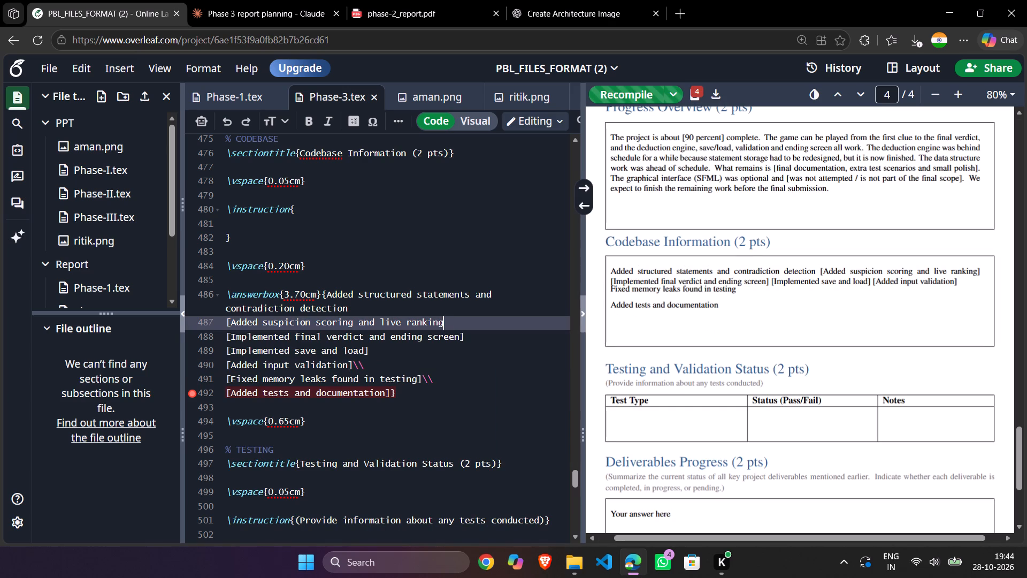
left_click(231, 320)
key("BackSpace")
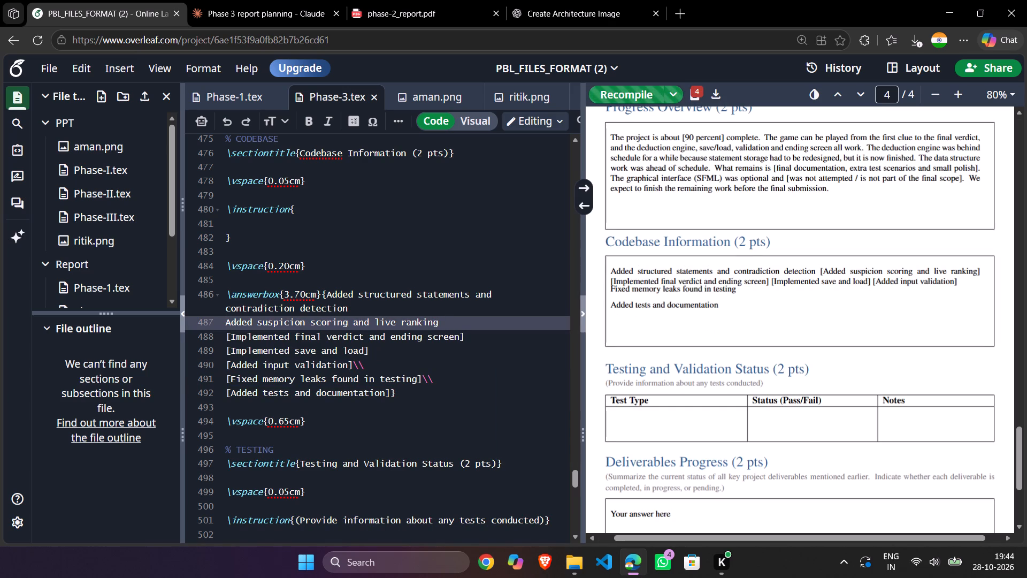
left_click(233, 335)
key("BackSpace")
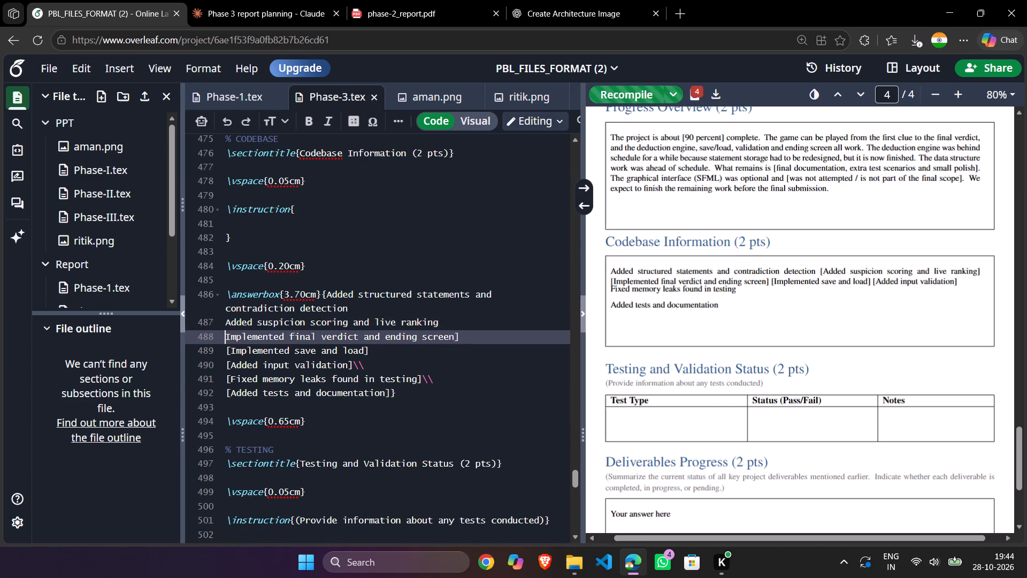
left_click(467, 334)
key("BackSpace")
left_click(407, 343)
key("BackSpace")
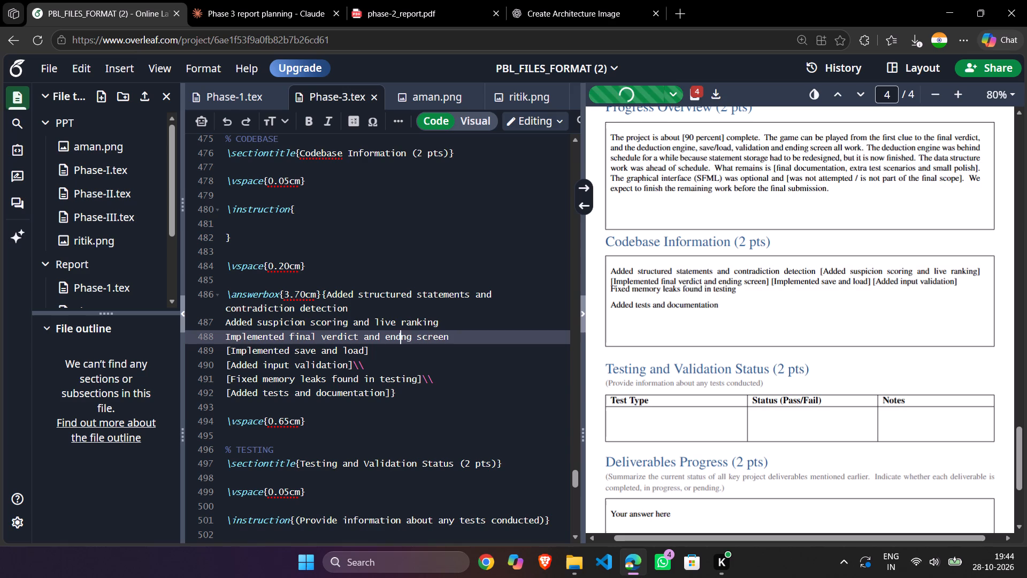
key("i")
left_click(396, 349)
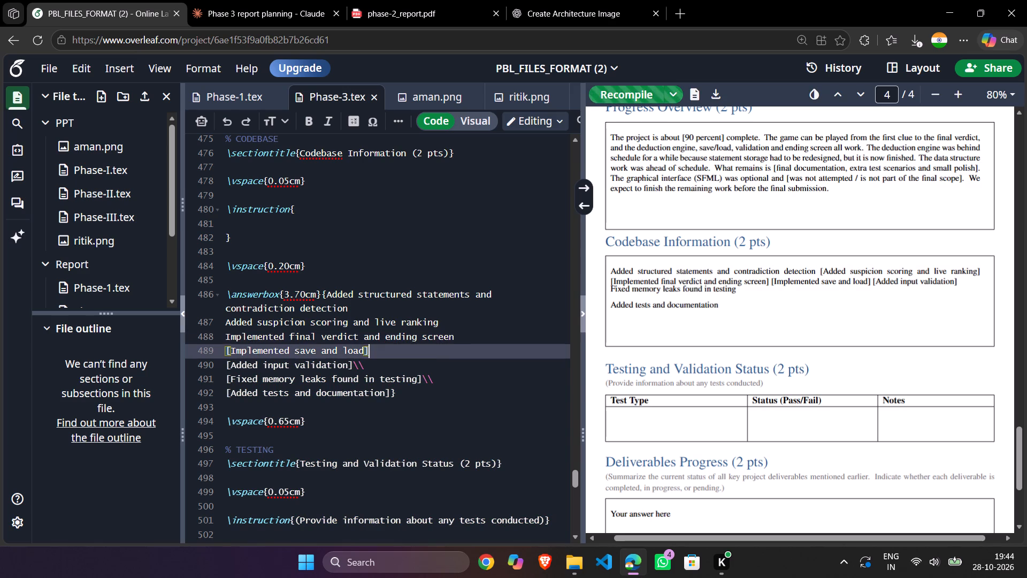
key("BackSpace")
left_click(229, 349)
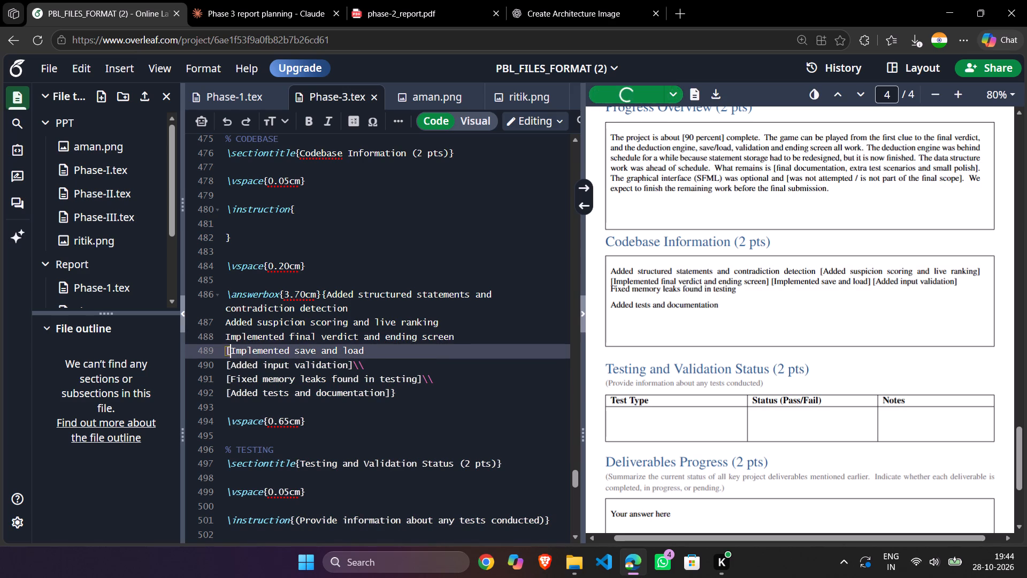
key("BackSpace")
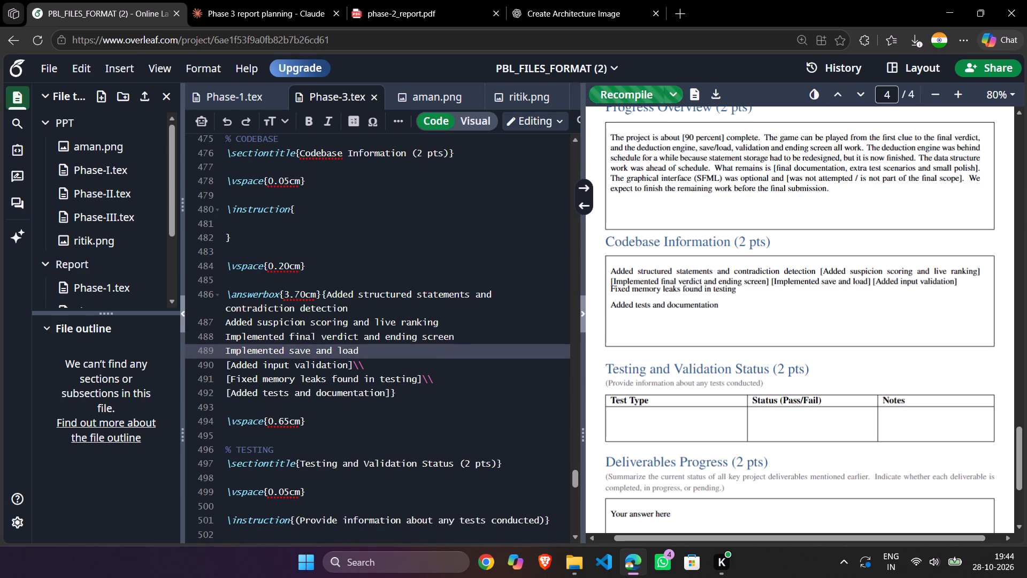
Remove the square brackets around the input validation, memory leaks, and tests and documentation commit lines in the answer box.
left_click(356, 362)
key("BackSpace")
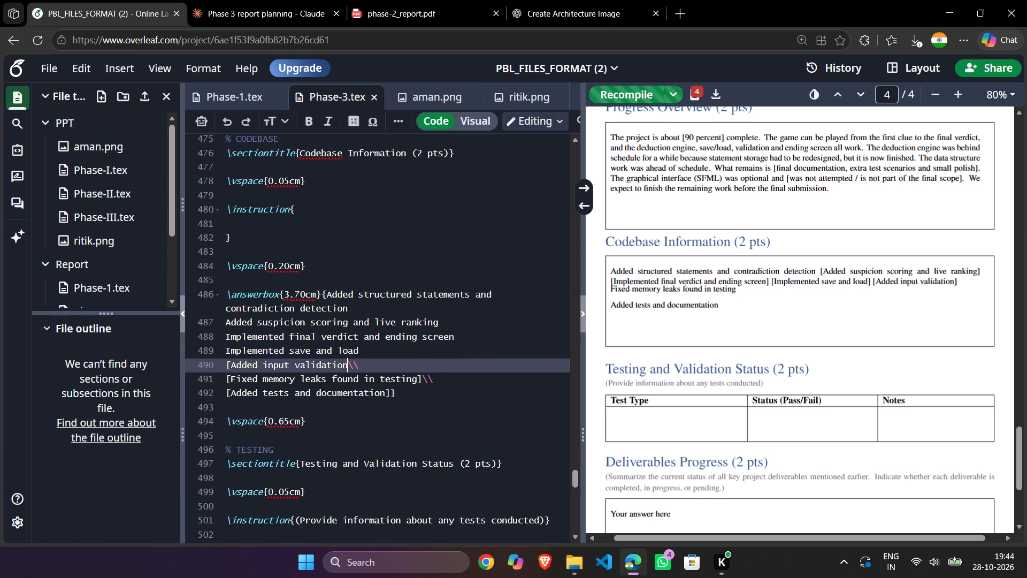
left_click(228, 366)
key("BackSpace")
key("Return")
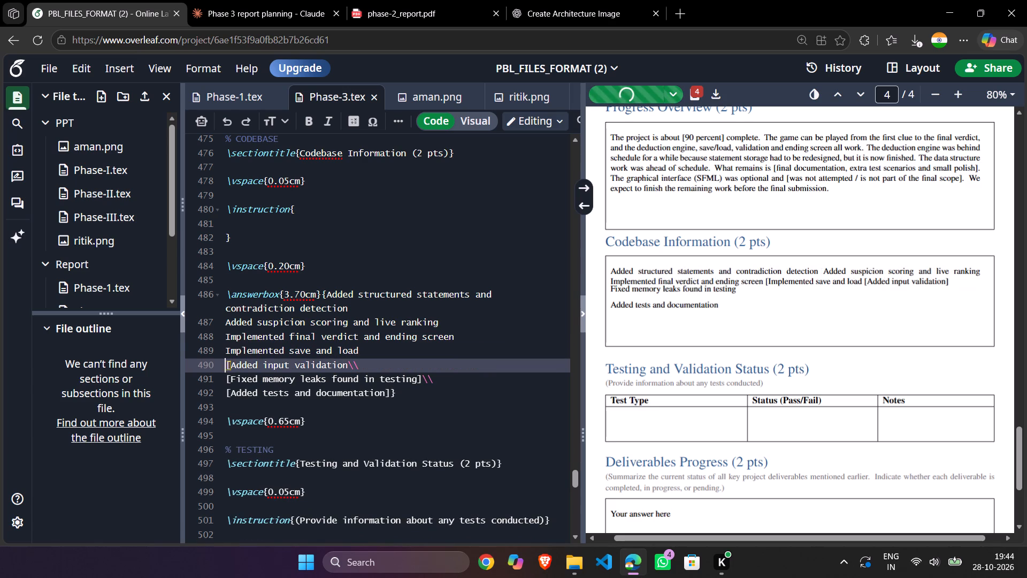
key("Right")
key("BackSpace")
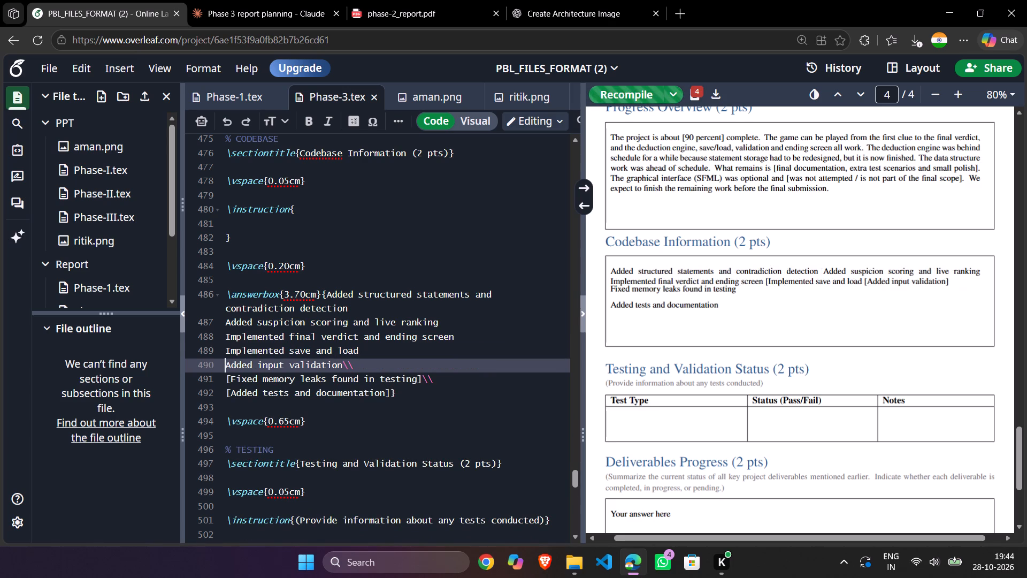
left_click(232, 379)
key("BackSpace")
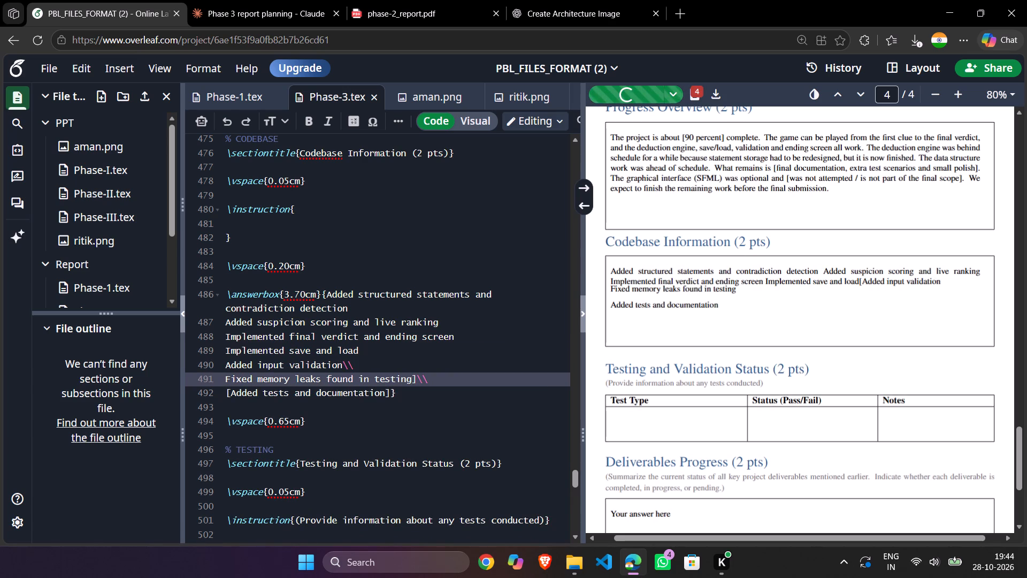
left_click(416, 379)
key("BackSpace")
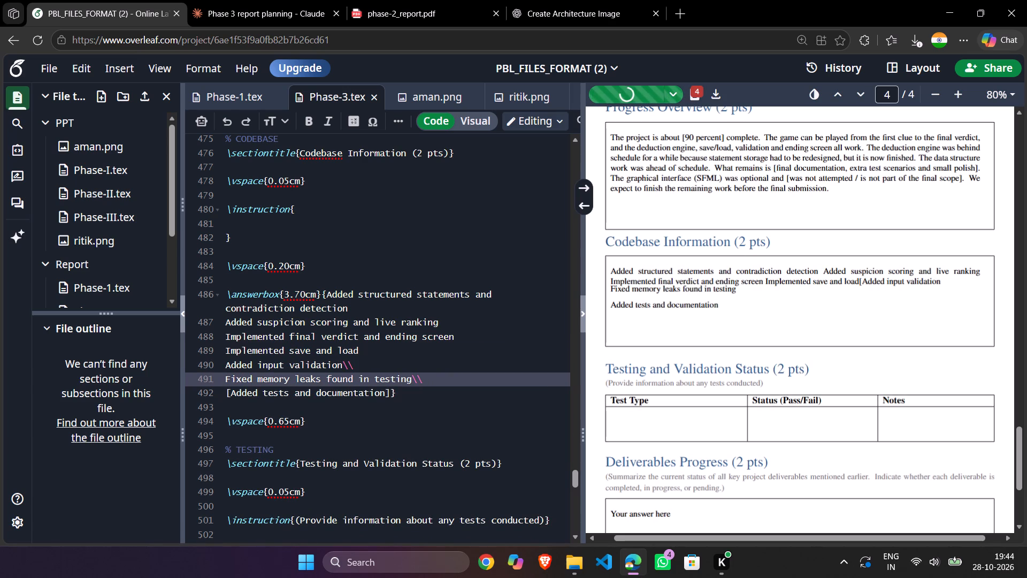
left_click(392, 392)
key("BackSpace")
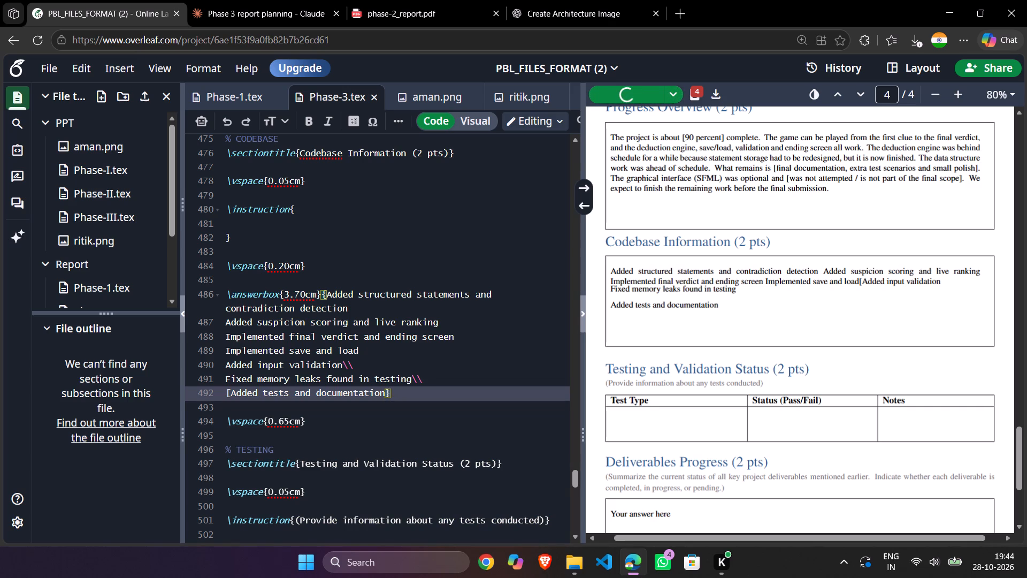
left_click(230, 396)
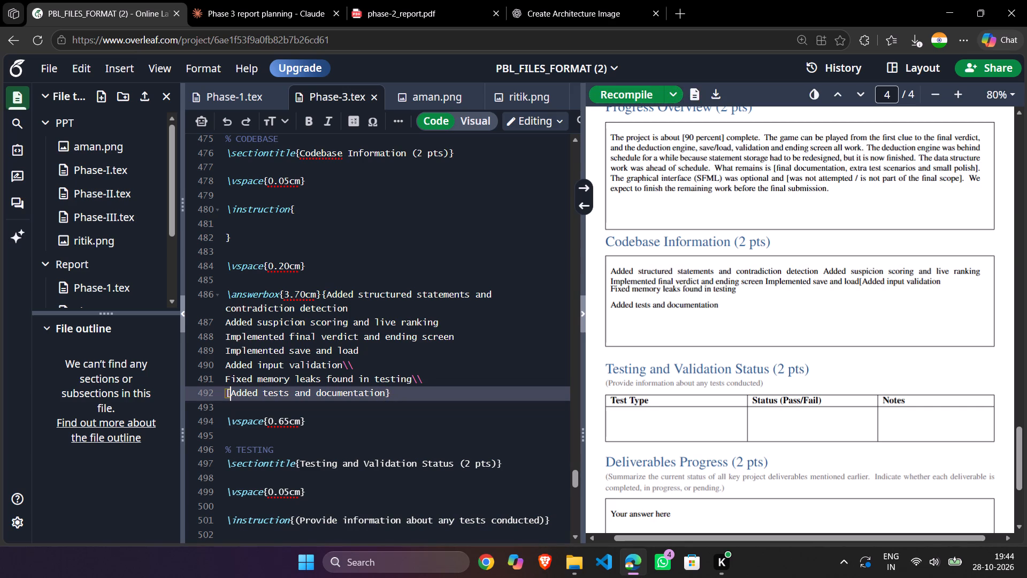
key("BackSpace")
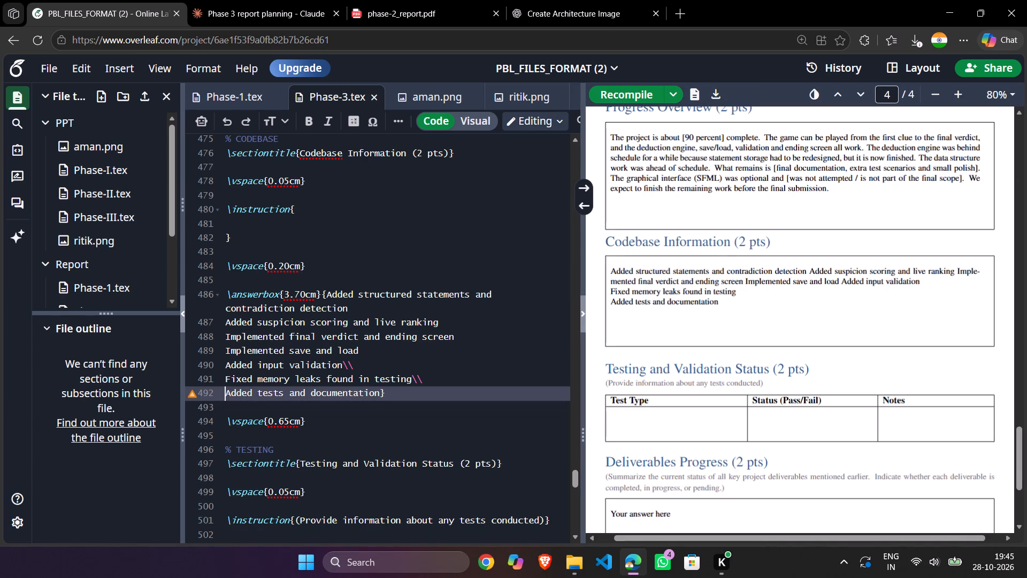
Append \\ line breaks to the first four commit lines in the Codebase Information answer box.
left_click(411, 309)
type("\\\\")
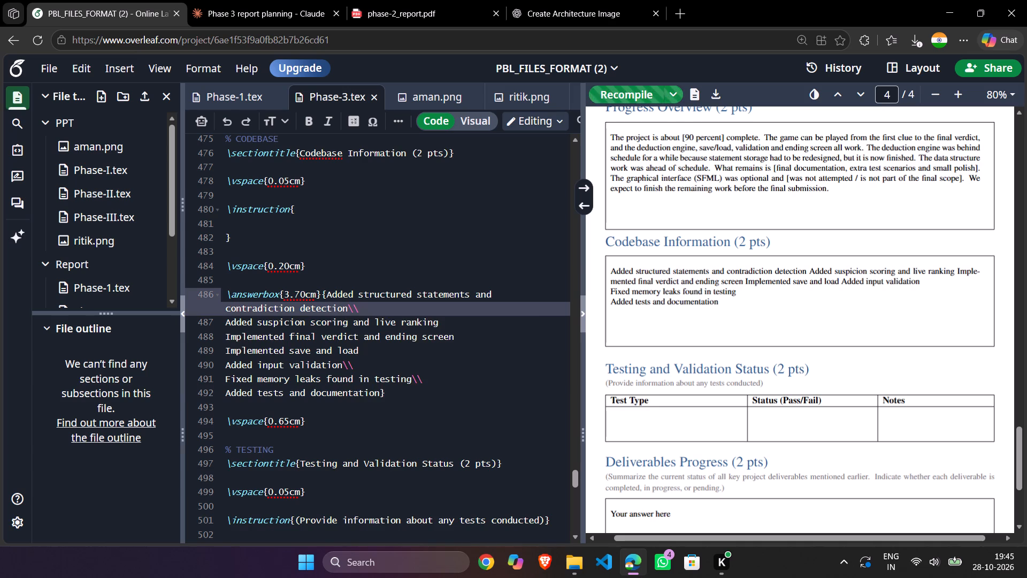
left_click(490, 322)
key("backslash")
key("backslash")
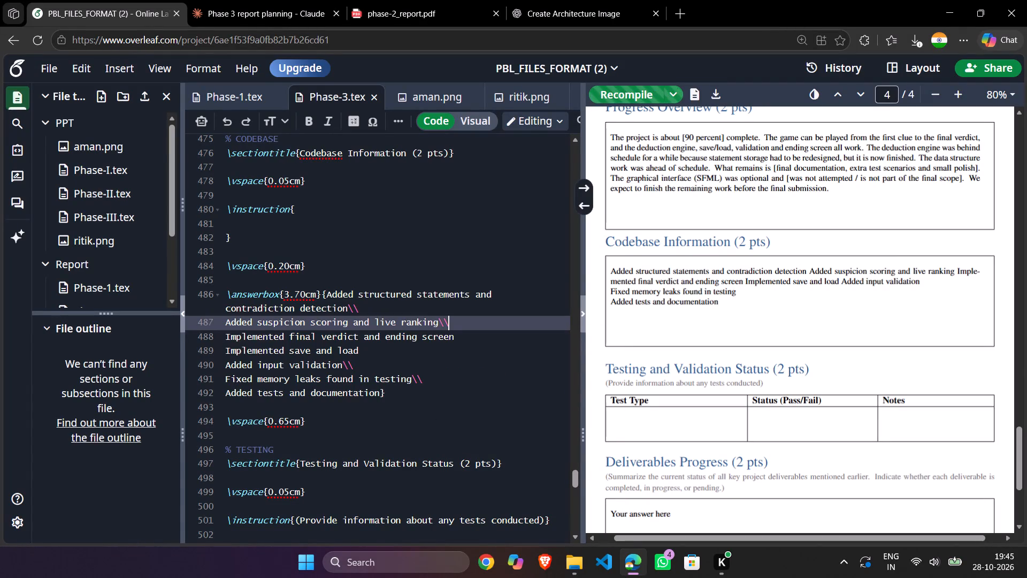
left_click(466, 332)
key("backslash")
key("backslash")
left_click(415, 353)
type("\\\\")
left_click(434, 399)
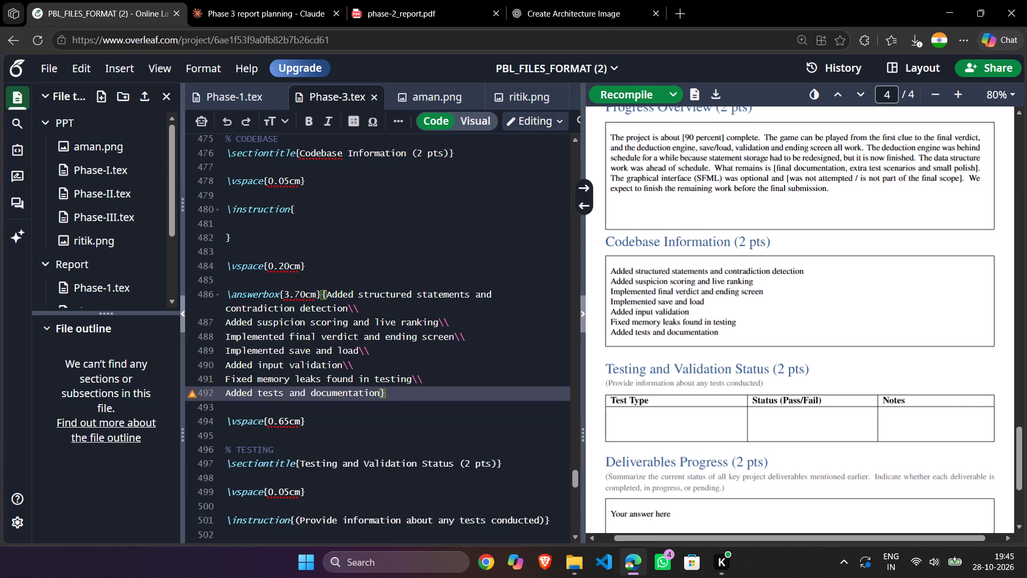
Prefix the first four commit lines in the Codebase Information answer box with the numbers 1. to 4.
left_click(325, 295)
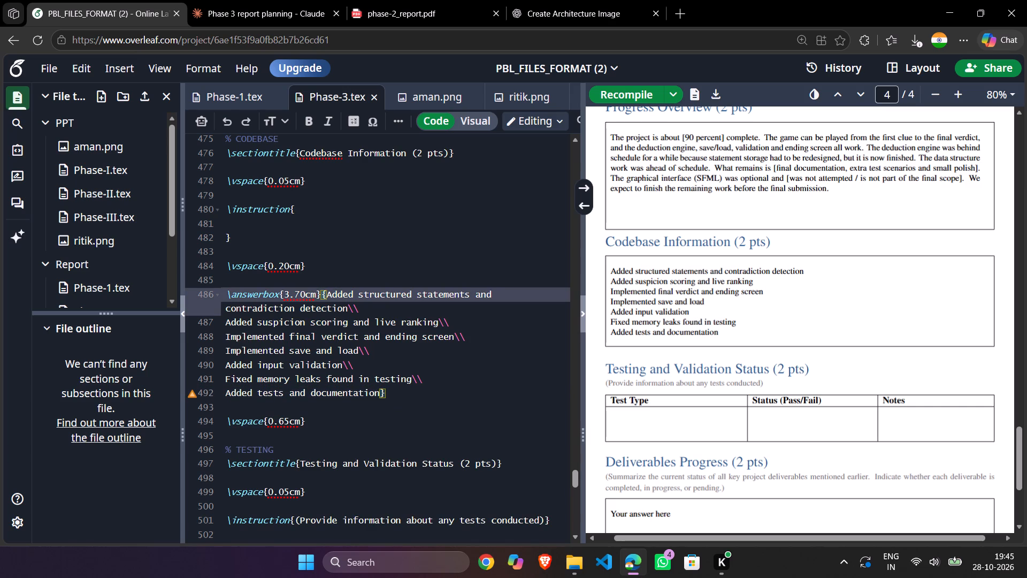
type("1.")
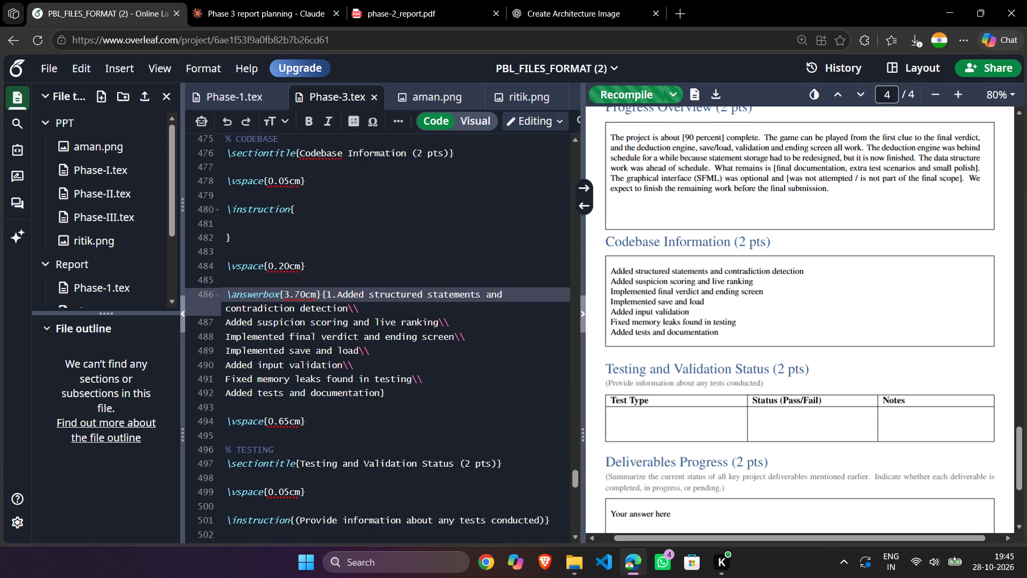
left_click(225, 322)
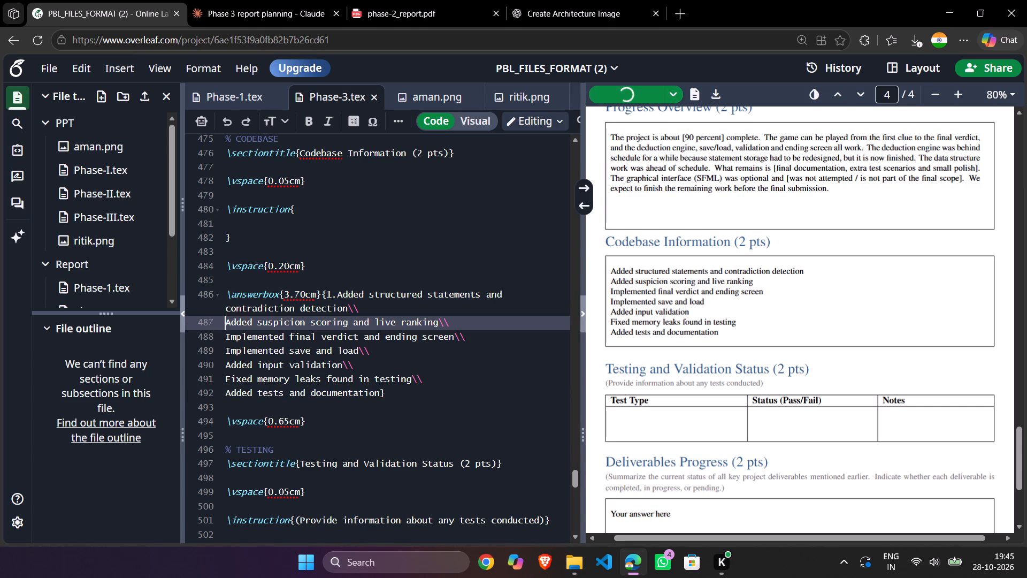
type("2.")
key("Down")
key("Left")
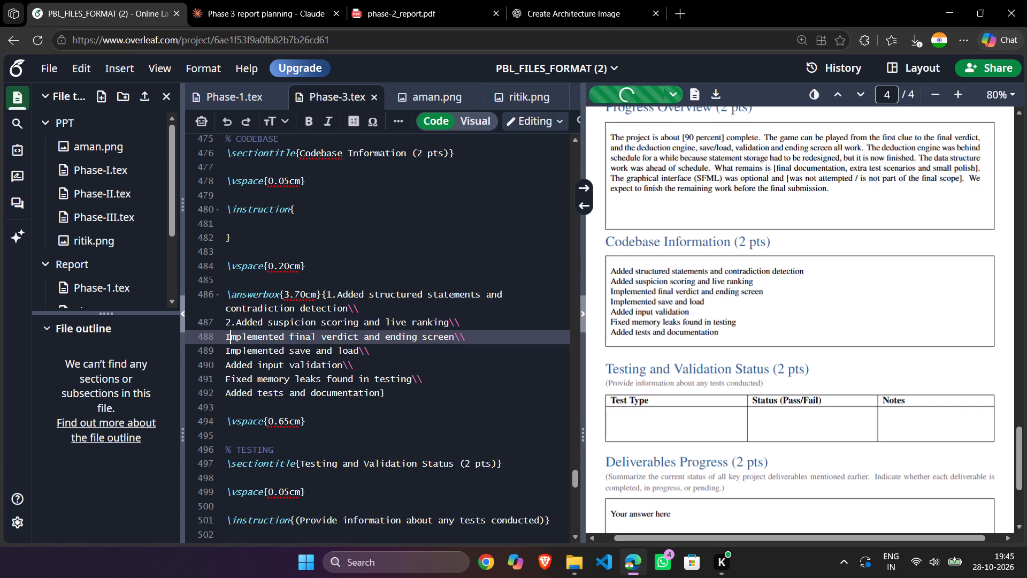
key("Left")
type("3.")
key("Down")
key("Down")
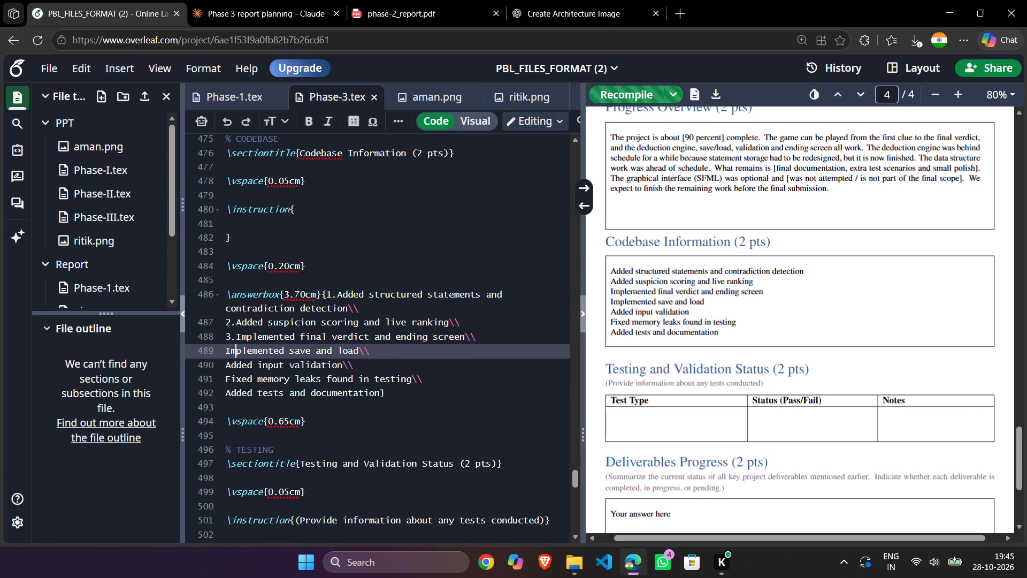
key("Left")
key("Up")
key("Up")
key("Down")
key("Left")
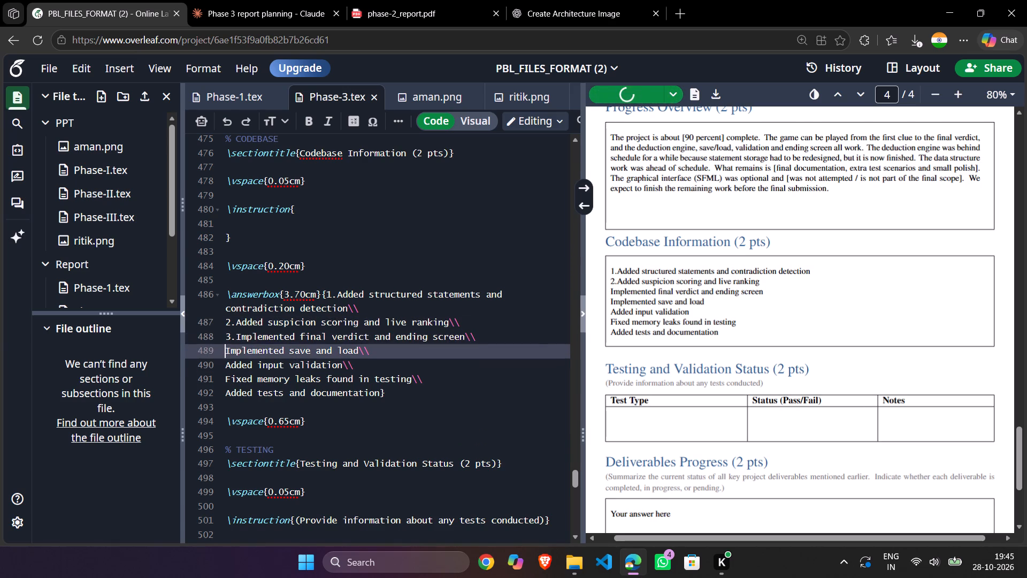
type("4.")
Prefix the last three commit lines in the Codebase Information answer box with the numbers 5. to 7.
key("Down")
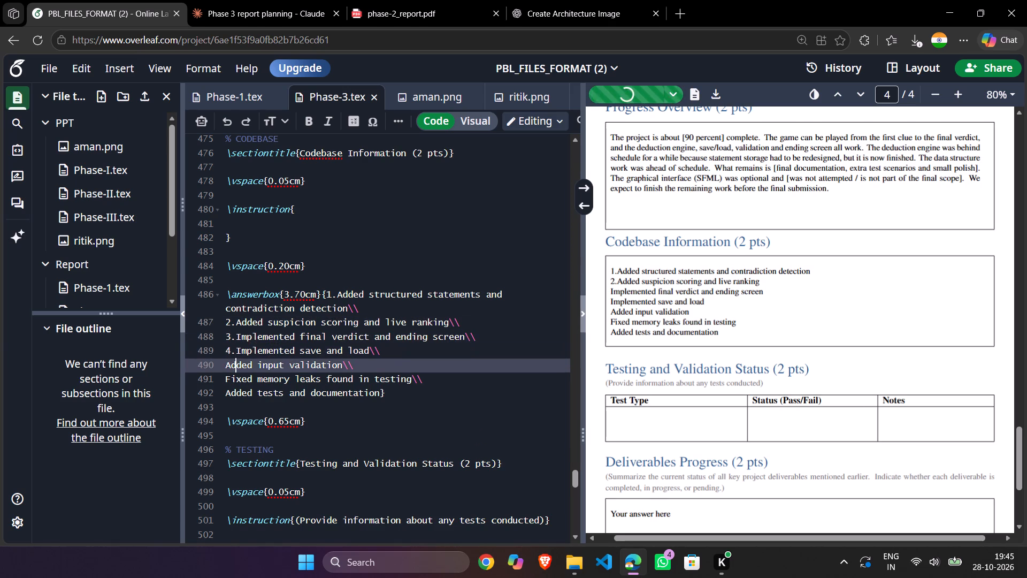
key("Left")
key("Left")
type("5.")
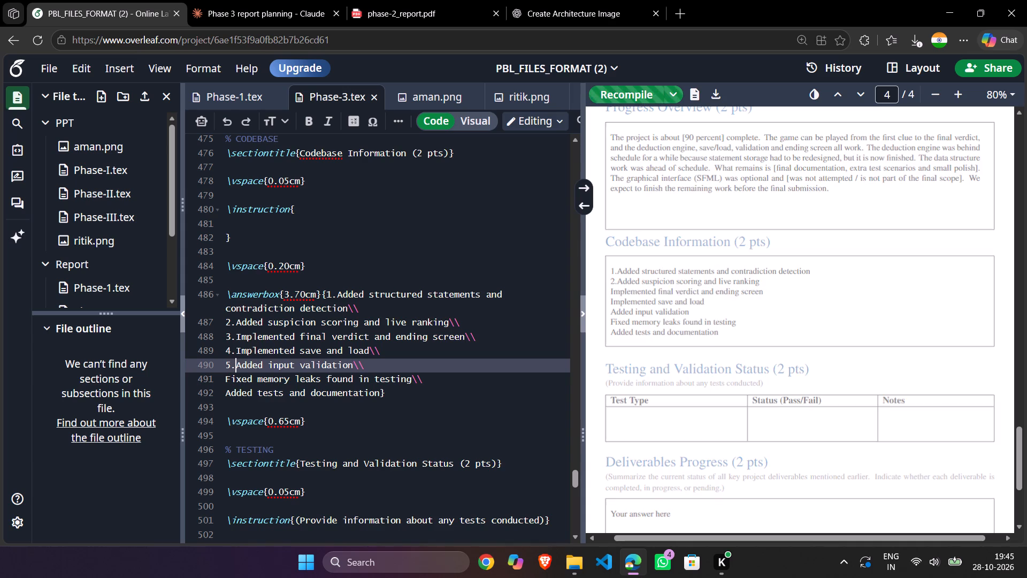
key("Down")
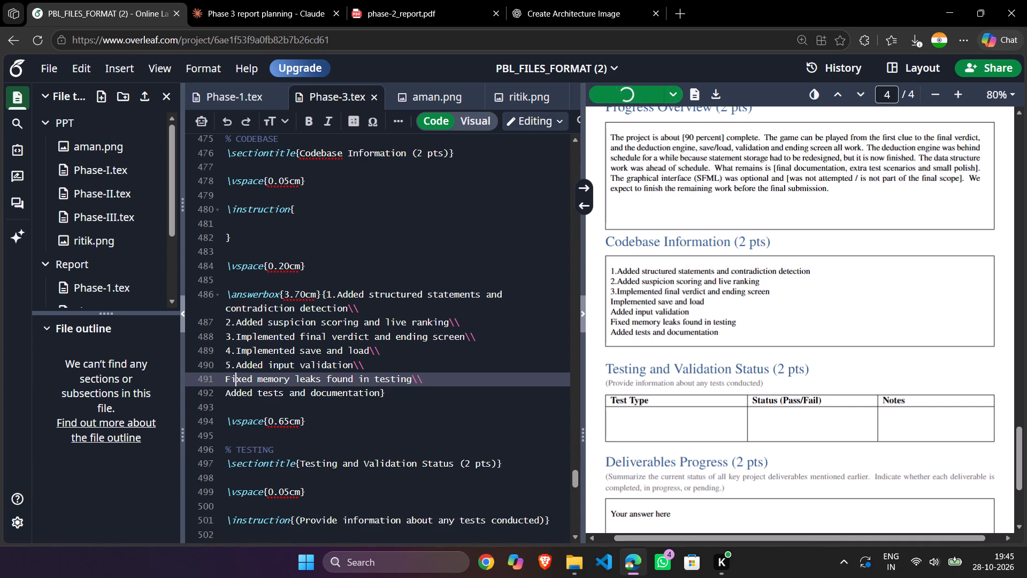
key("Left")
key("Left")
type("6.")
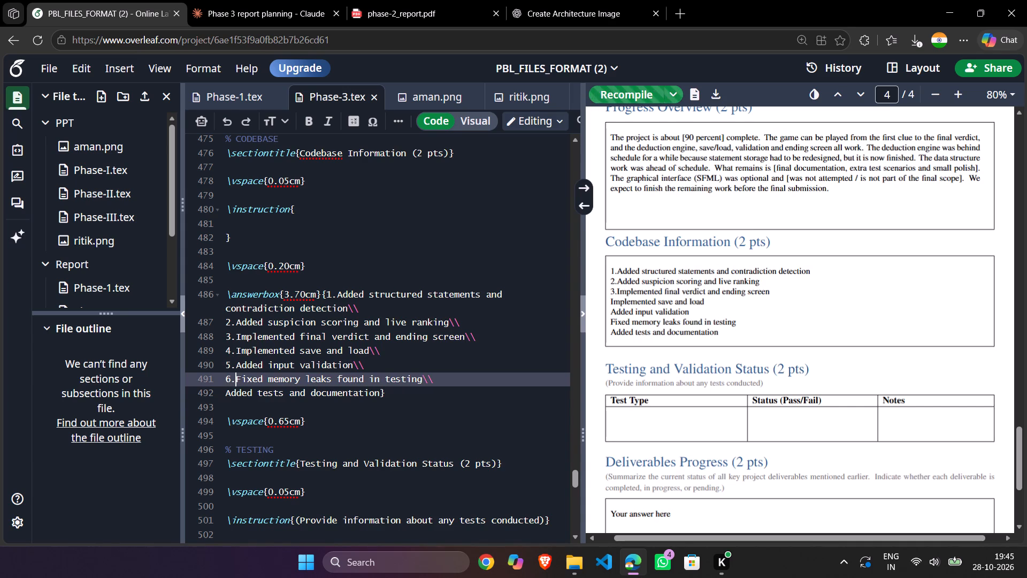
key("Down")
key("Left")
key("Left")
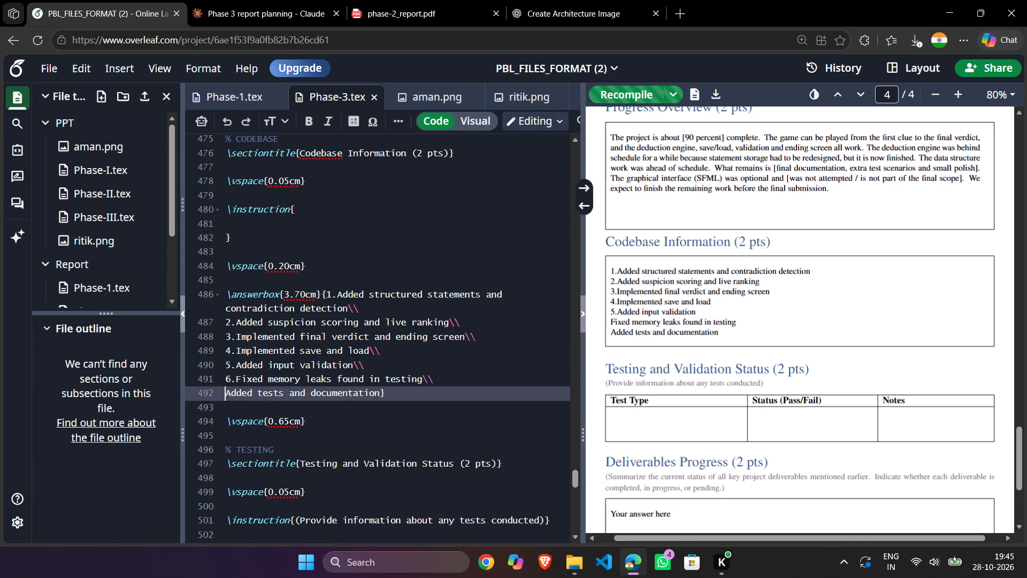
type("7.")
Insert a space after each number, 7. back to 1., in the Codebase Information commit list.
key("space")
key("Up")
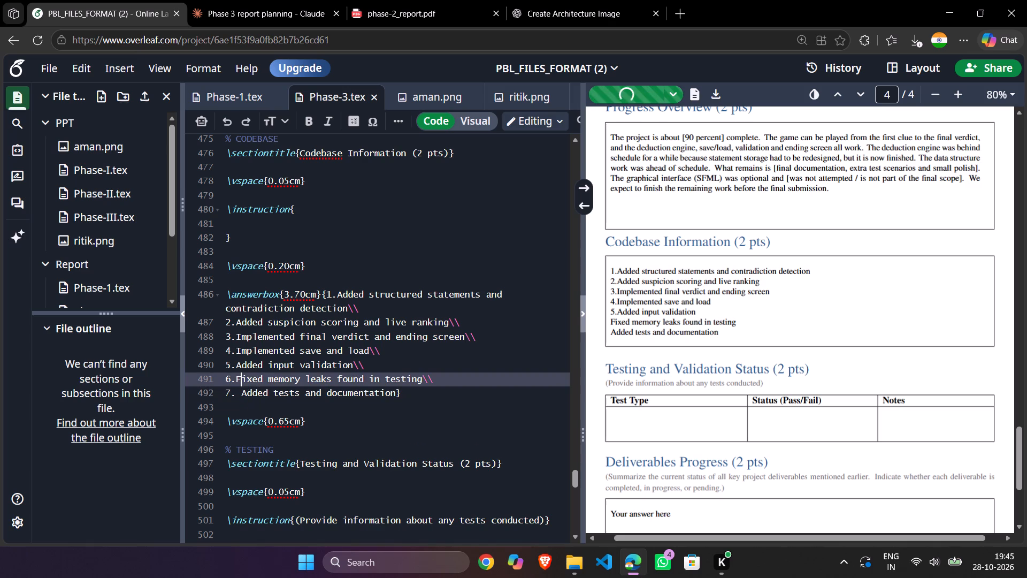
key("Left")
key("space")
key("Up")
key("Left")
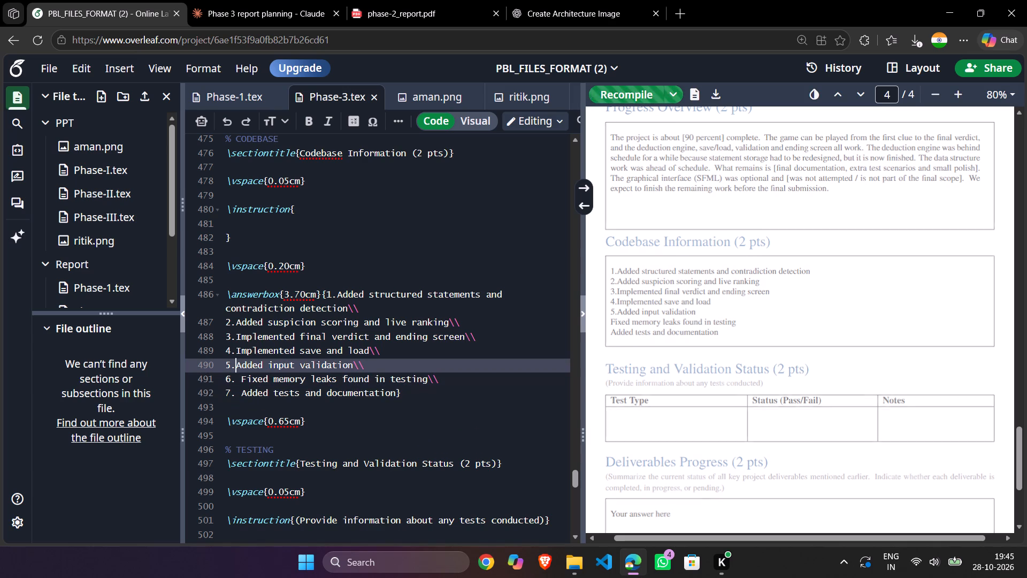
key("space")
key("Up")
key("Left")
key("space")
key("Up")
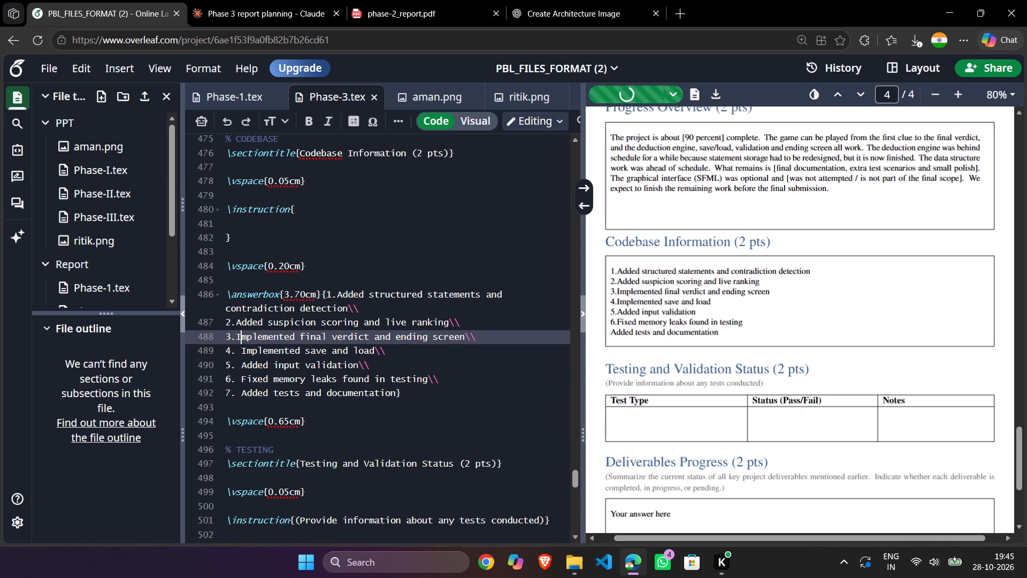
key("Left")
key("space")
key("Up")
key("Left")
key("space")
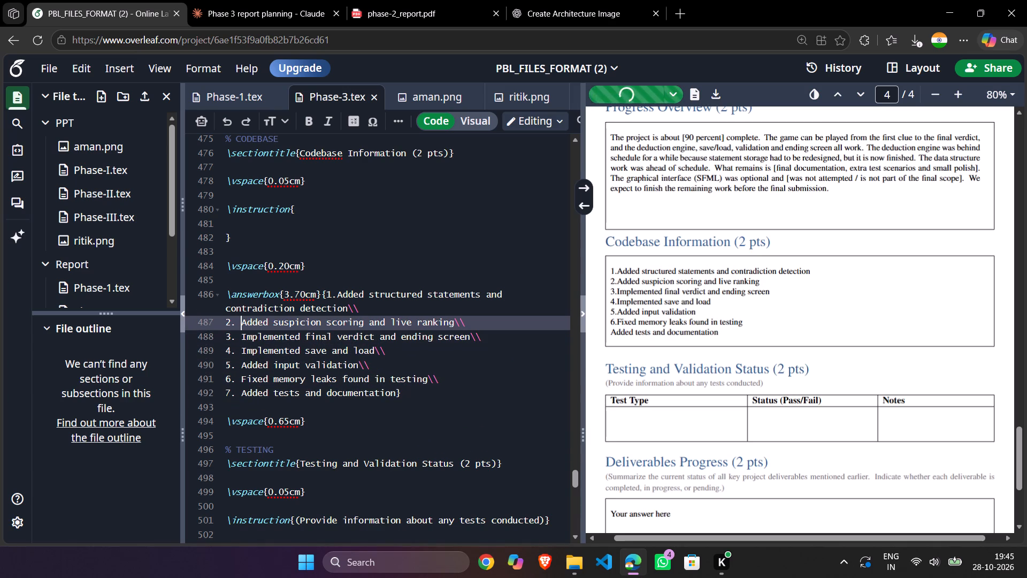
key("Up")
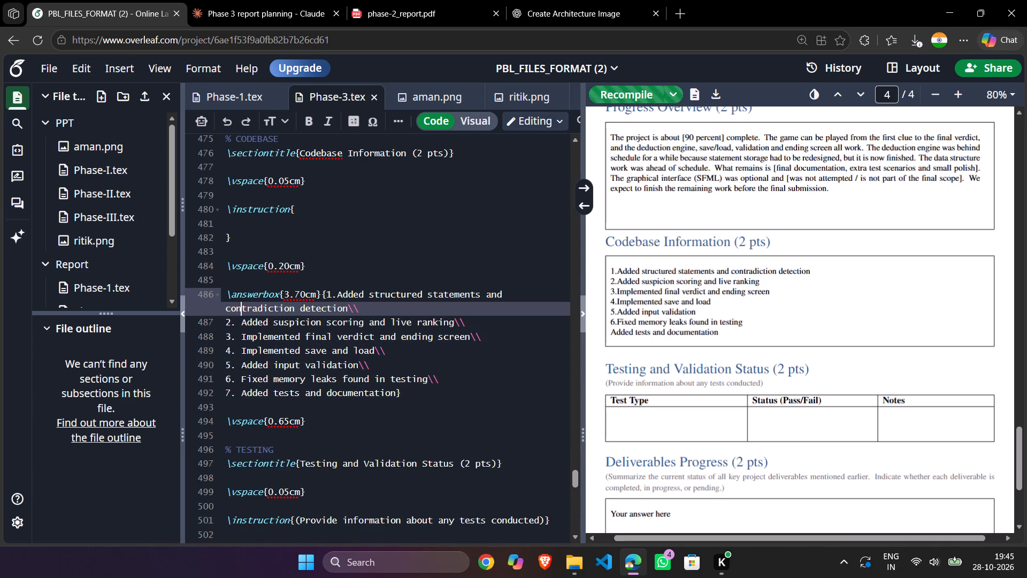
left_click(336, 294)
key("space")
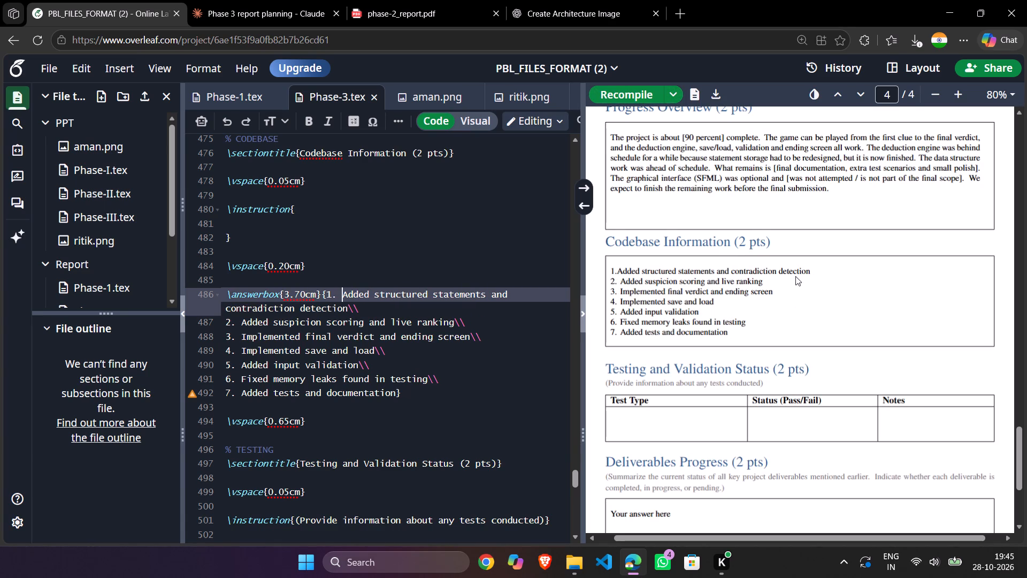
Check the compiled commit list against the phase-2 report's Codebase Information section, and search the web for "githb" in a new browser tab.
scroll(795, 277, "down", 1)
scroll(778, 317, "down", 1)
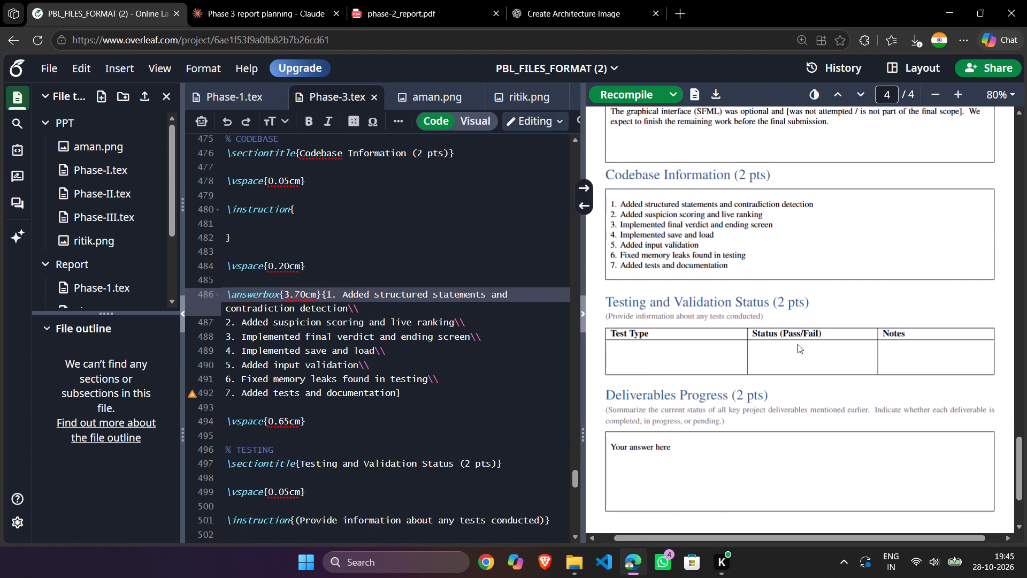
left_click(392, 0)
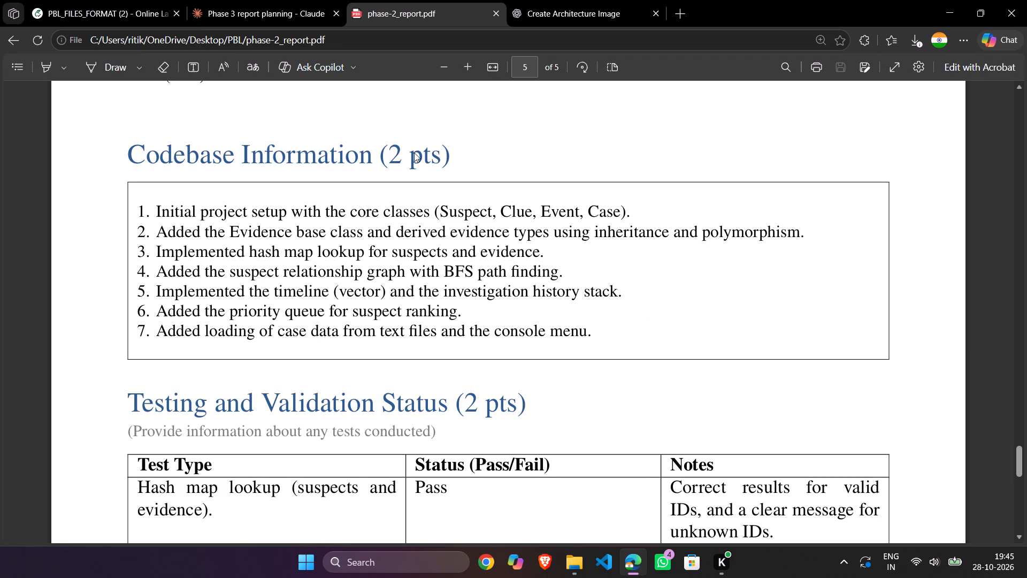
left_click(677, 15)
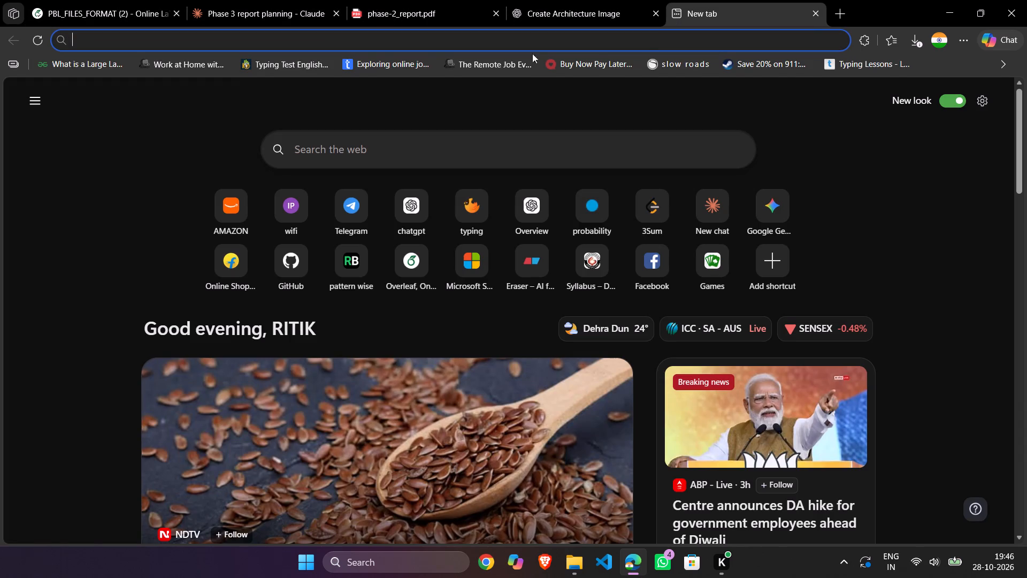
left_click(419, 170)
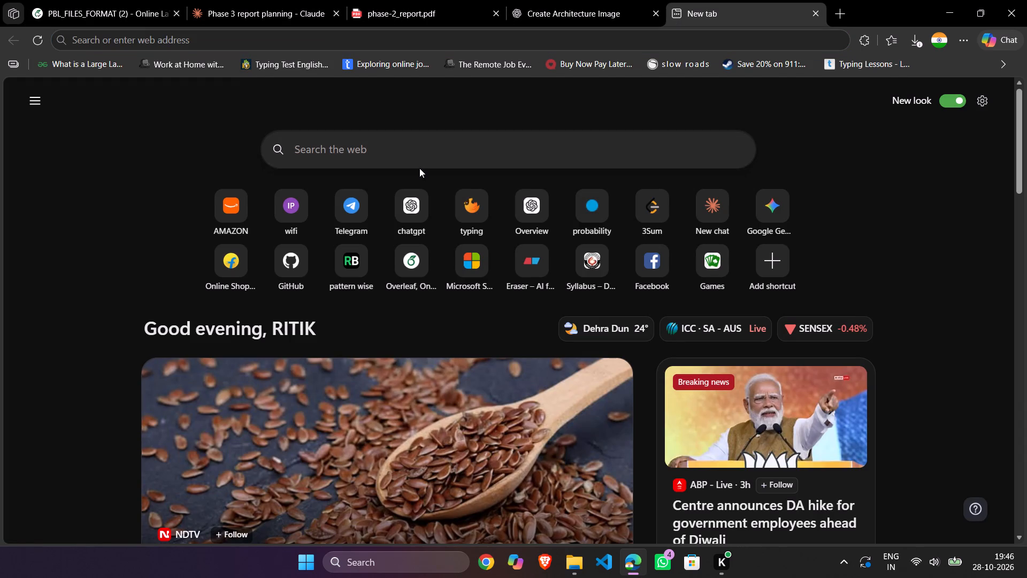
left_click(428, 153)
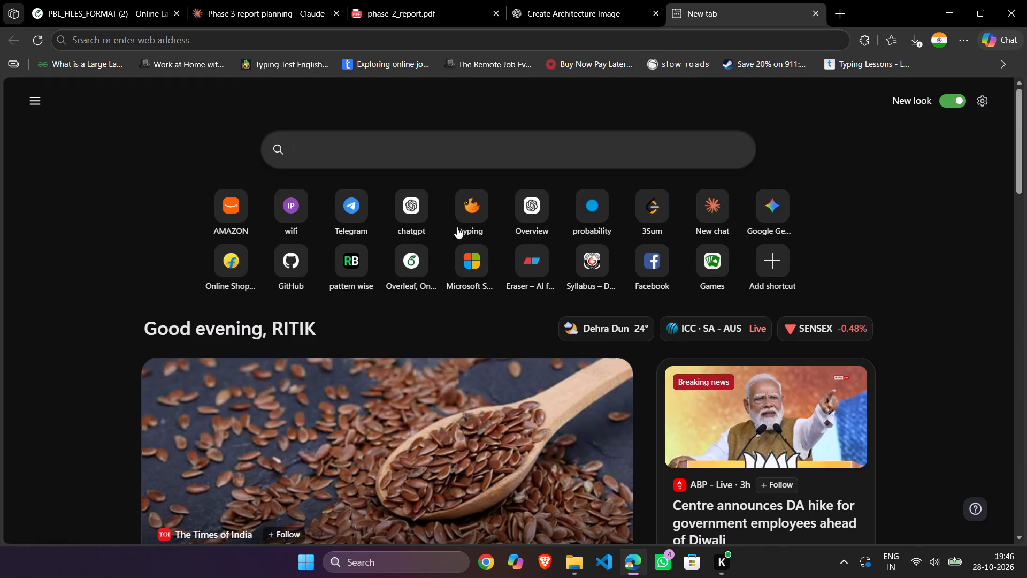
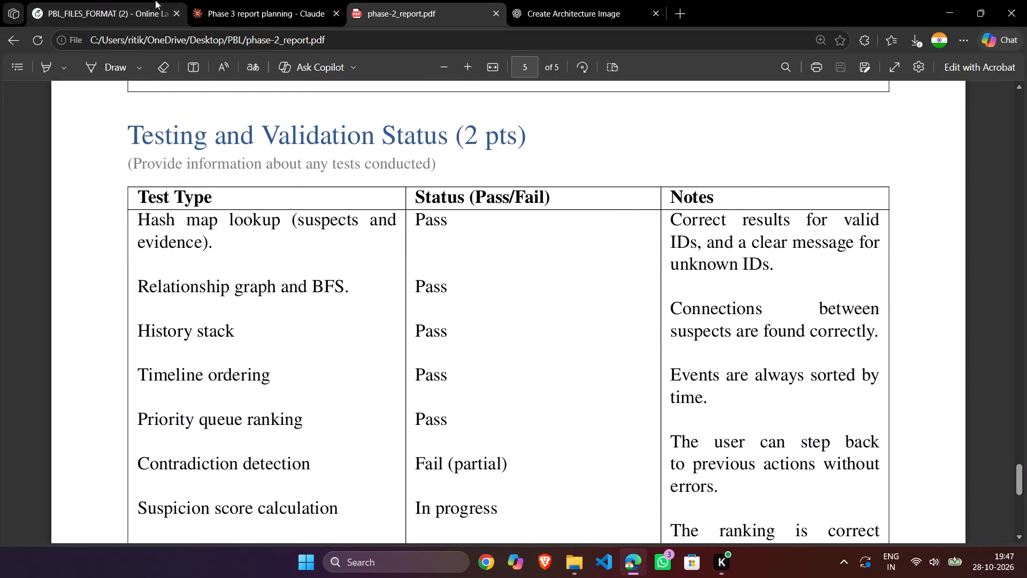
Compare the Testing and Validation Status section of the compiled Phase-3 report with the same table in phase-2_report.pdf.
left_click(114, 0)
scroll(721, 249, "down", 8)
scroll(721, 250, "up", 3)
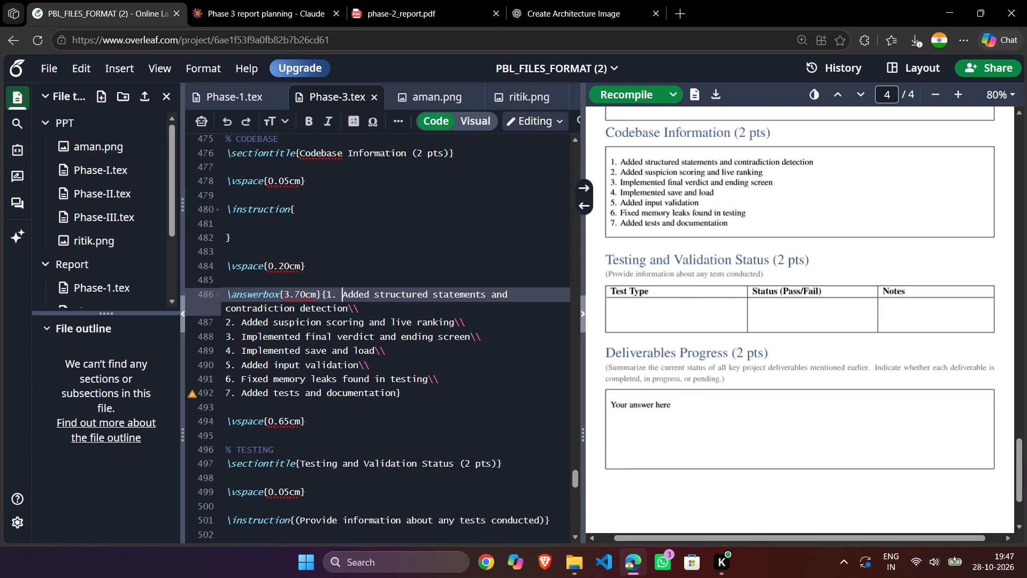
scroll(719, 250, "down", 6)
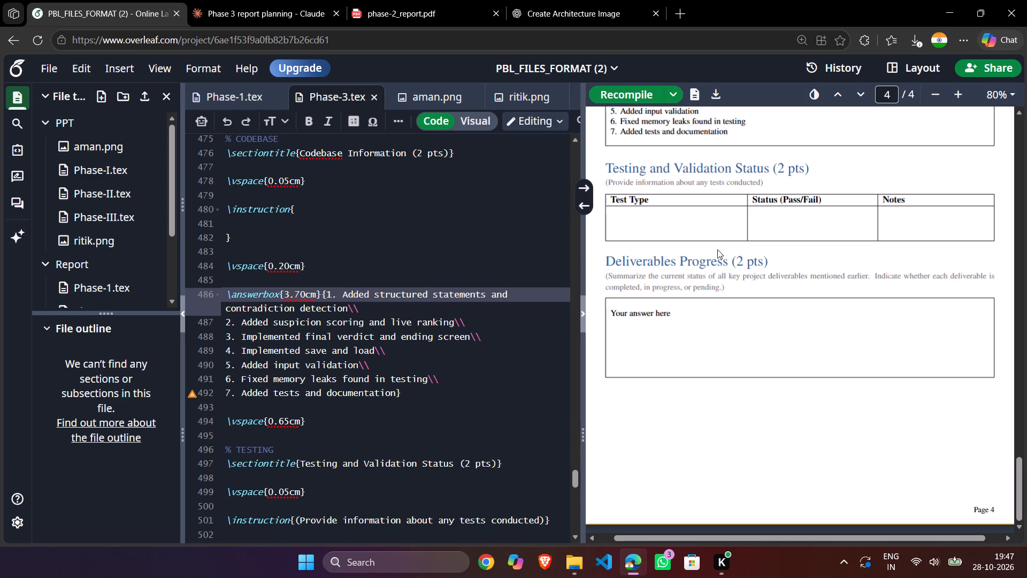
left_click(401, 0)
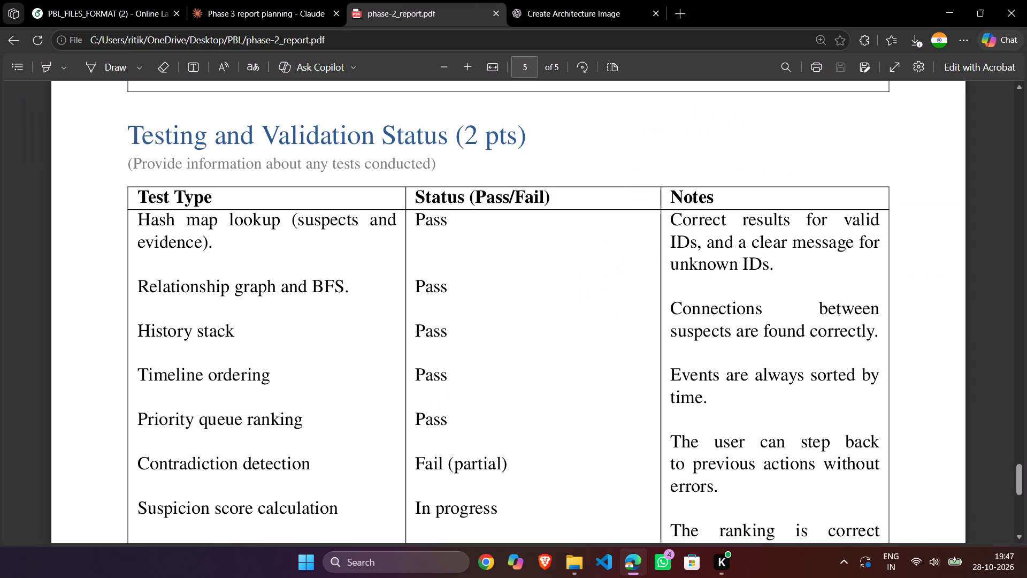
scroll(217, 292, "down", 3)
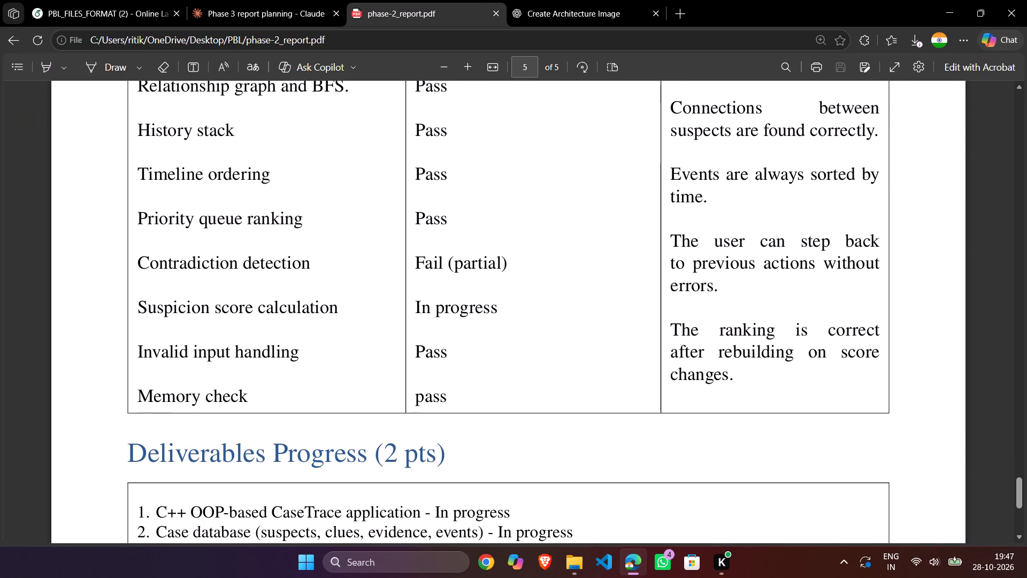
left_click(78, 0)
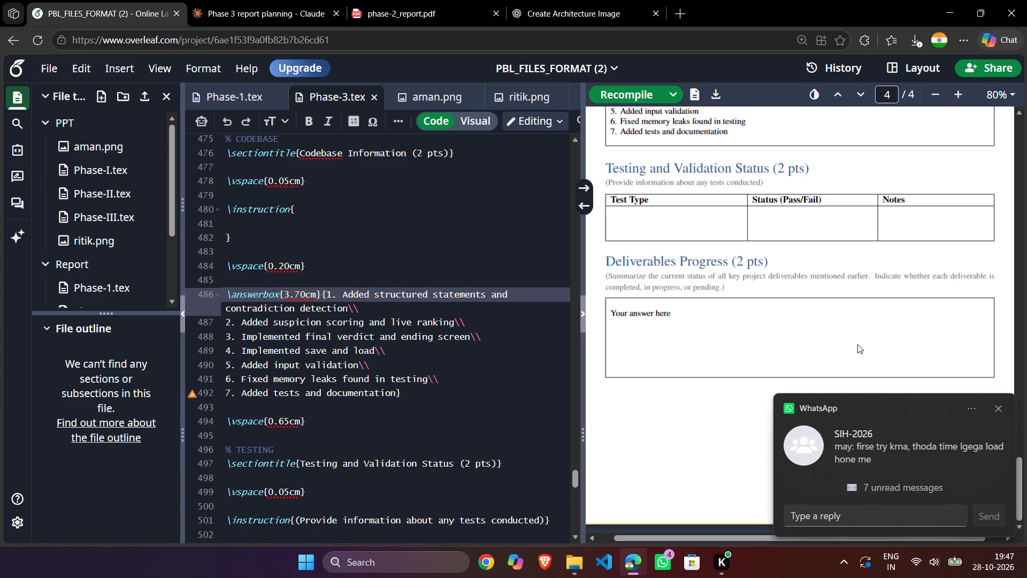
left_click(997, 405)
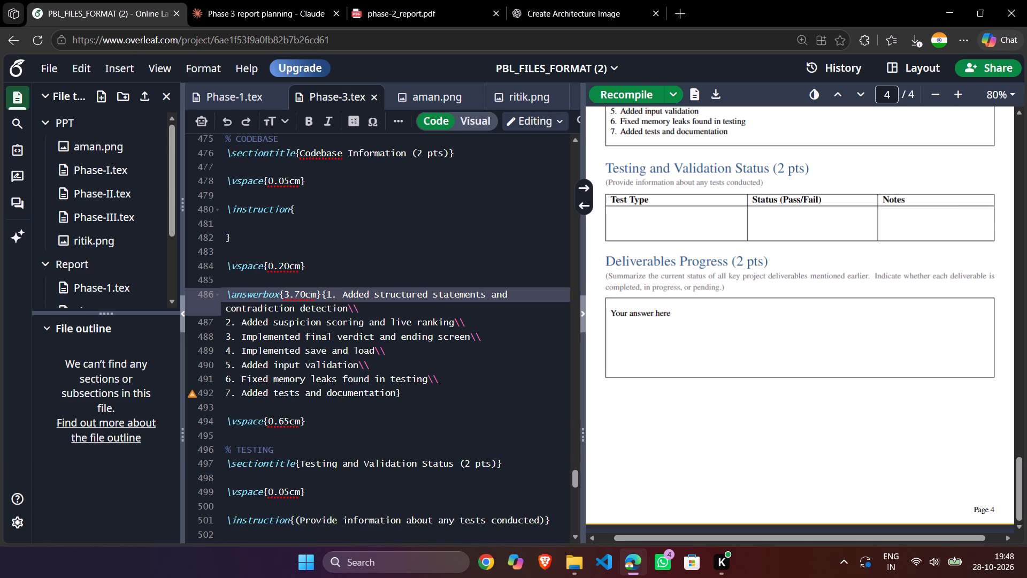
Set the height of the Progress Overview answer box to 3.45cm in Phase-3.tex.
scroll(791, 305, "up", 4)
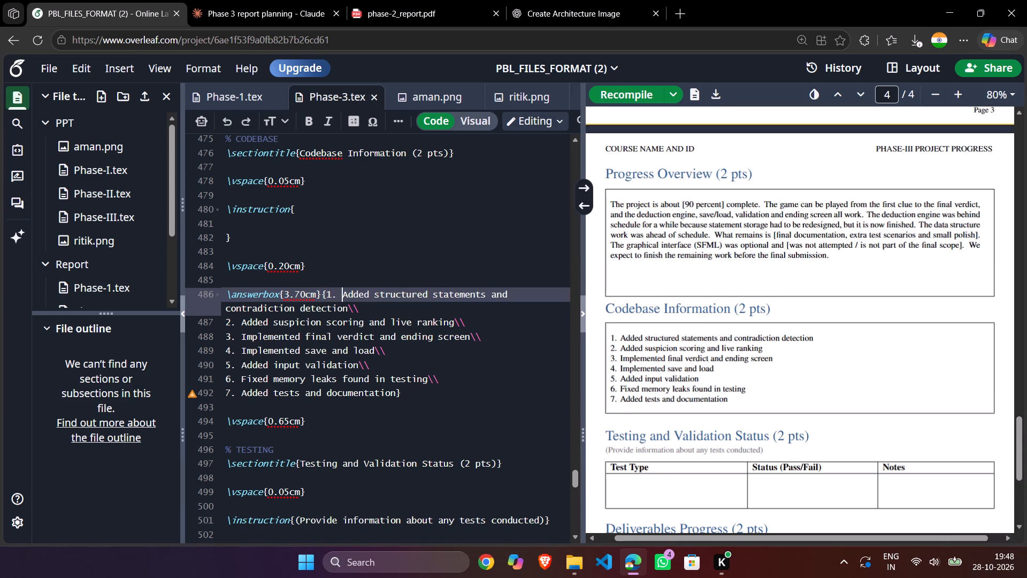
scroll(444, 249, "up", 5)
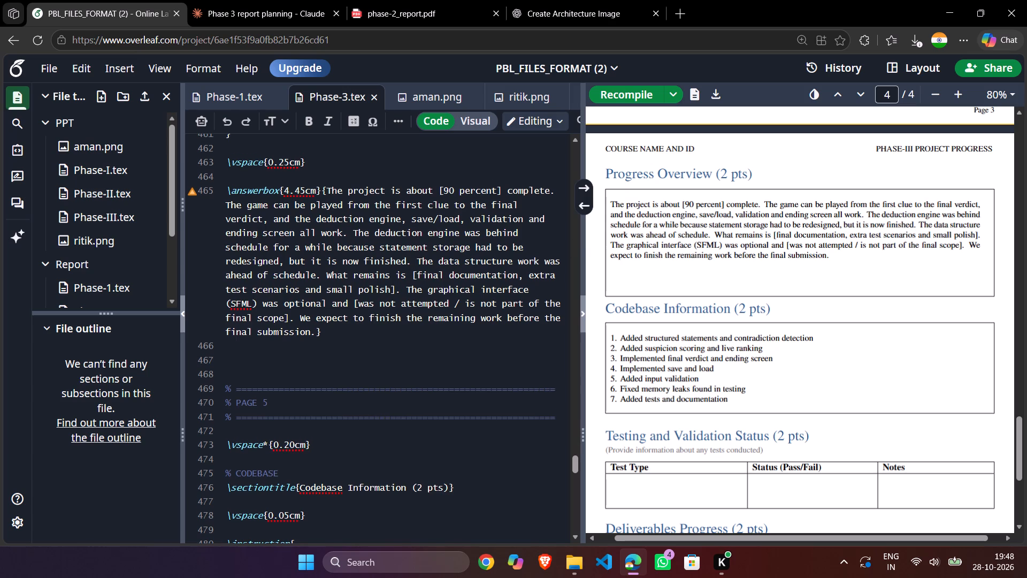
scroll(312, 195, "up", 1)
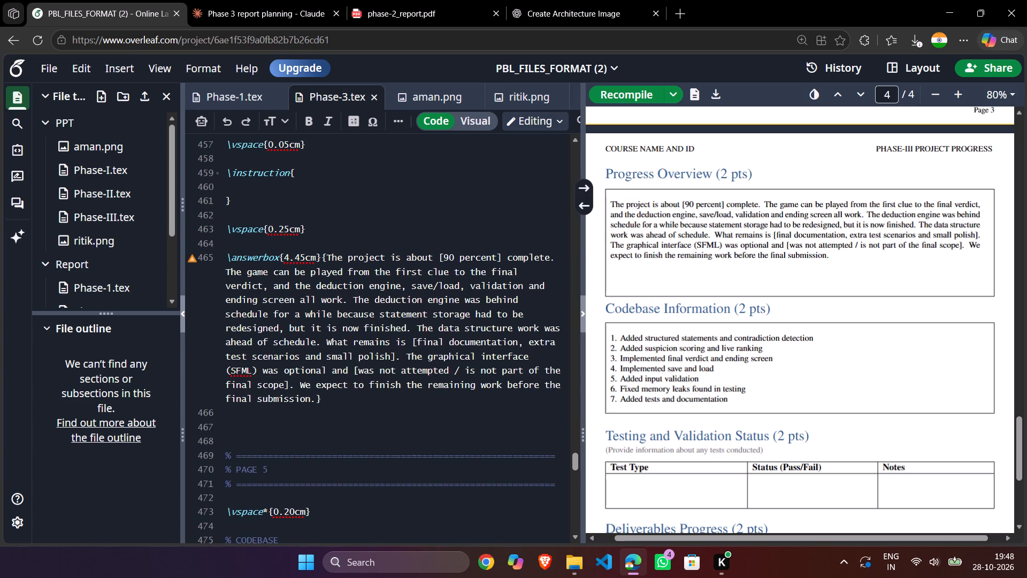
left_click(290, 256)
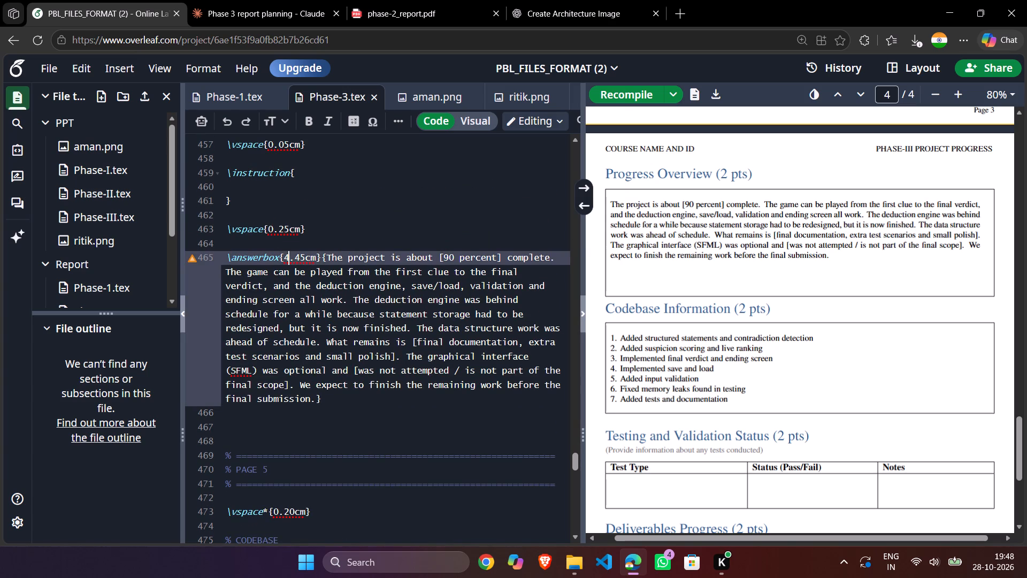
key("BackSpace")
key("3")
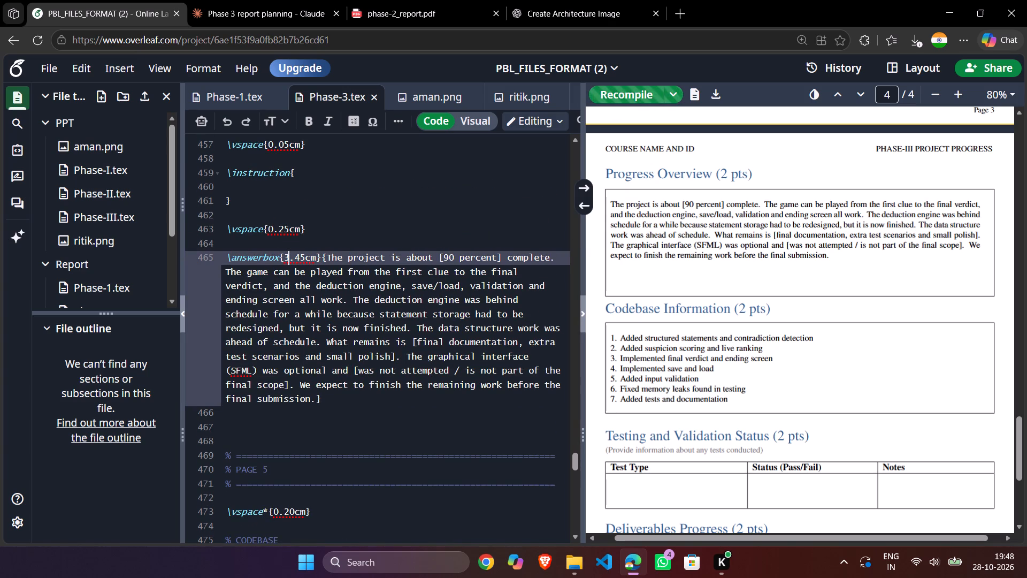
Delete the instruction text "(Provide information about any tests conducted)" under Testing and Validation Status, leaving the instruction braces empty.
scroll(784, 315, "down", 4)
scroll(420, 404, "down", 4)
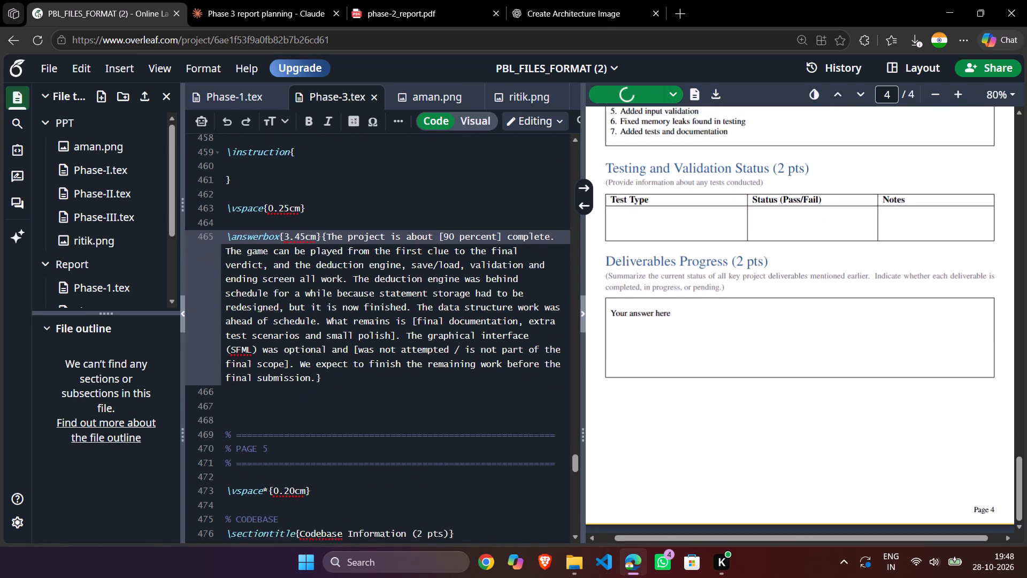
scroll(420, 404, "down", 6)
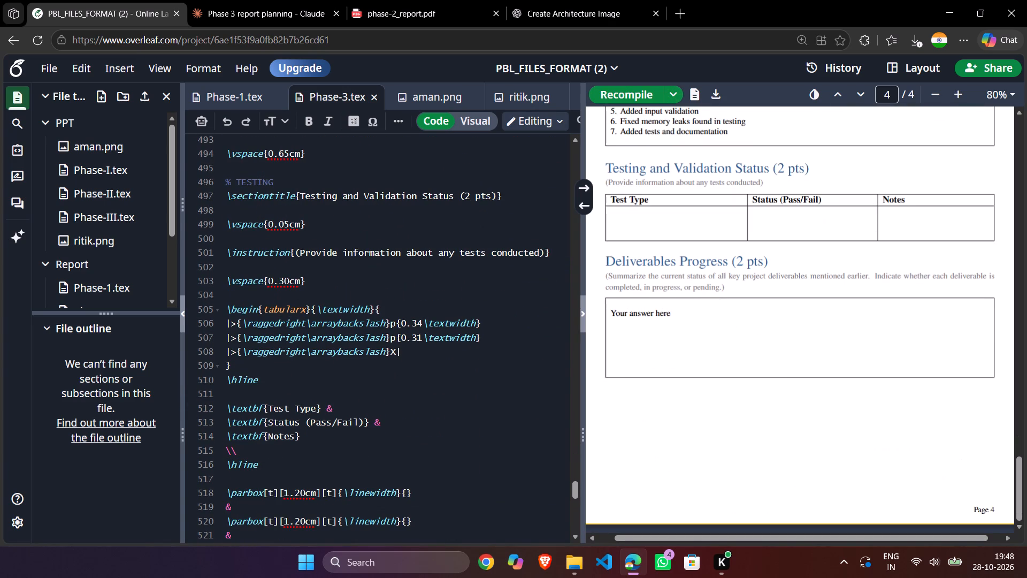
left_click_drag(296, 252, 500, 251)
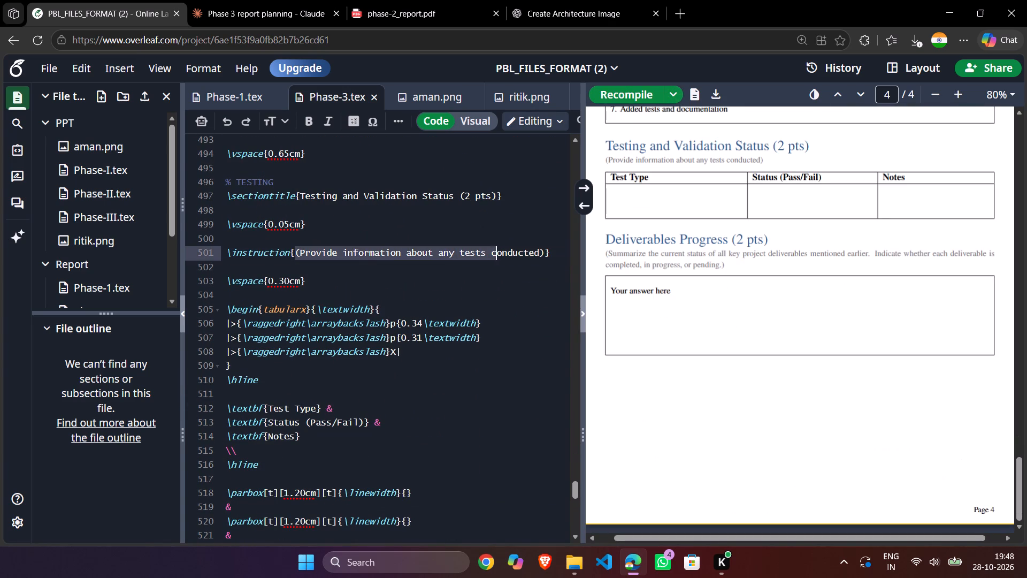
left_click_drag(500, 251, 543, 247)
key("BackSpace")
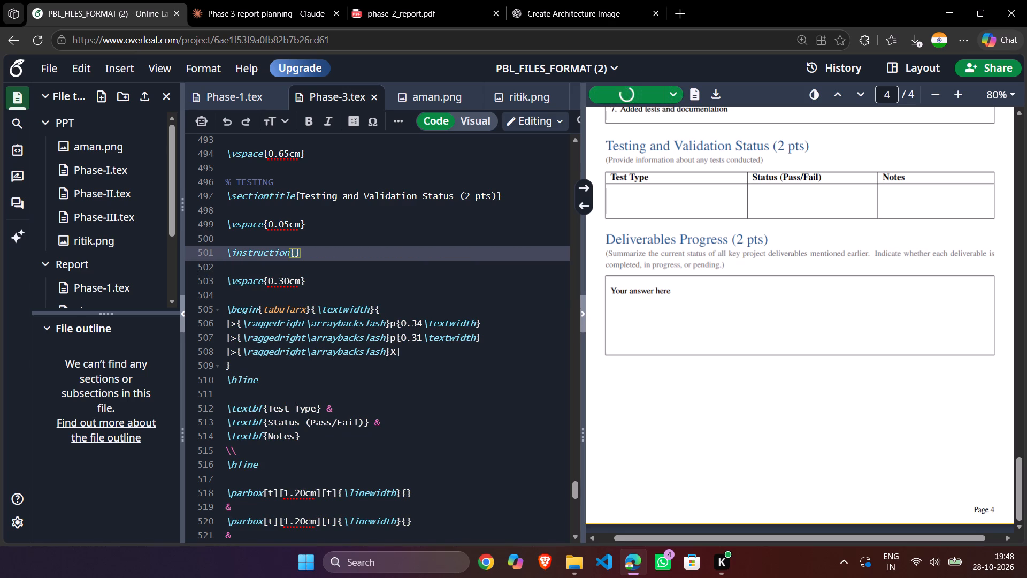
scroll(316, 290, "down", 3)
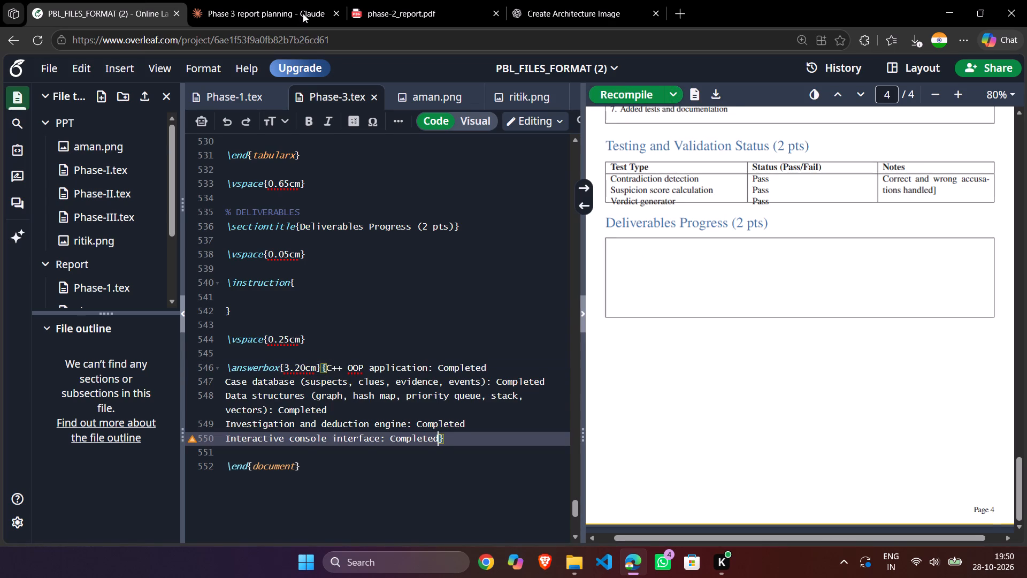
End each of the first four deliverable lines in the answer box with a \\ line break.
left_click(525, 368)
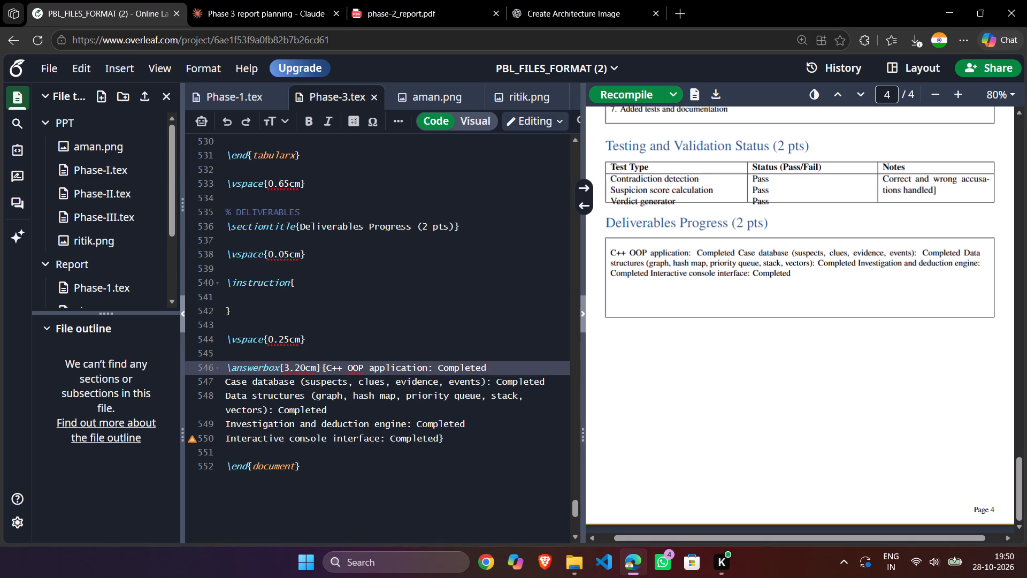
key("backslash")
key("backslash")
left_click(547, 387)
type("\\\\")
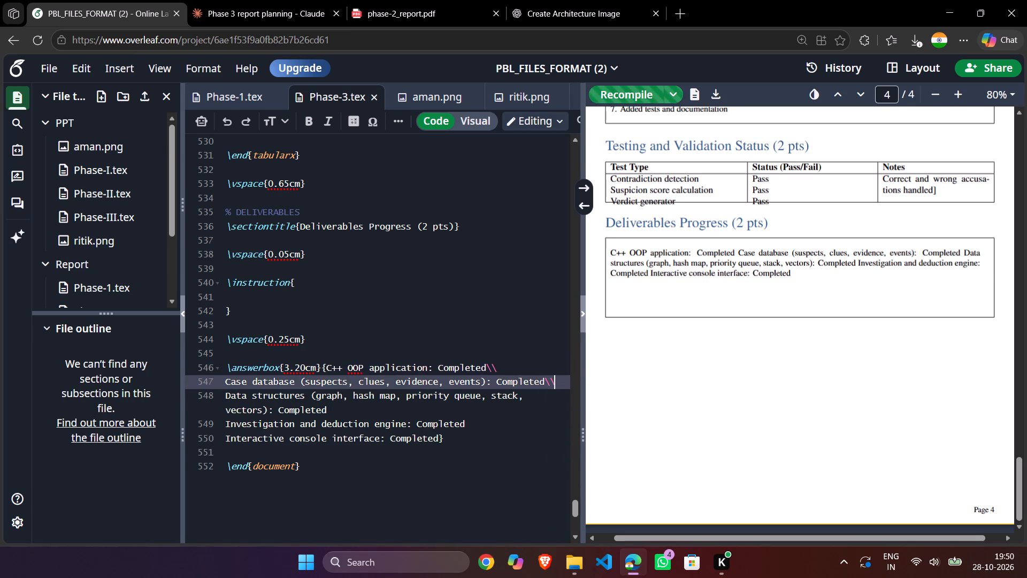
left_click(503, 396)
left_click(496, 405)
type("\\\\")
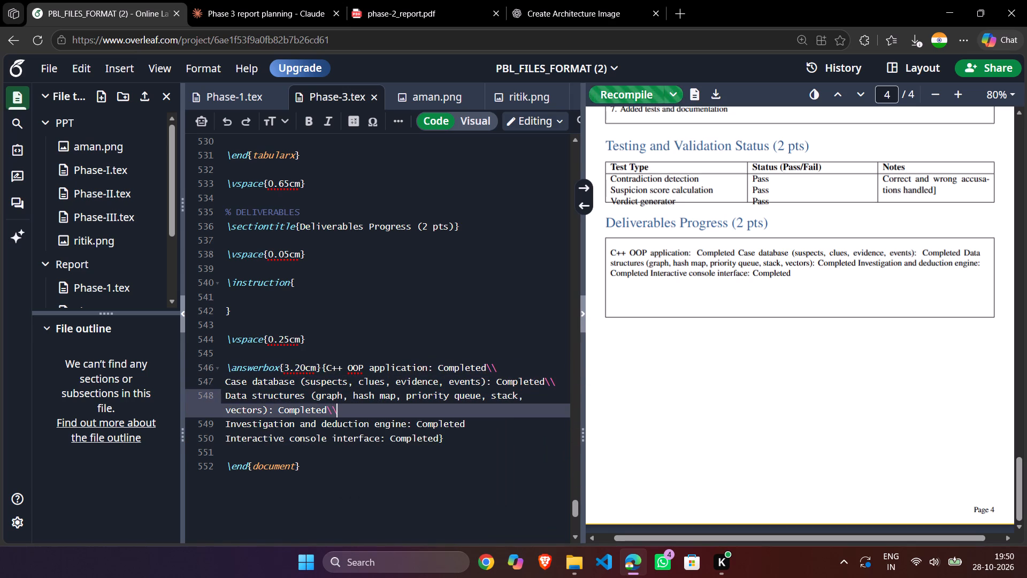
left_click(486, 423)
key("backslash")
key("backslash")
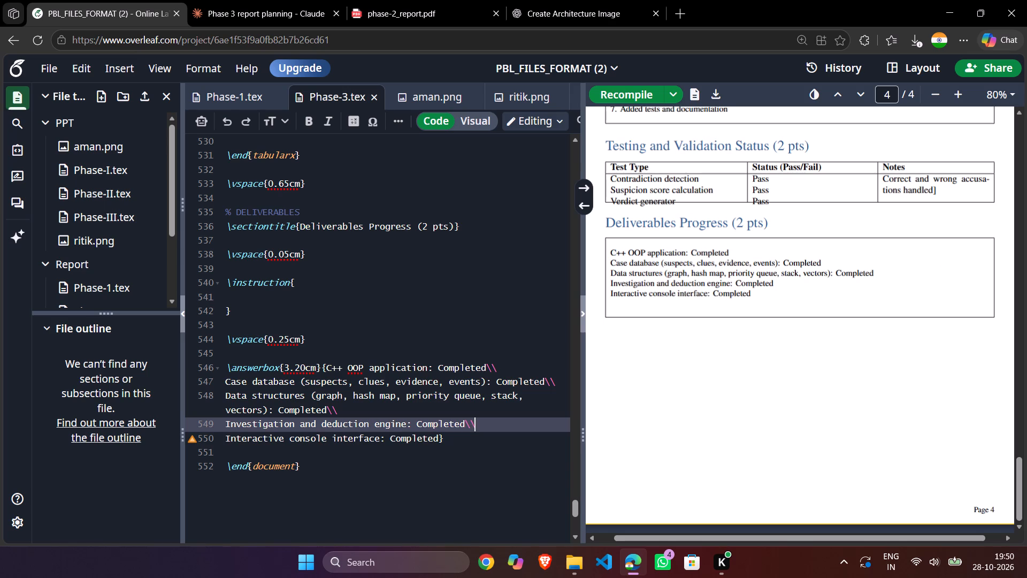
Number the five deliverable lines in the Deliverables Progress answer box 1. to 5., each number followed by a space.
left_click(325, 367)
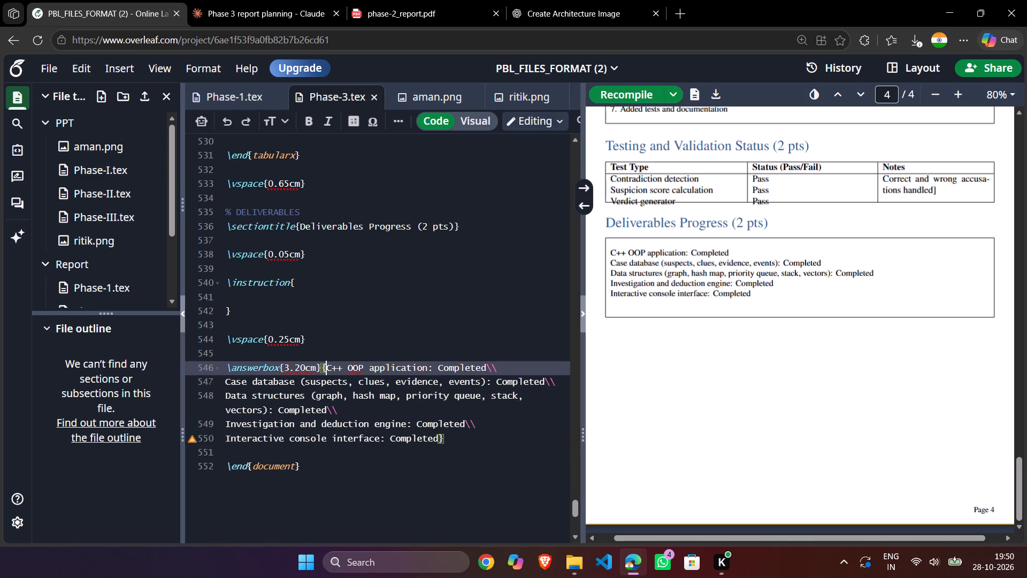
key("1")
type(".")
key("space")
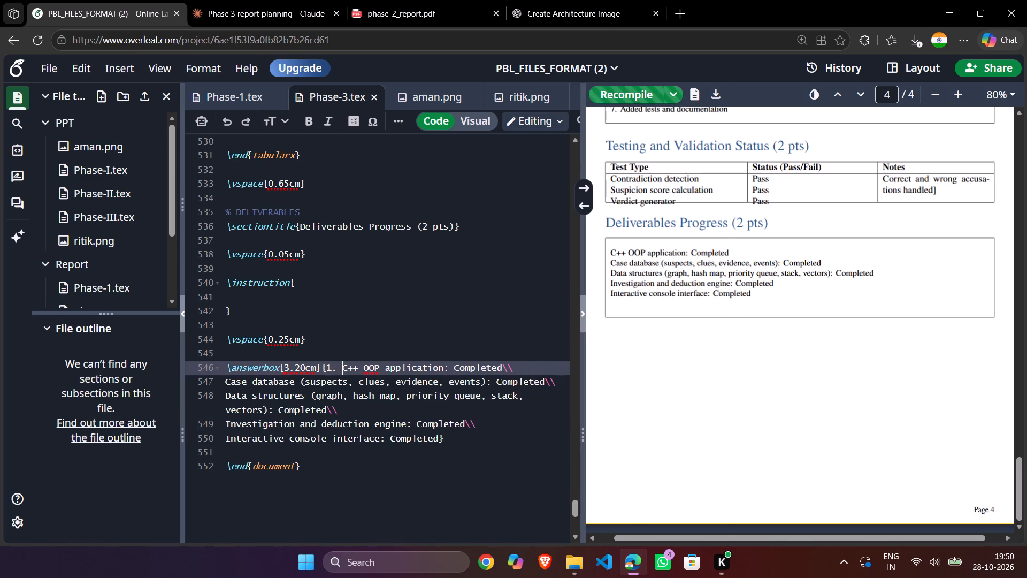
left_click(279, 490)
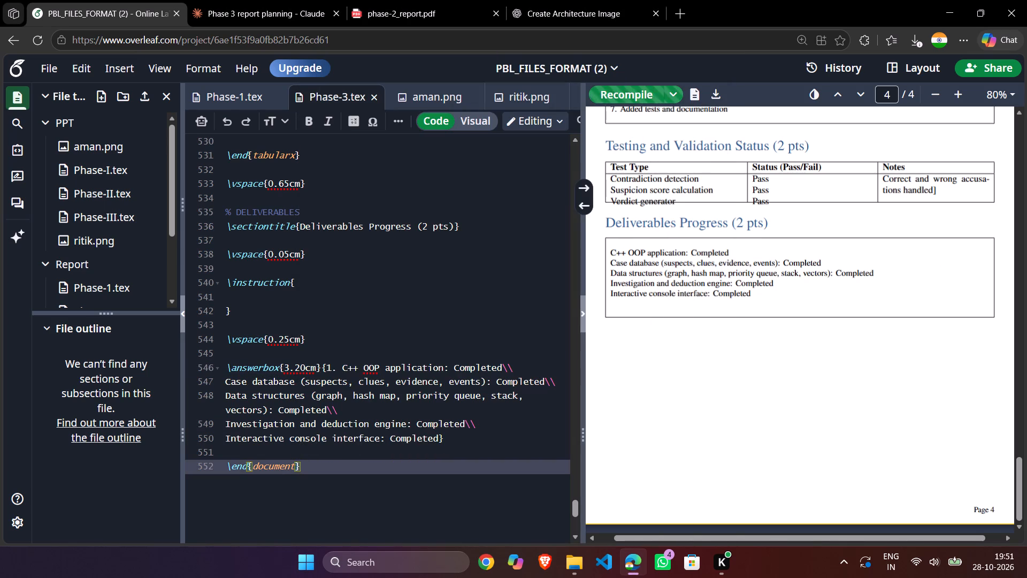
left_click(226, 382)
type("2.")
key("space")
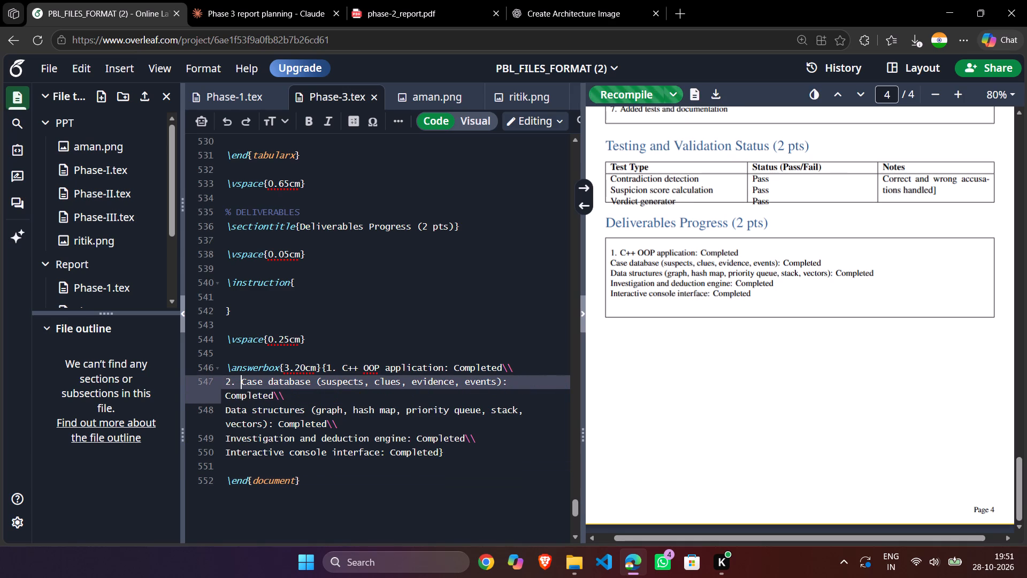
left_click(227, 409)
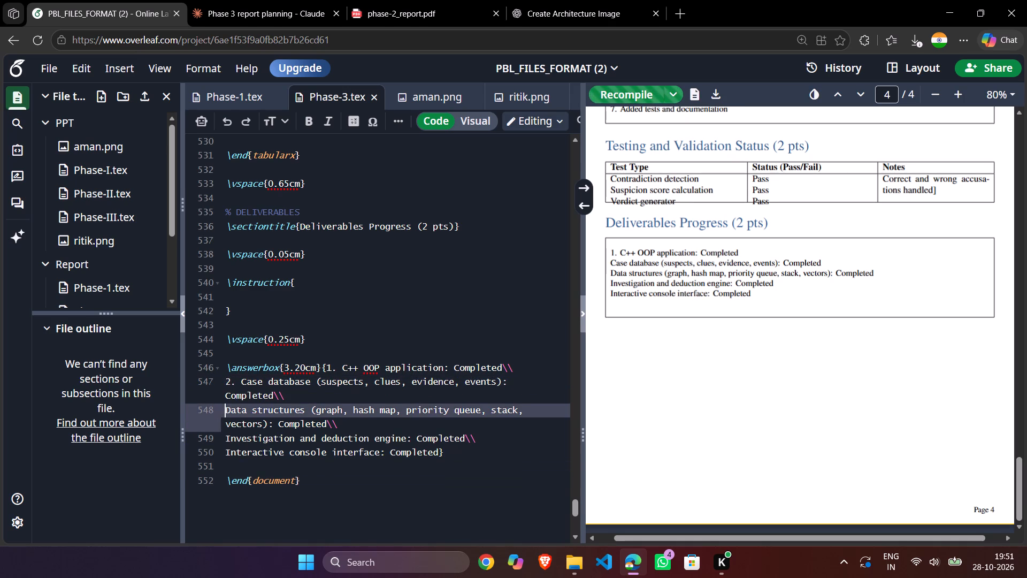
type("3.")
key("space")
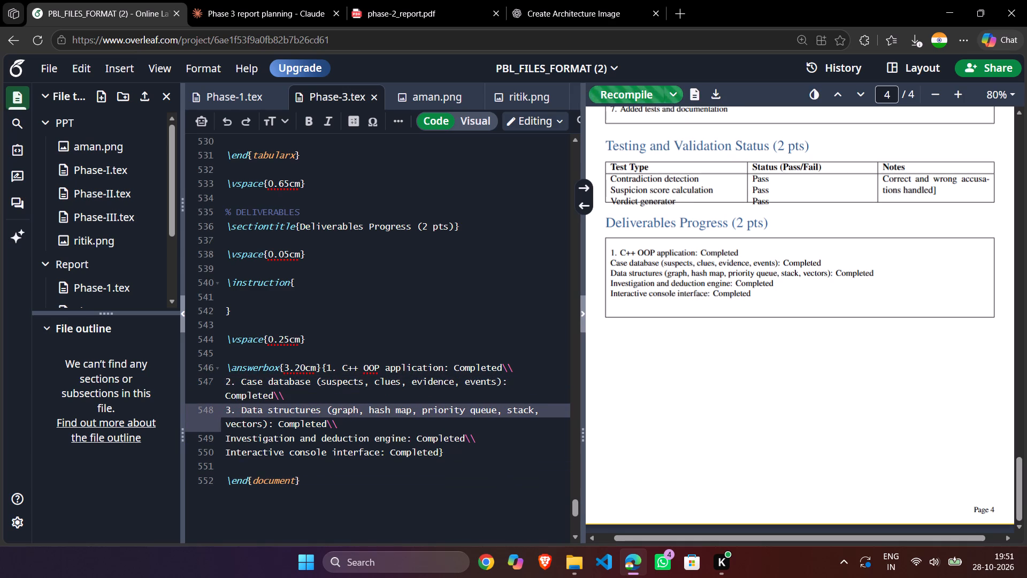
left_click(224, 438)
type("4.")
key("space")
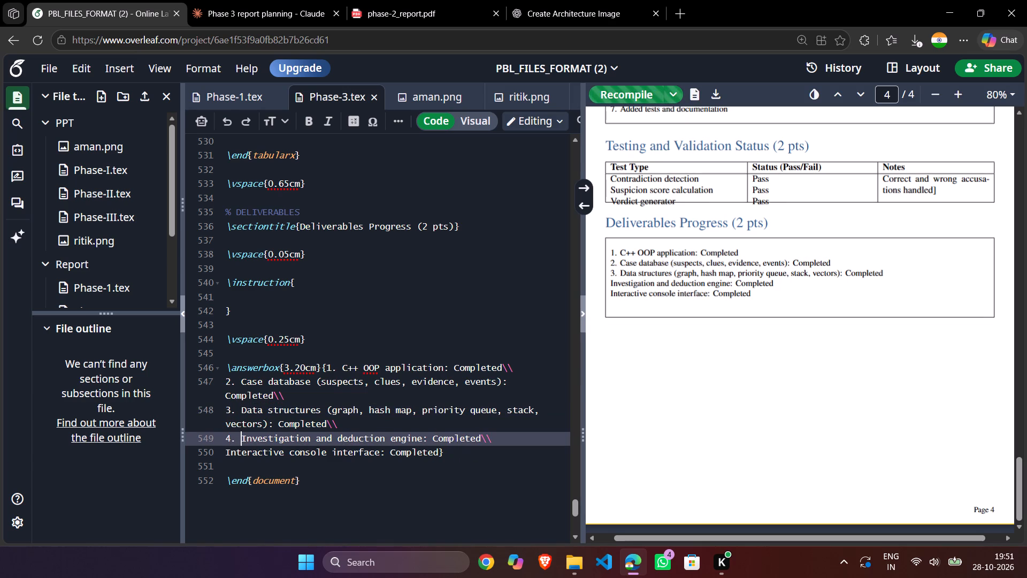
left_click(225, 451)
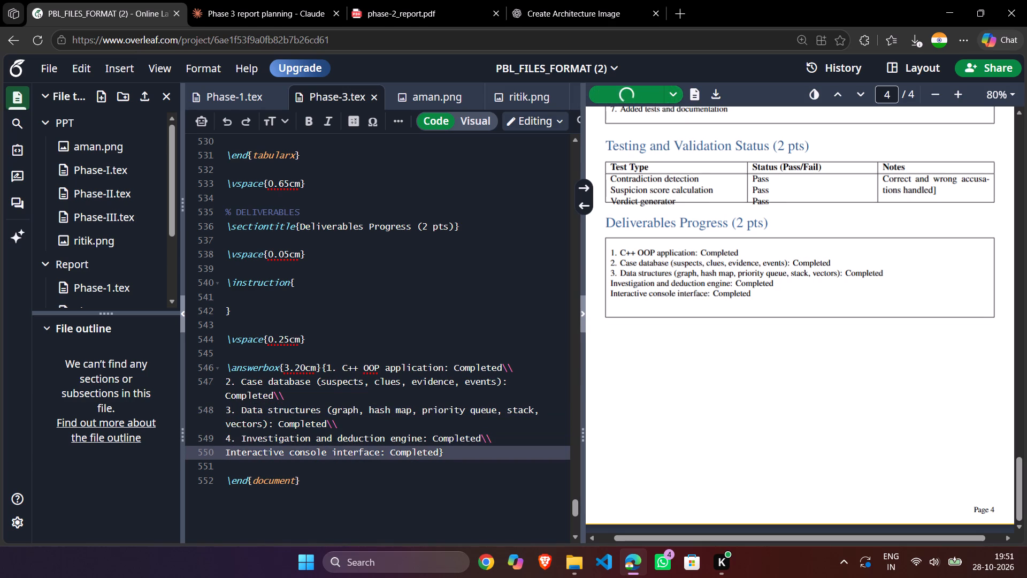
type("5.")
key("space")
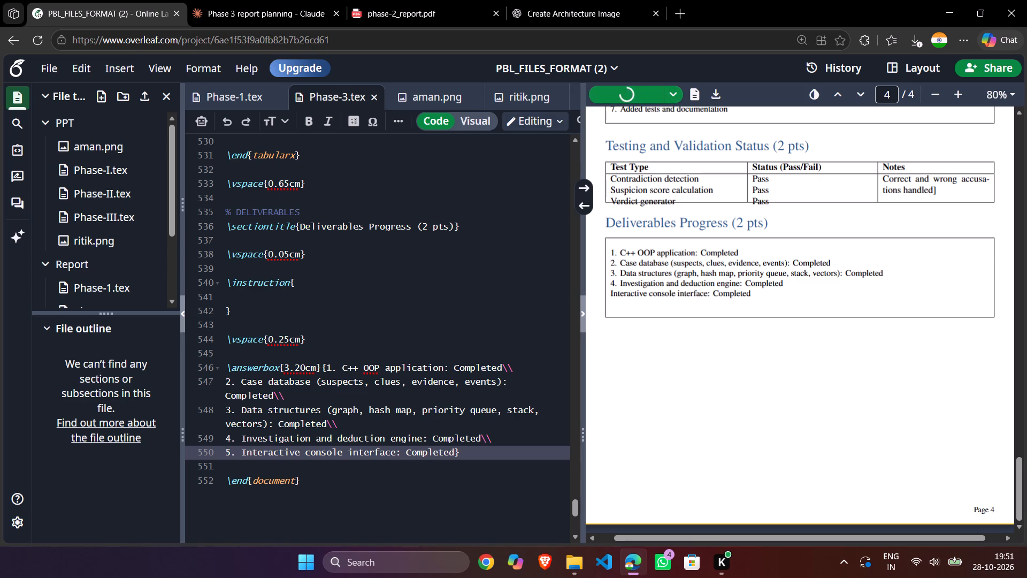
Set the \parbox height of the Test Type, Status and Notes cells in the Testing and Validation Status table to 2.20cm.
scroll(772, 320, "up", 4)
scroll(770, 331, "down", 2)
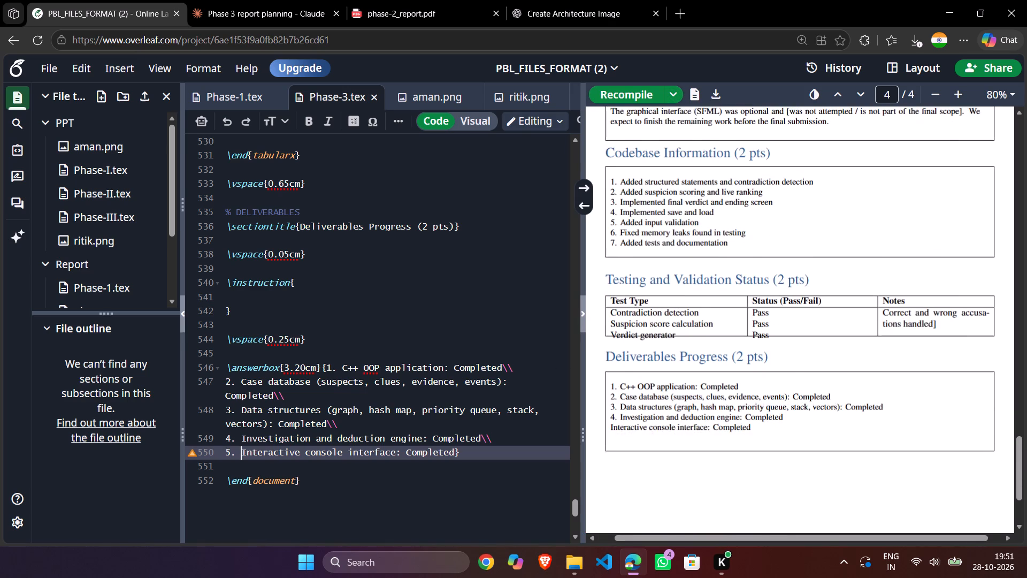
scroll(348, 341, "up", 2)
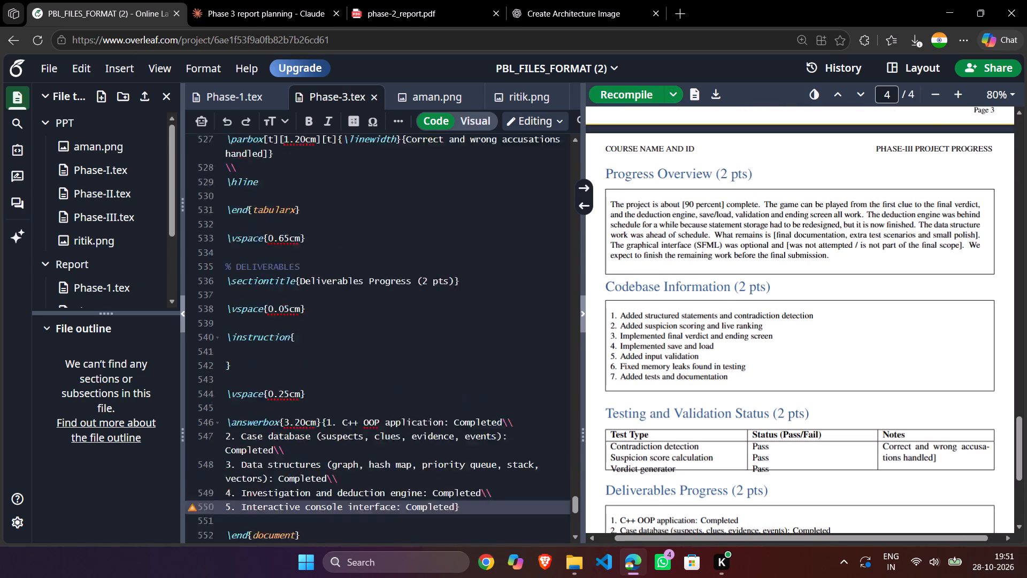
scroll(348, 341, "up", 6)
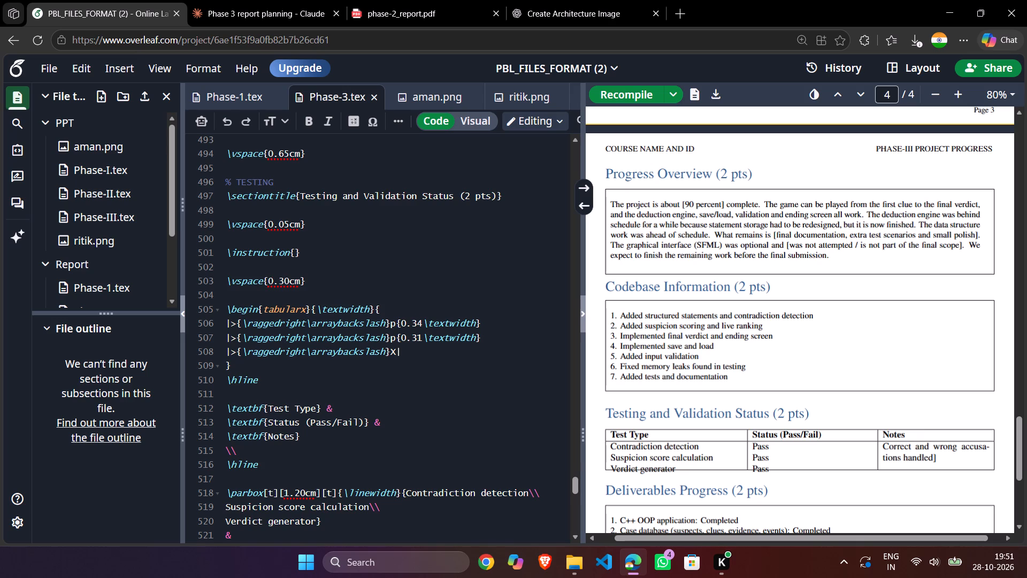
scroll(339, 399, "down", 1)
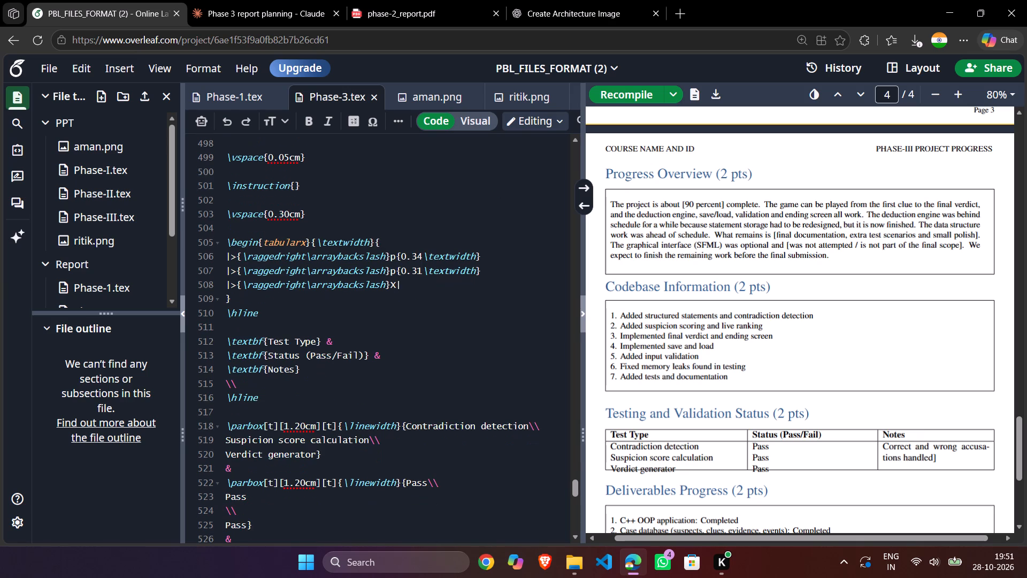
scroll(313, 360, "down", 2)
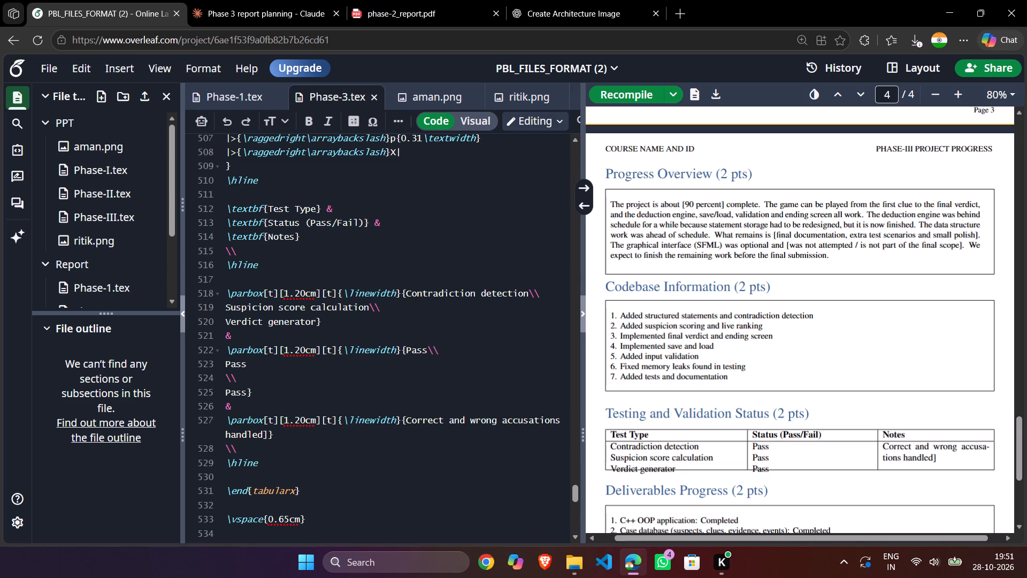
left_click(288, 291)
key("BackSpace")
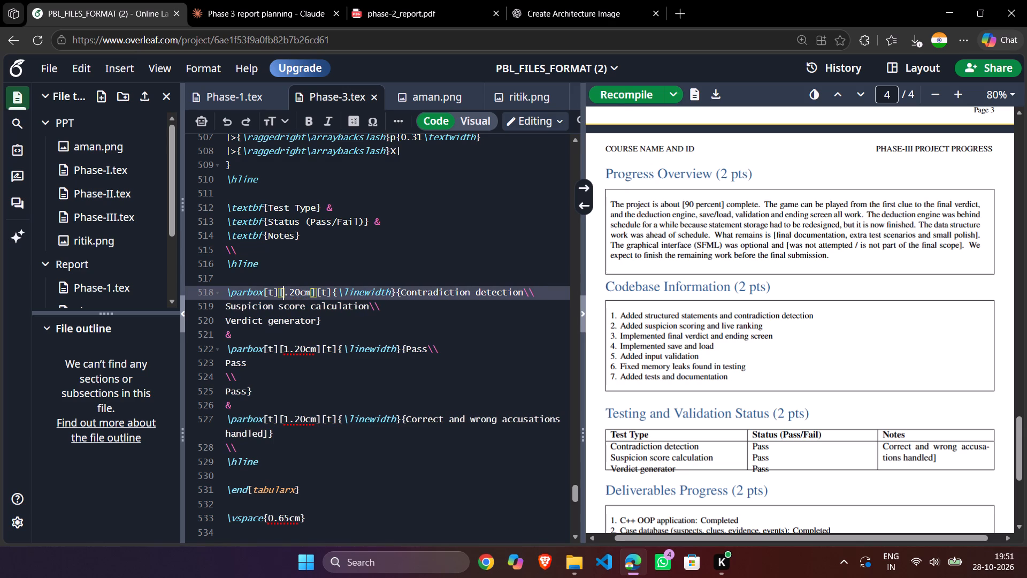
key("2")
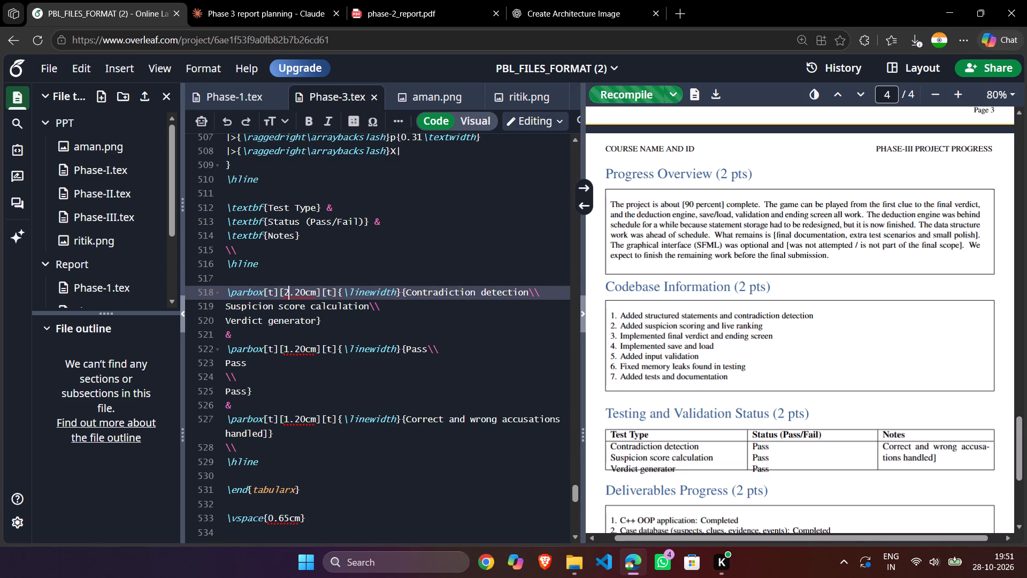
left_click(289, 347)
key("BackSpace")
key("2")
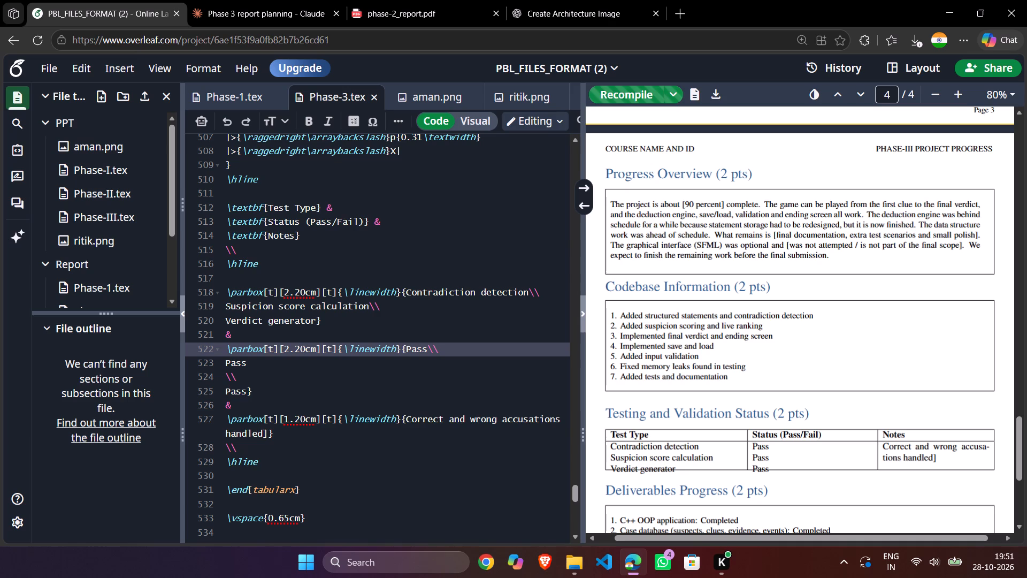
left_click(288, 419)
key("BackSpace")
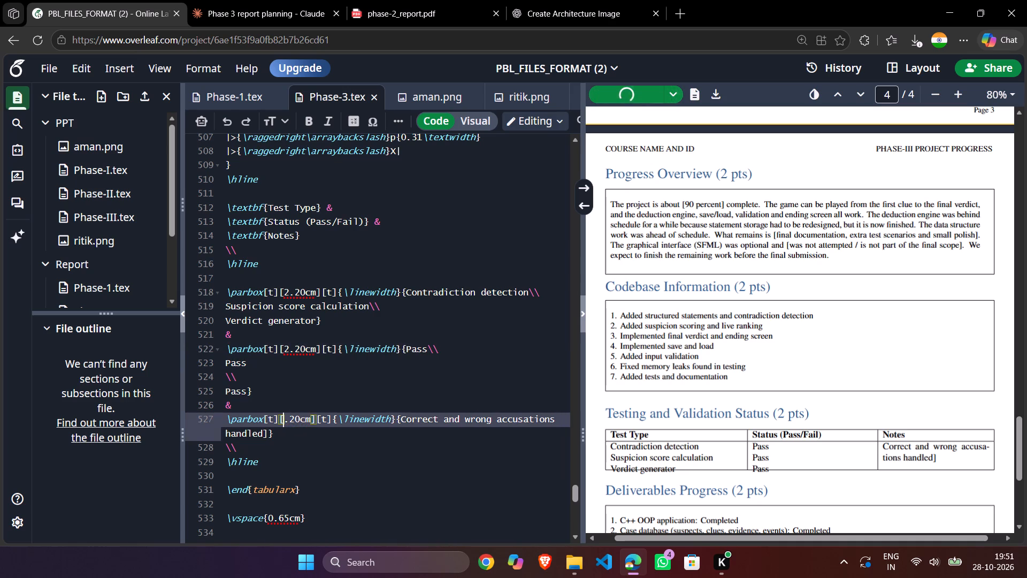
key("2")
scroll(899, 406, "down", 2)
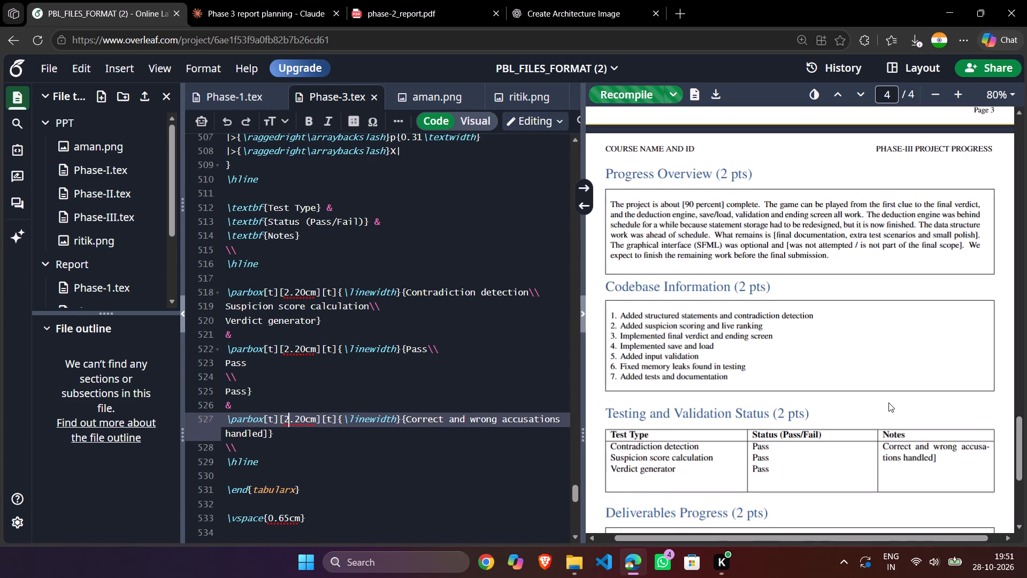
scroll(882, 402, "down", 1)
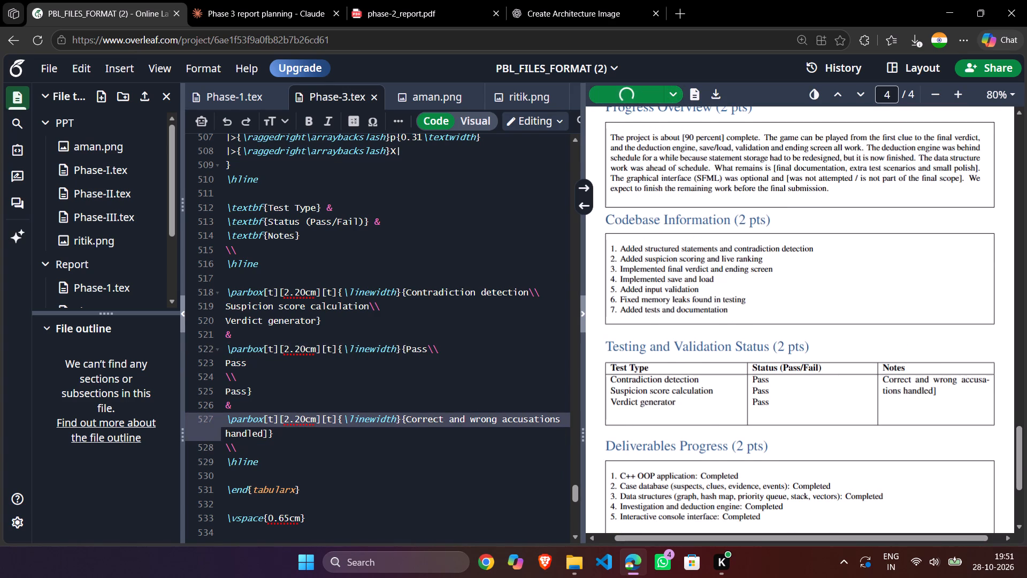
Set the Notes cell's \parbox height in the Testing and Validation Status table to 1.50cm.
key("BackSpace")
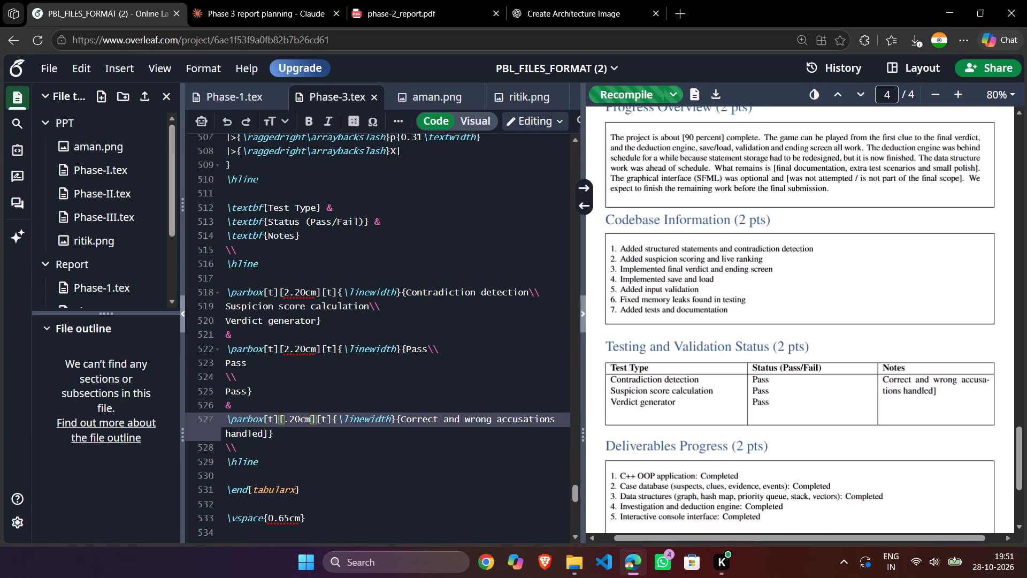
key("ctrl+z")
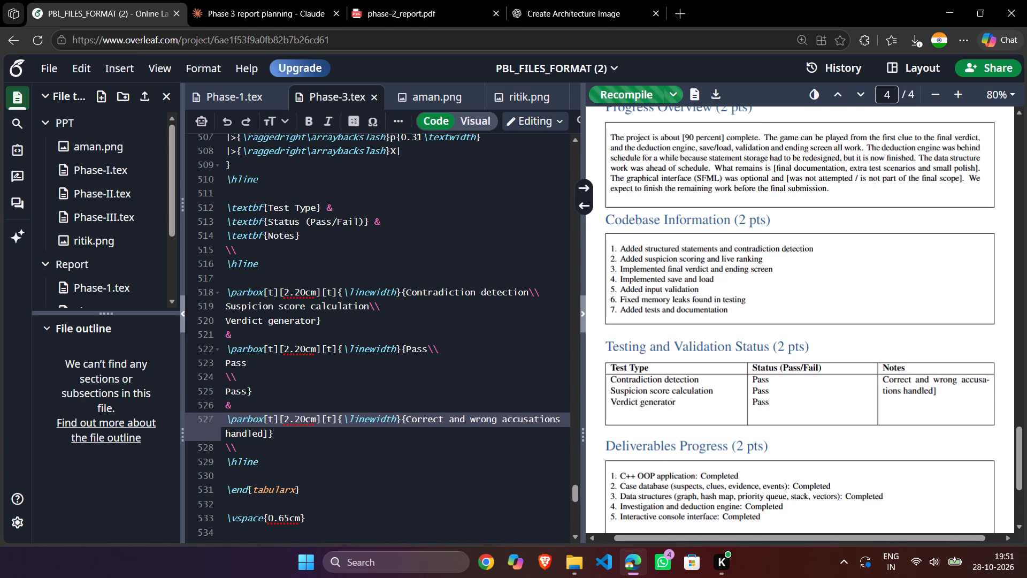
key("1")
key("BackSpace")
key("BackSpace")
key("1")
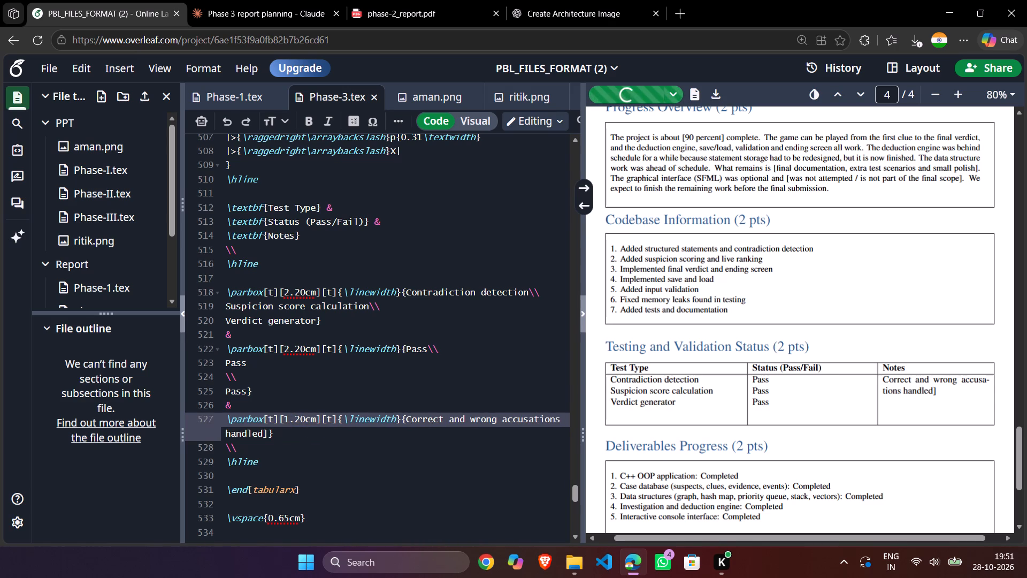
key("Right")
key("Right")
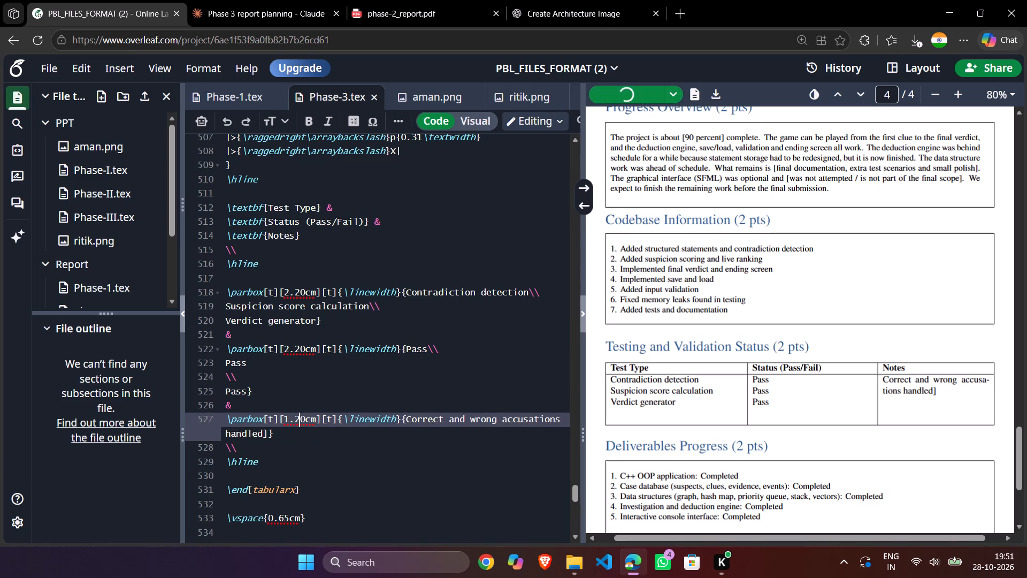
key("BackSpace")
key("5")
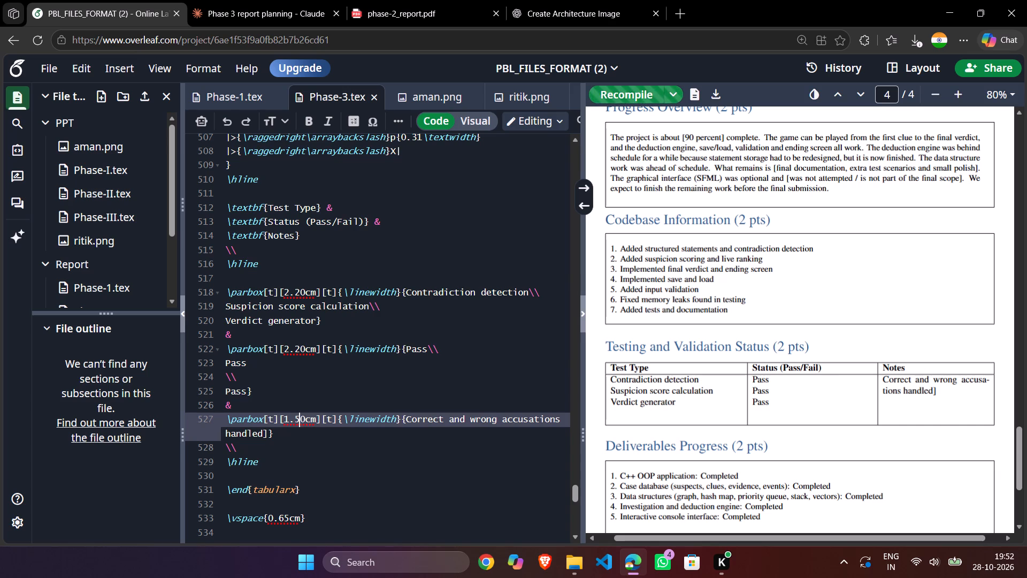
Set the \parbox height of the Status cell holding the Pass entries to 1.50cm.
left_click(289, 346)
key("Return")
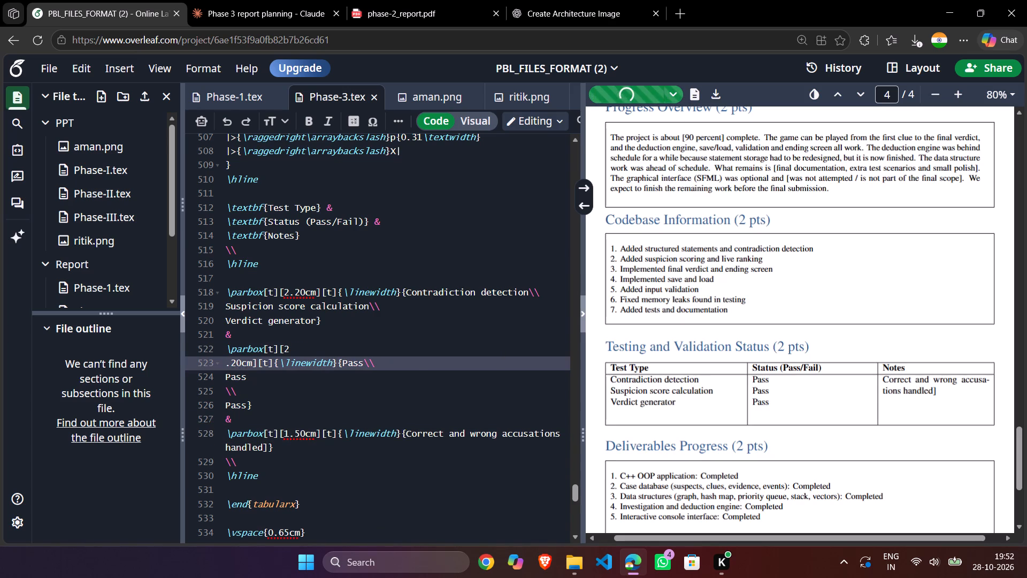
key("ctrl+z")
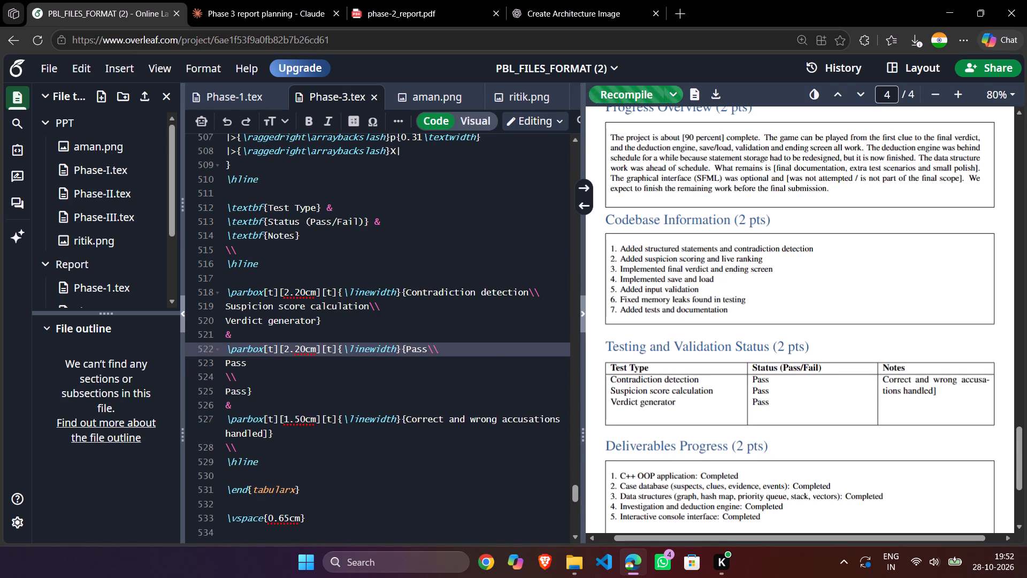
key("BackSpace")
key("Right")
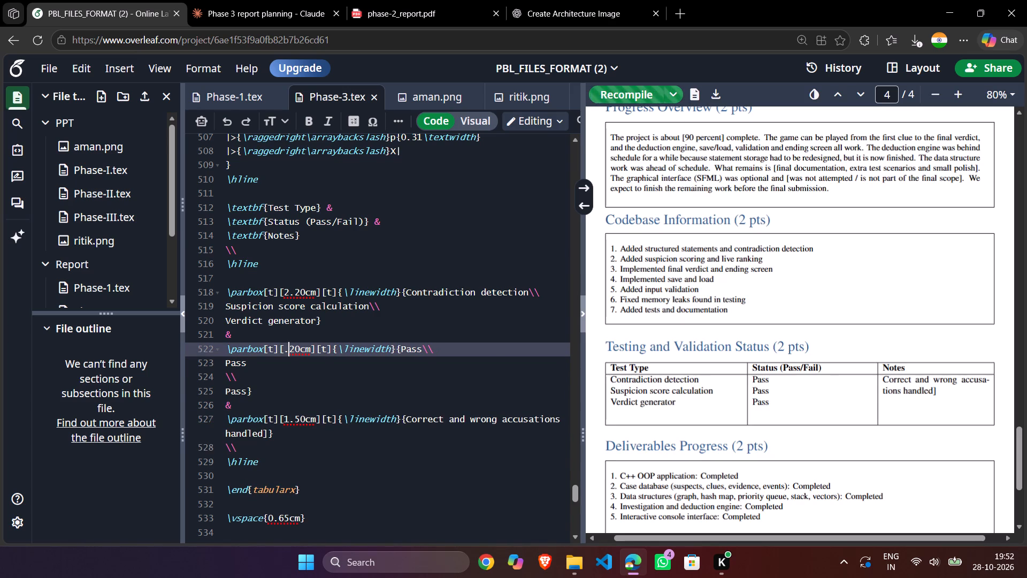
key("Right")
key("BackSpace")
key("Left")
key("1")
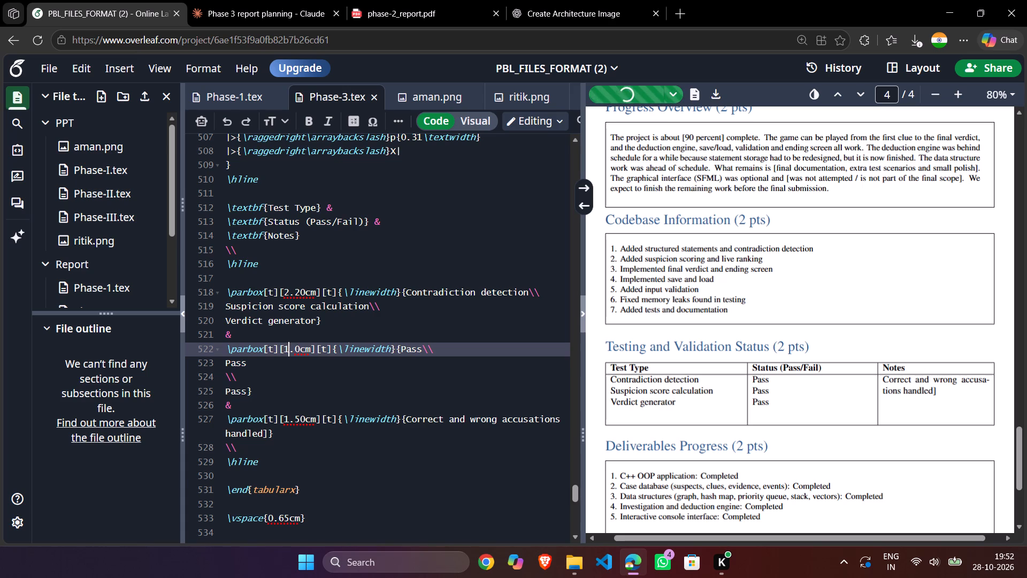
key("Right")
key("5")
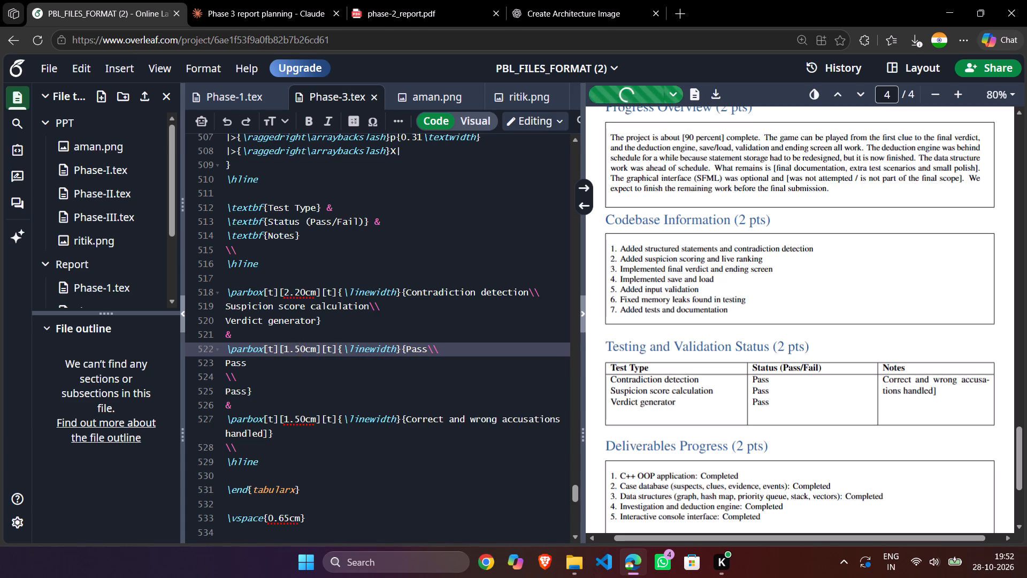
Set the \parbox height of the Test Type cell starting with Contradiction detection to 1.50cm.
left_click(289, 287)
key("BackSpace")
key("1")
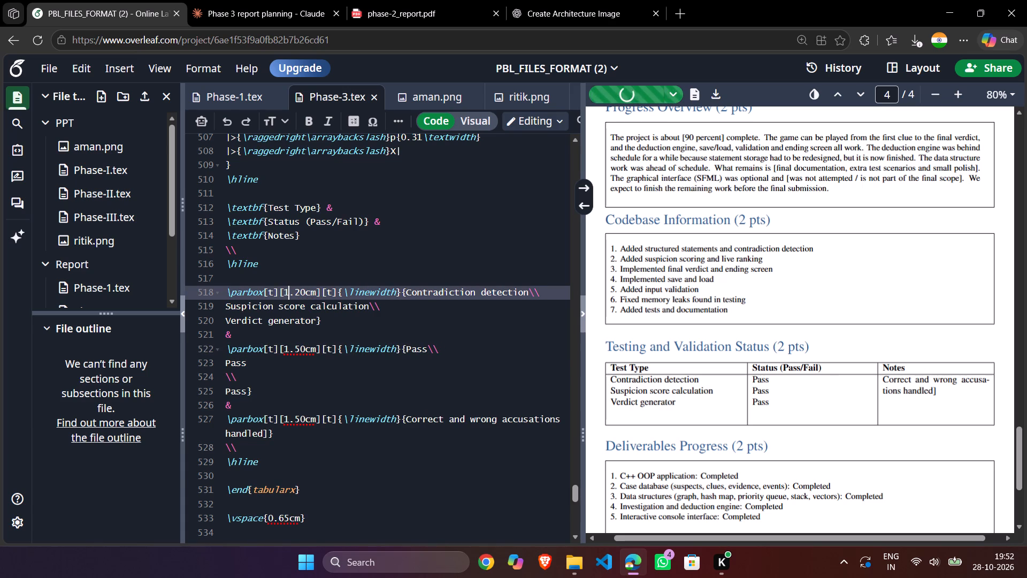
key("Right")
key("Right")
key("5")
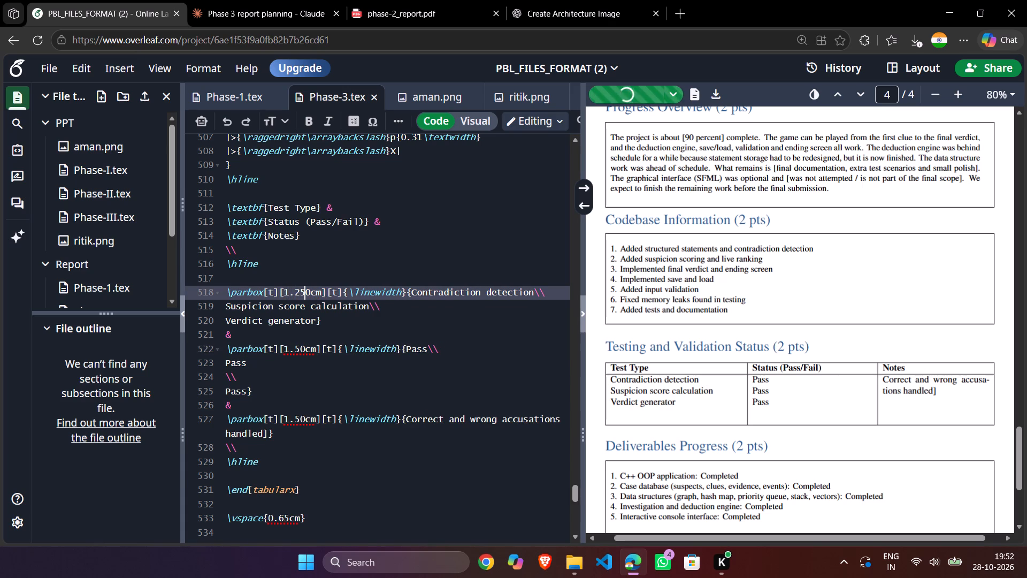
key("BackSpace")
key("BackSpace")
key("5")
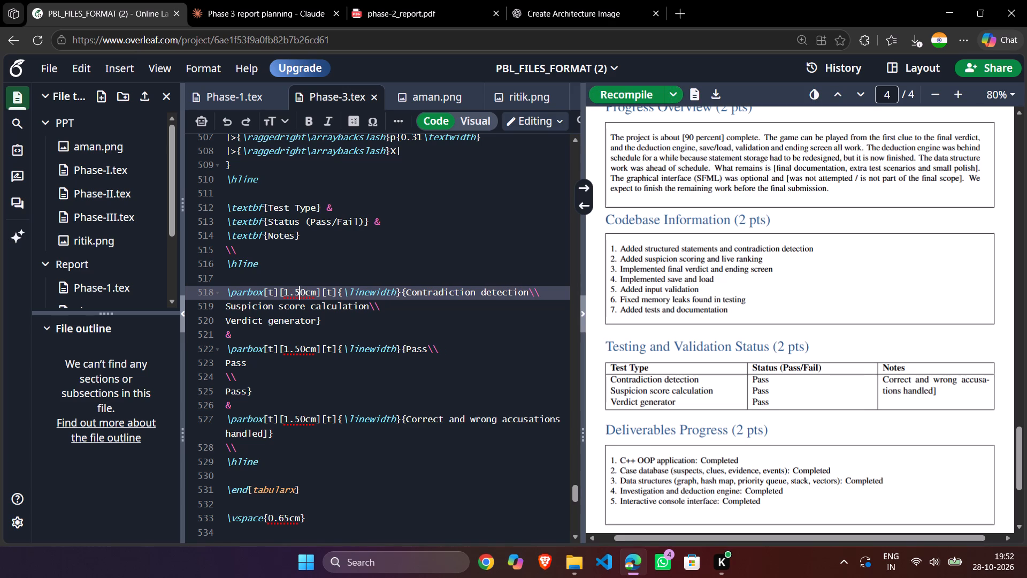
scroll(761, 375, "down", 3)
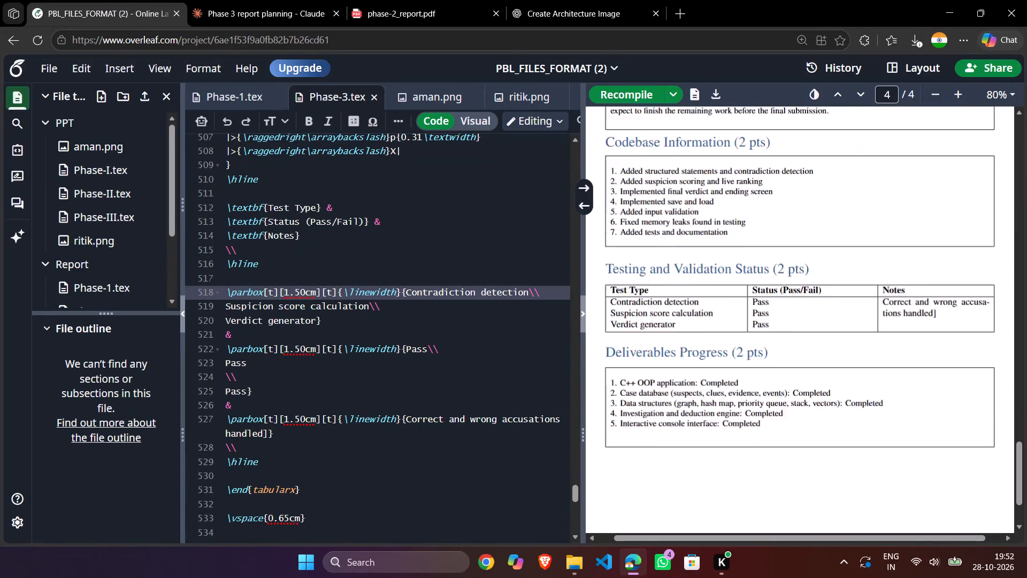
scroll(761, 375, "up", 11)
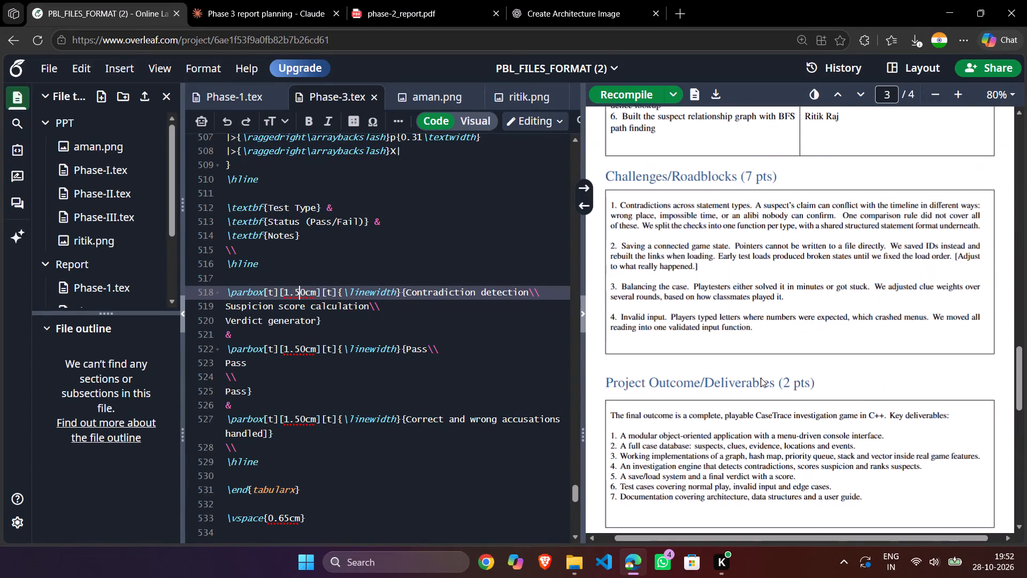
scroll(754, 358, "up", 10)
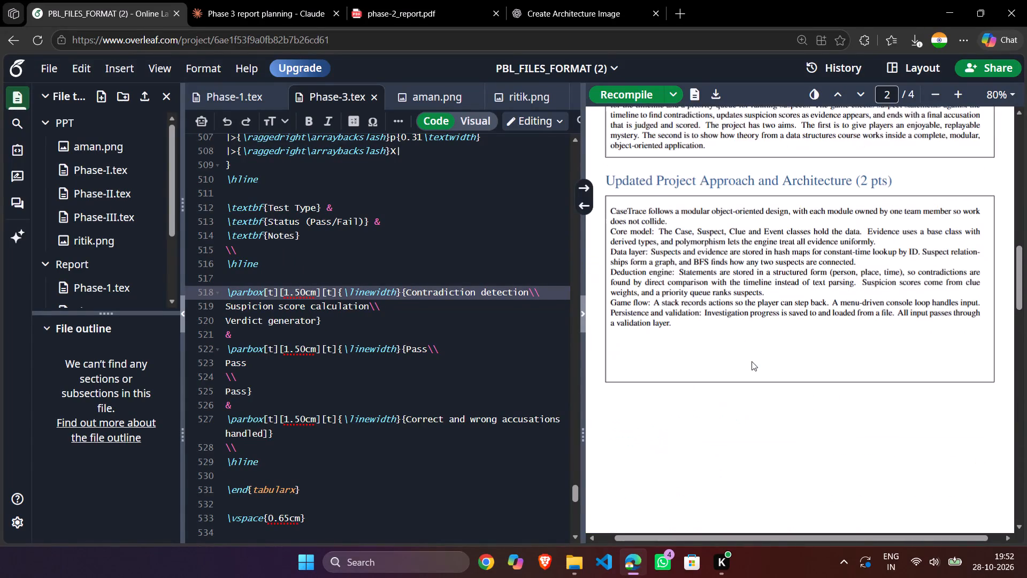
scroll(752, 364, "up", 14)
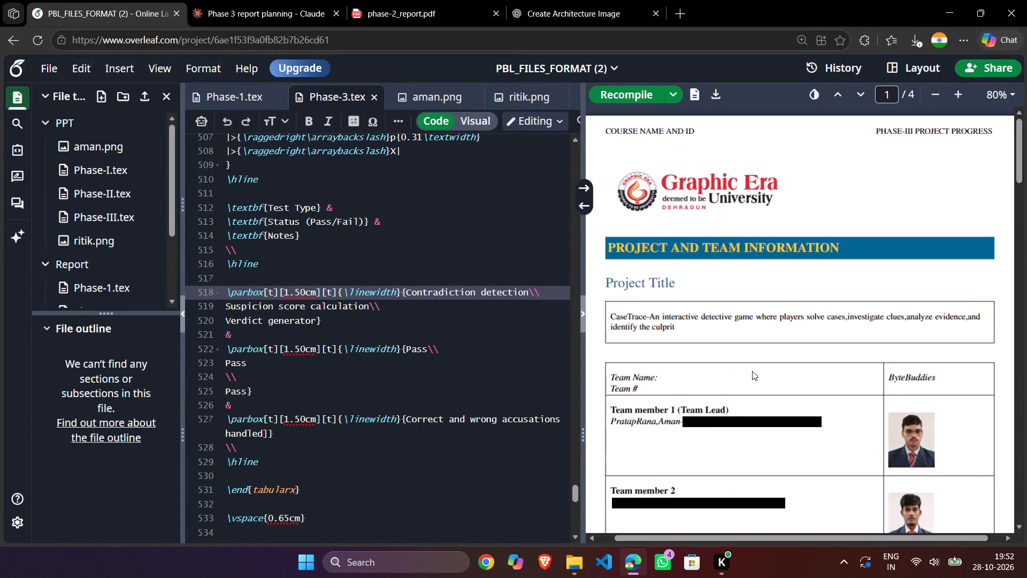
scroll(733, 318, "down", 11)
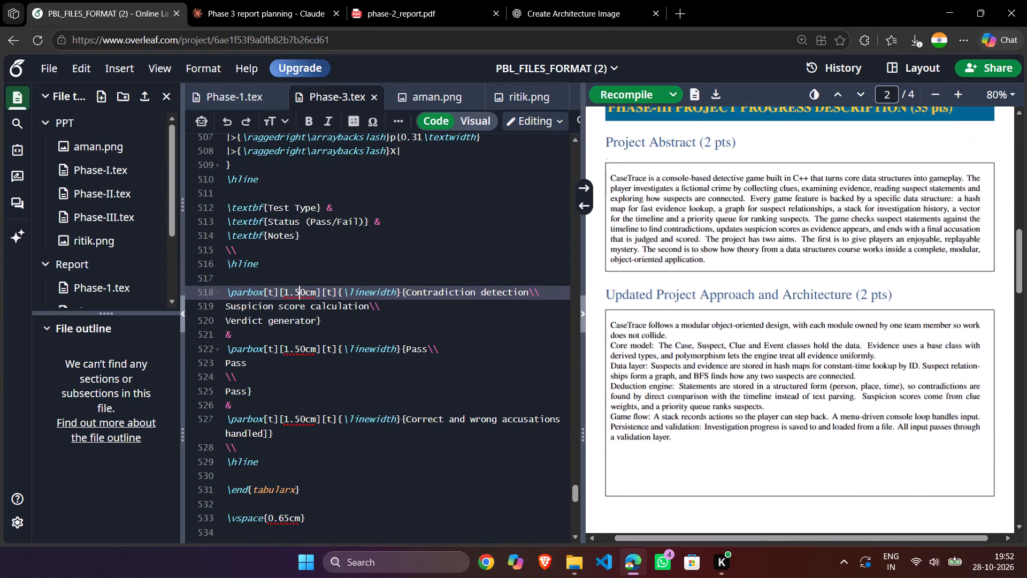
scroll(724, 342, "down", 2)
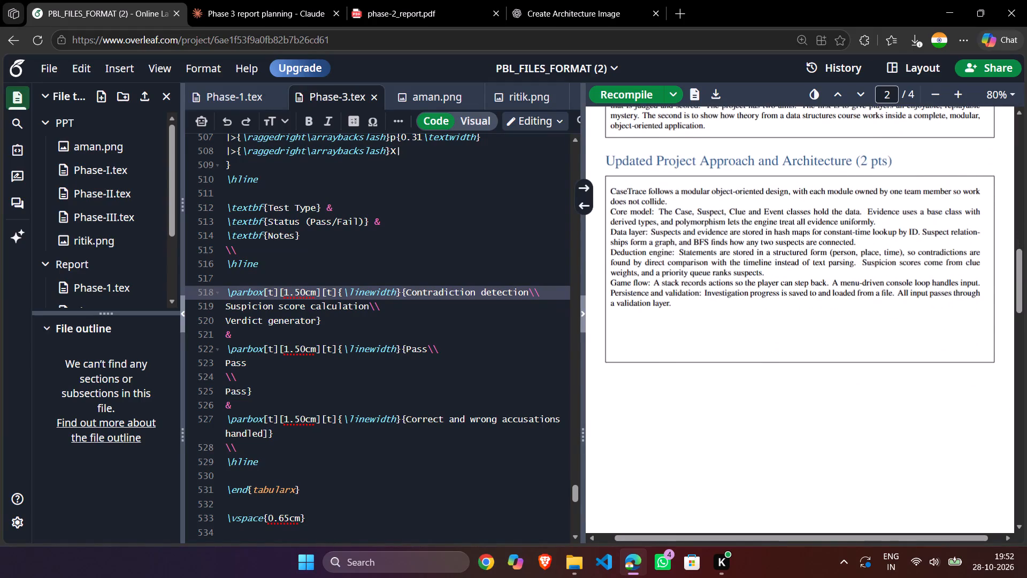
scroll(386, 326, "up", 1)
scroll(690, 302, "down", 8)
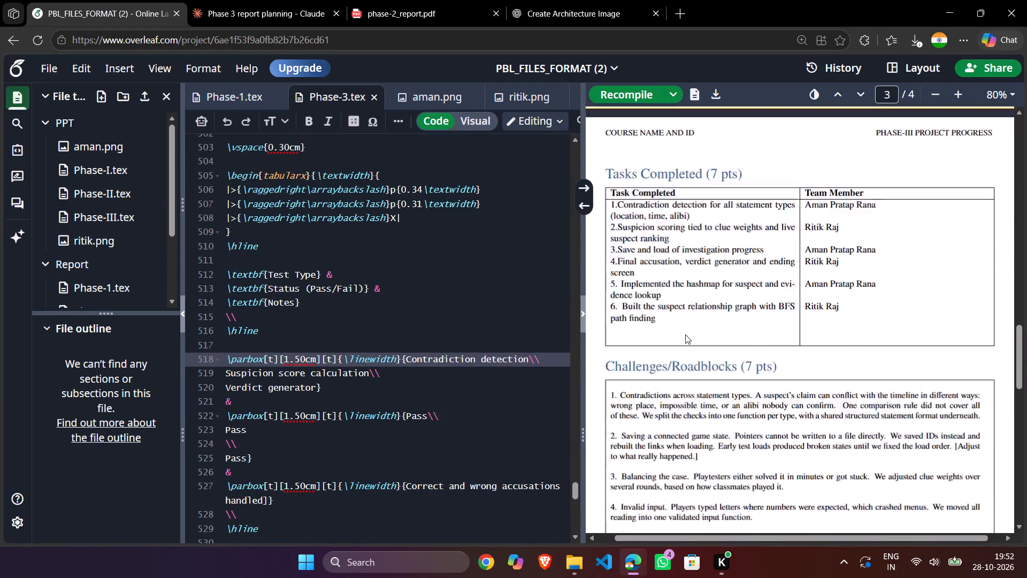
scroll(685, 334, "down", 4)
scroll(682, 315, "up", 20)
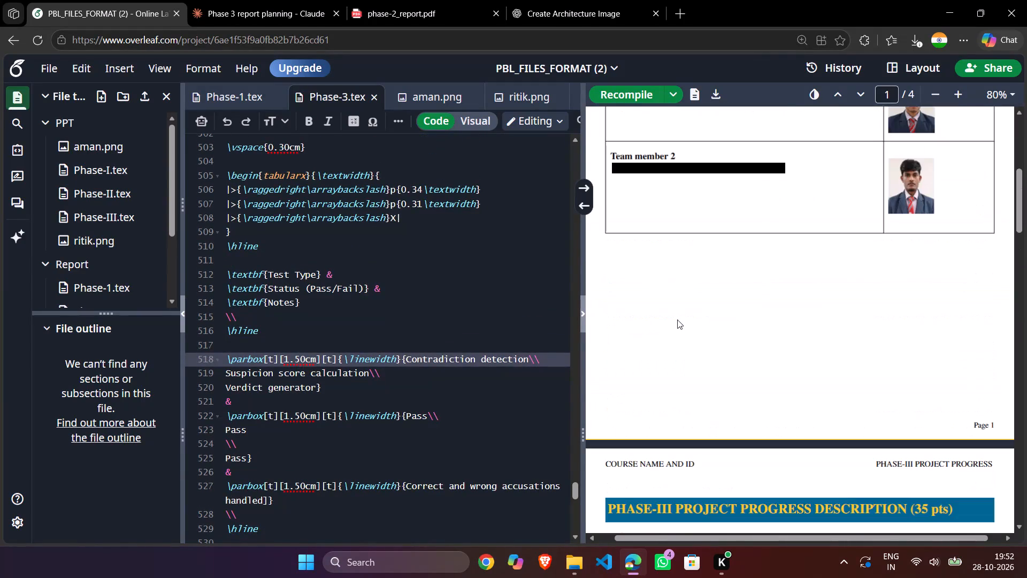
scroll(677, 320, "up", 7)
scroll(677, 318, "down", 9)
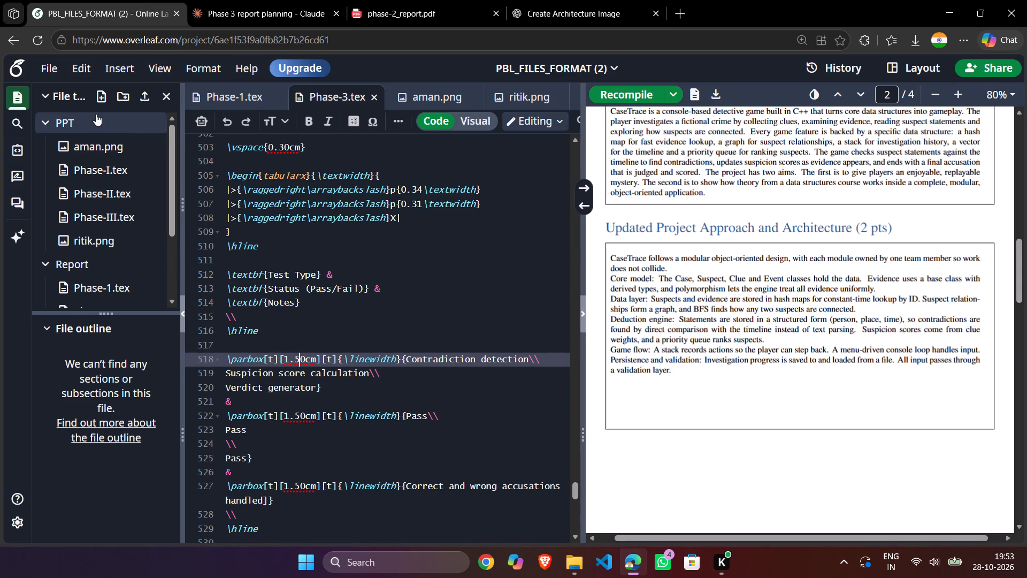
left_click_drag(69, 97, 26, 85)
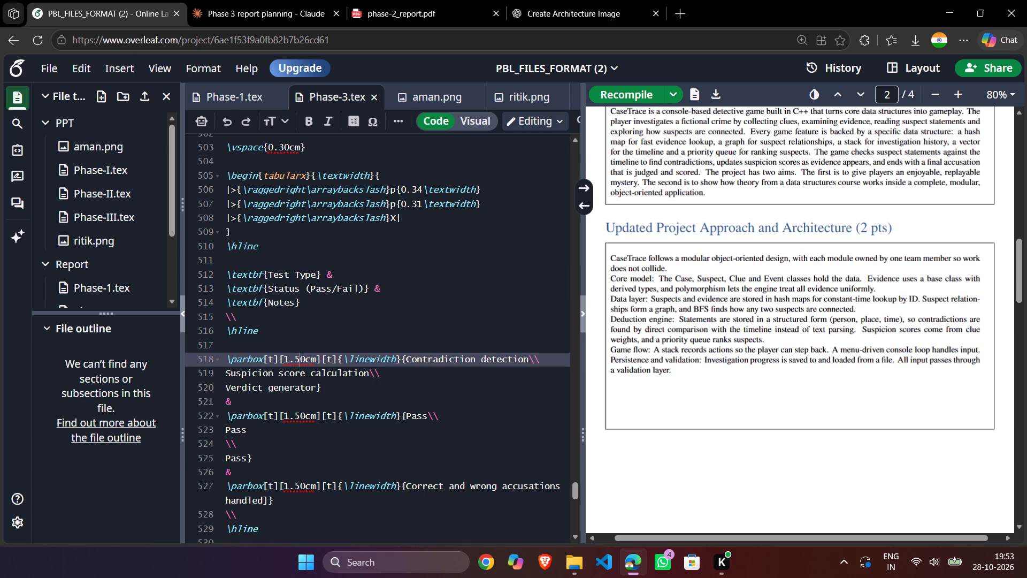
scroll(278, 228, "up", 16)
scroll(315, 232, "down", 4)
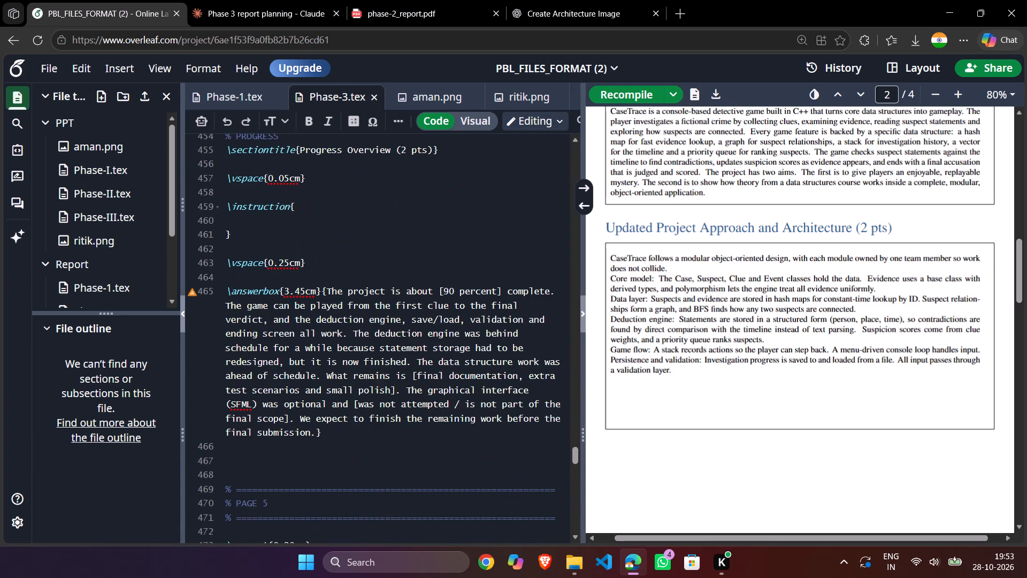
scroll(704, 333, "up", 3)
scroll(649, 336, "down", 3)
scroll(405, 322, "up", 6)
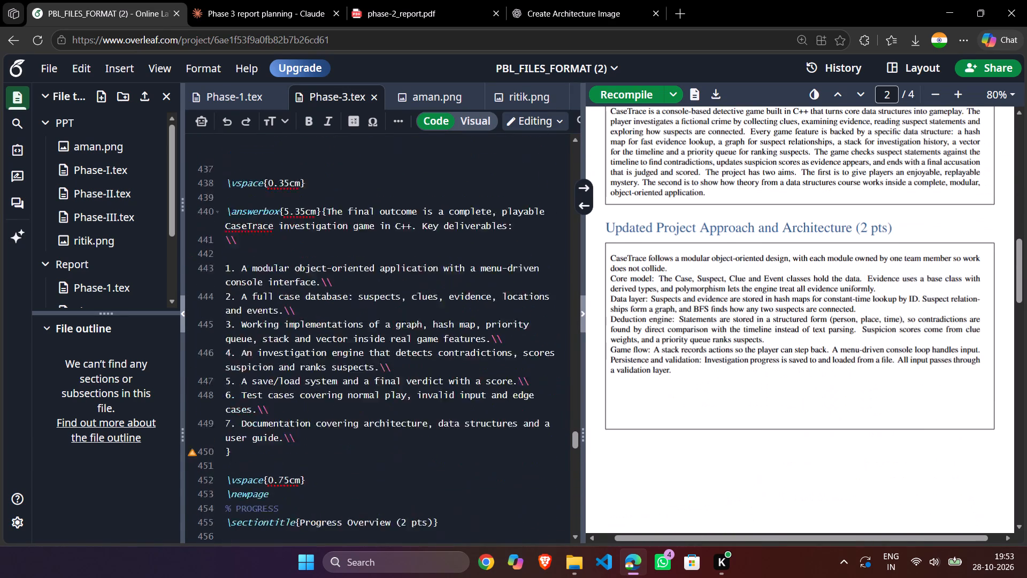
scroll(405, 322, "up", 20)
scroll(405, 322, "up", 10)
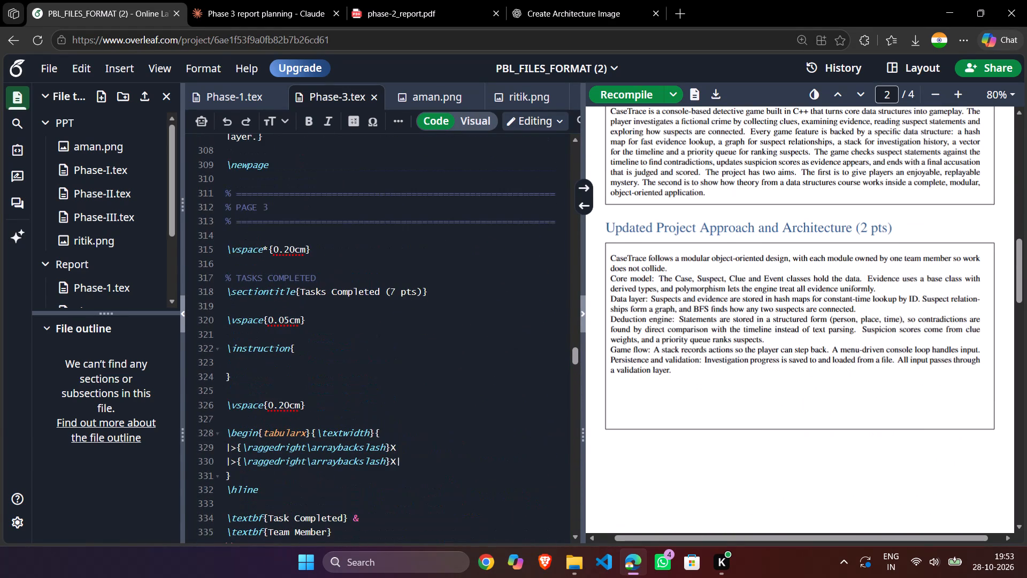
left_click(585, 210)
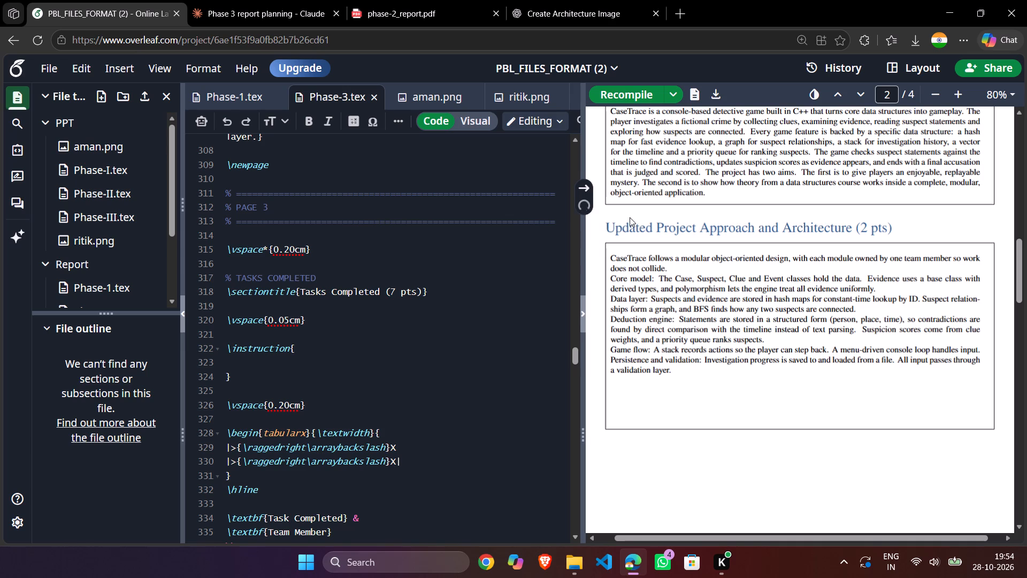
double_click(629, 215)
scroll(525, 248, "up", 12)
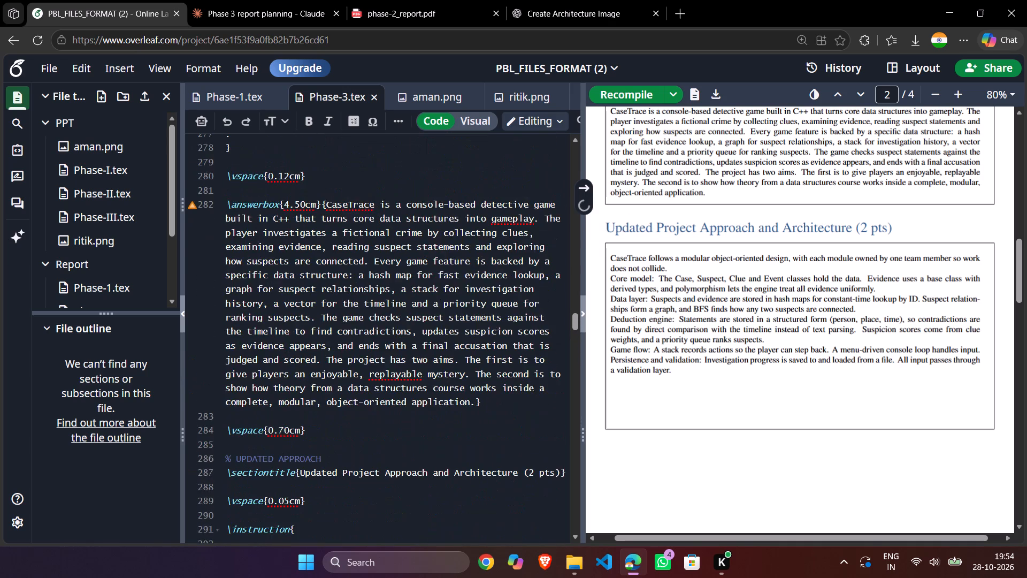
scroll(512, 273, "up", 9)
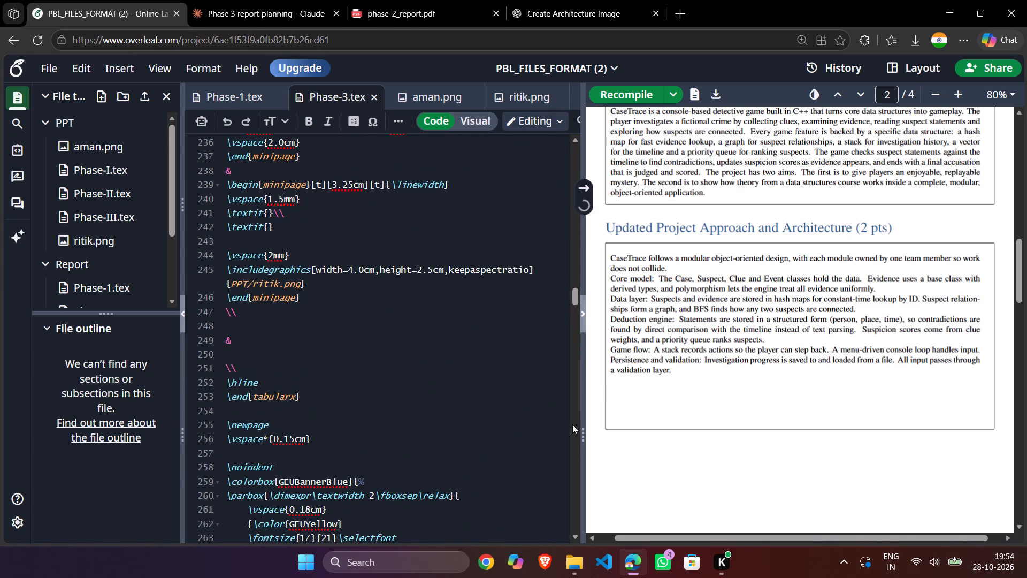
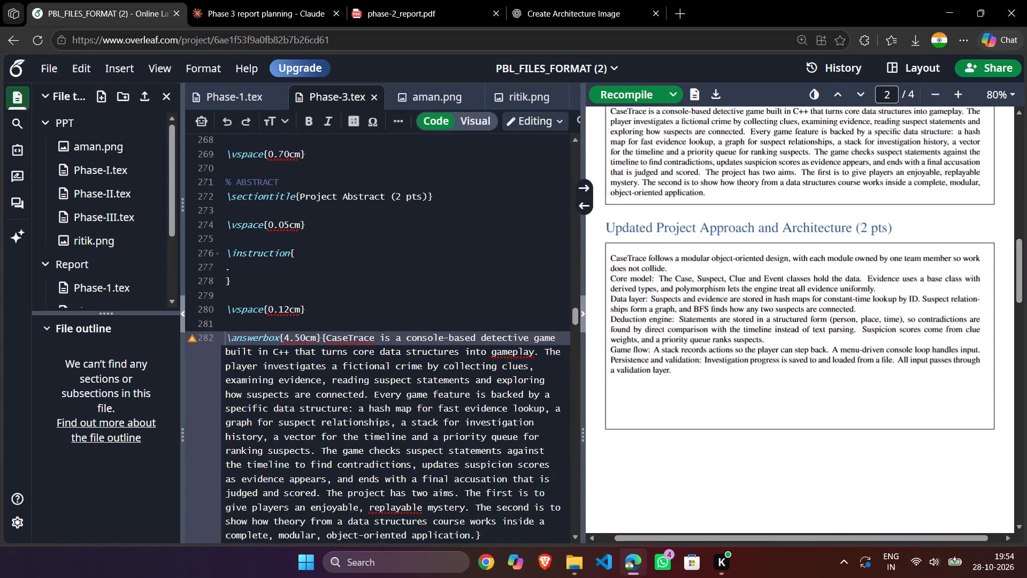
Save the downloaded CaseTrace System Architecture Diagram as a PNG image on the Desktop.
scroll(424, 346, "down", 1)
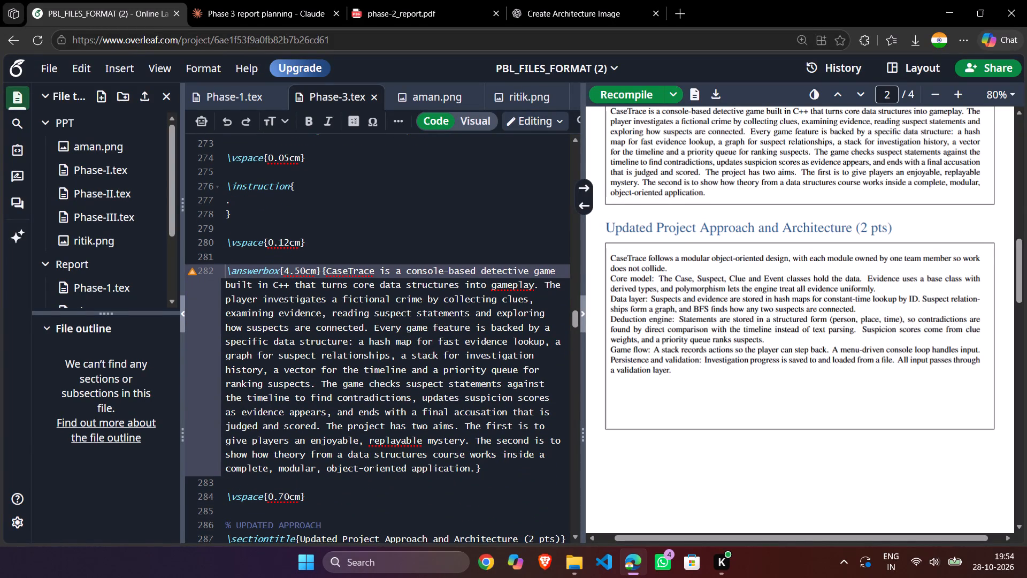
scroll(461, 328, "up", 6)
scroll(461, 342, "down", 6)
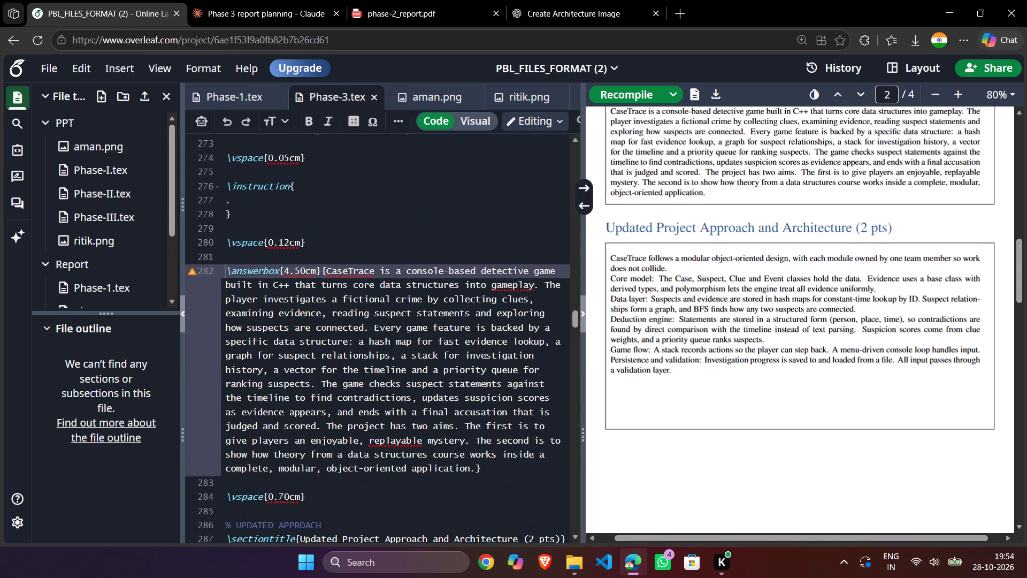
scroll(461, 343, "down", 5)
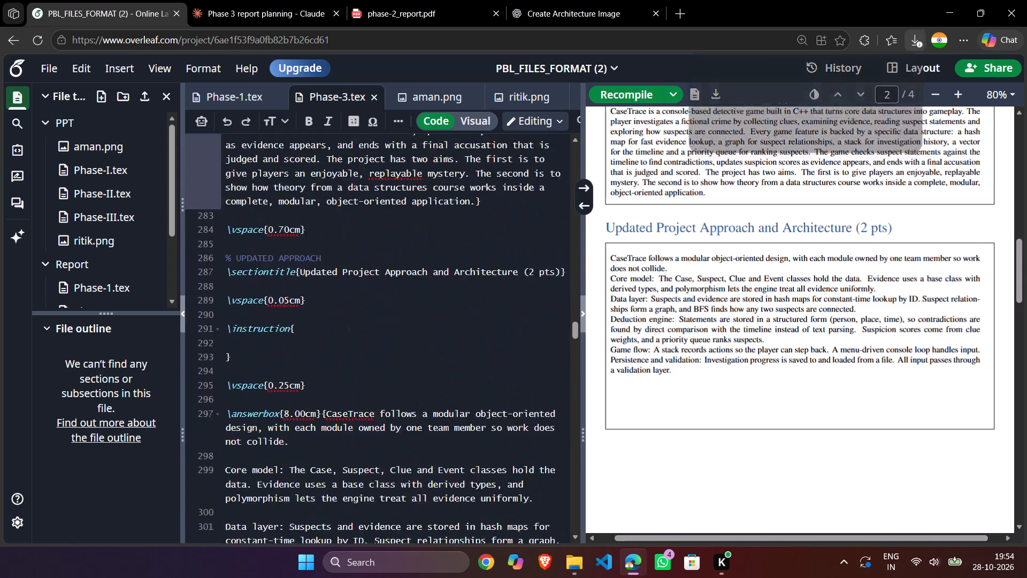
scroll(461, 343, "down", 3)
left_click(768, 138)
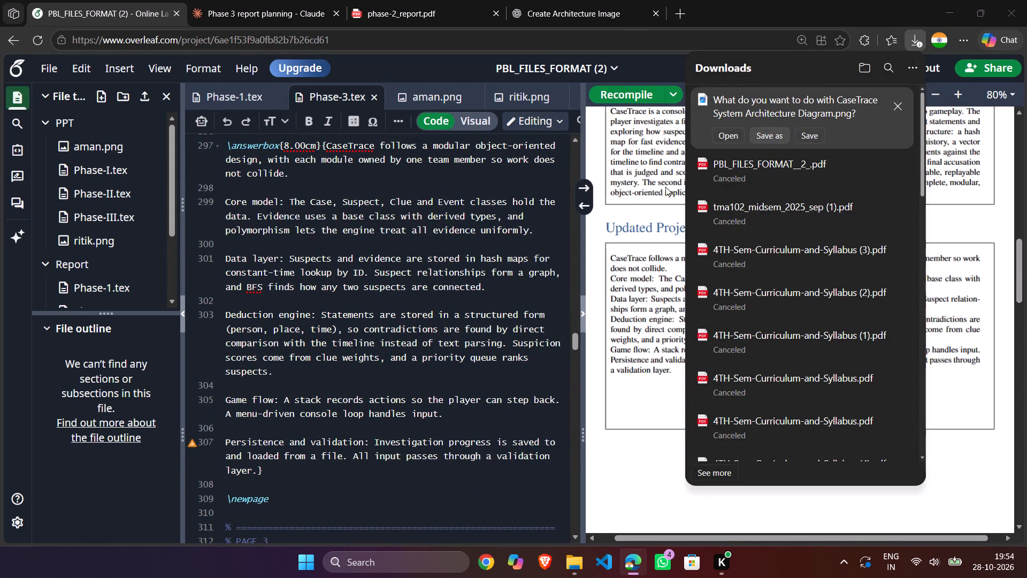
left_click(571, 241)
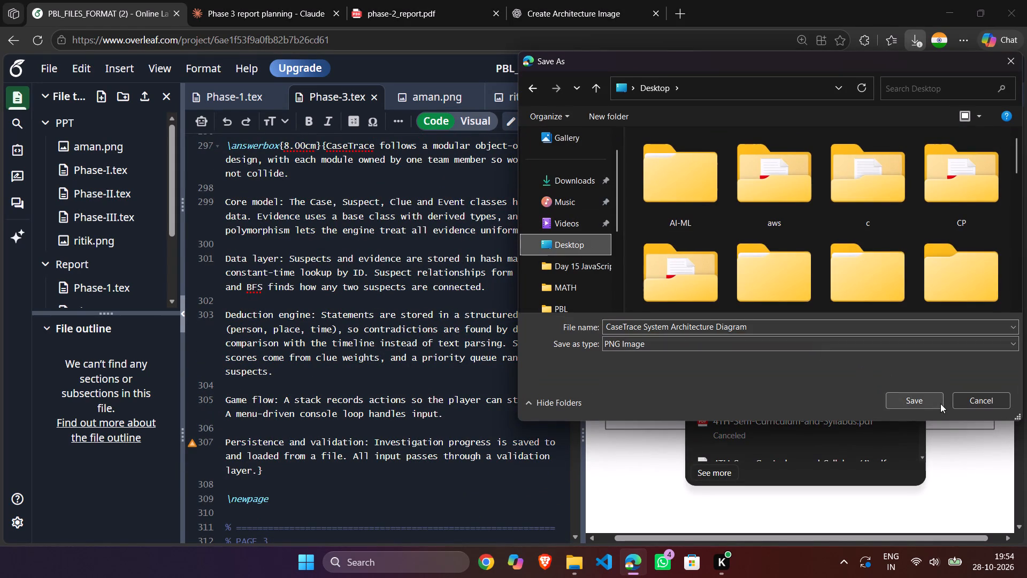
left_click(936, 400)
left_click(660, 447)
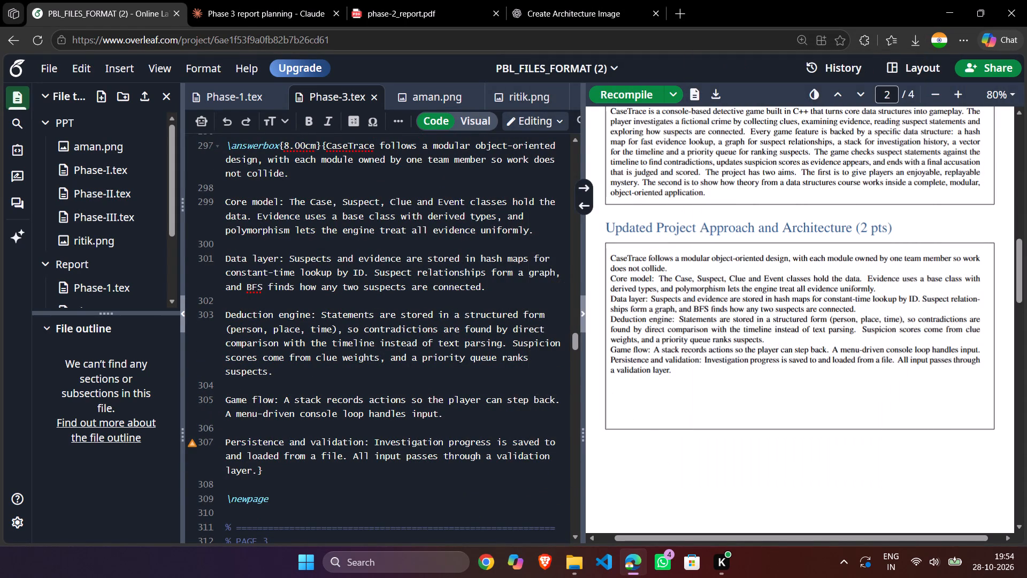
Number the opening paragraph of the Updated Project Approach and Architecture answer box in Phase-3.tex with "1. ".
scroll(397, 315, "up", 9)
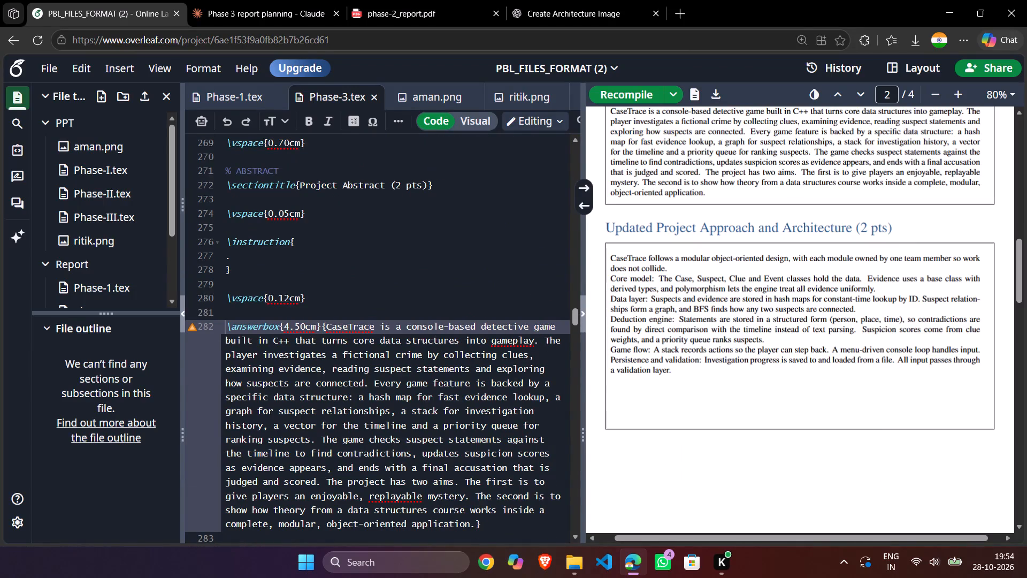
scroll(388, 344, "up", 11)
scroll(388, 371, "down", 10)
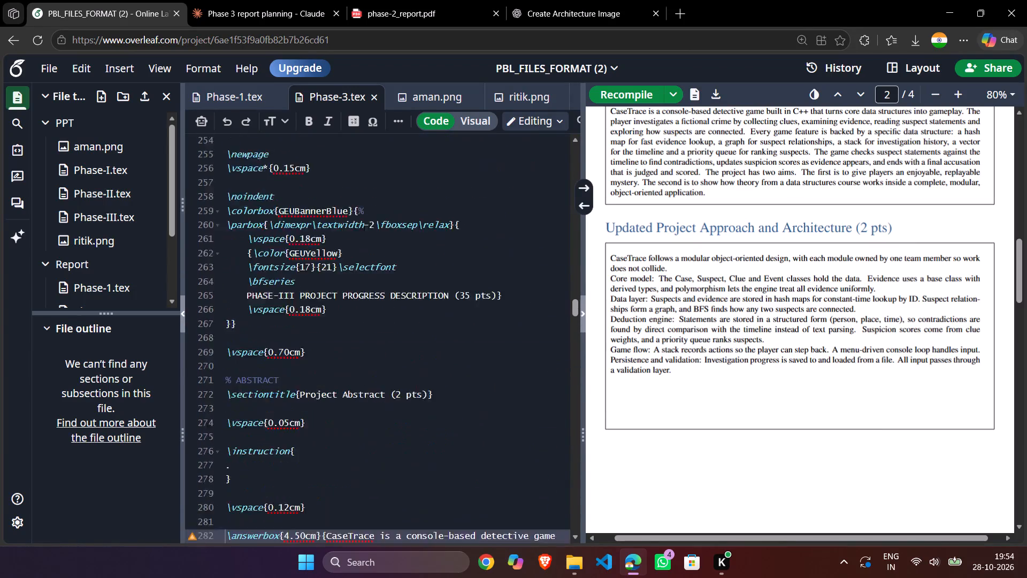
scroll(388, 375, "down", 11)
scroll(388, 378, "up", 2)
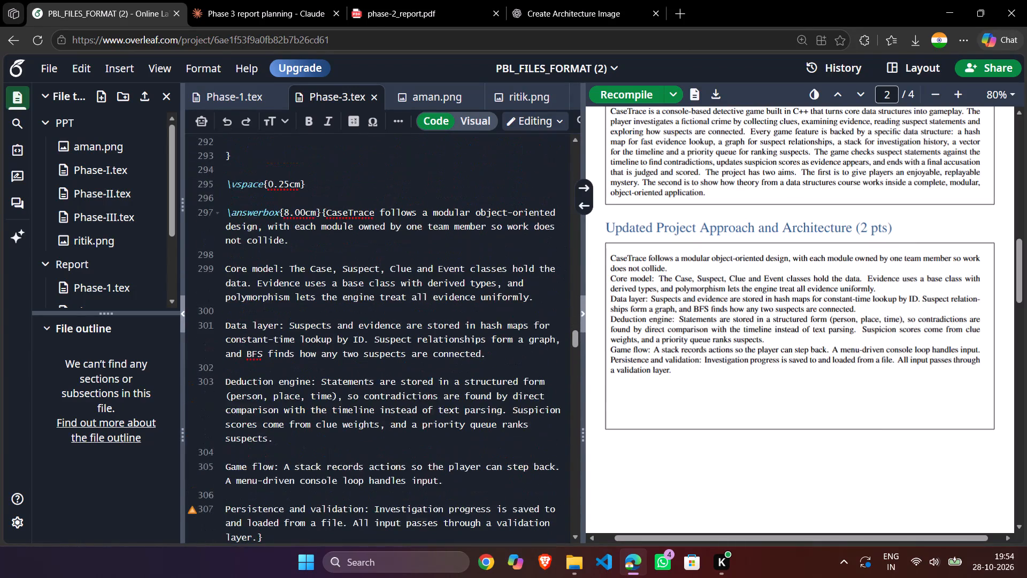
left_click(327, 210)
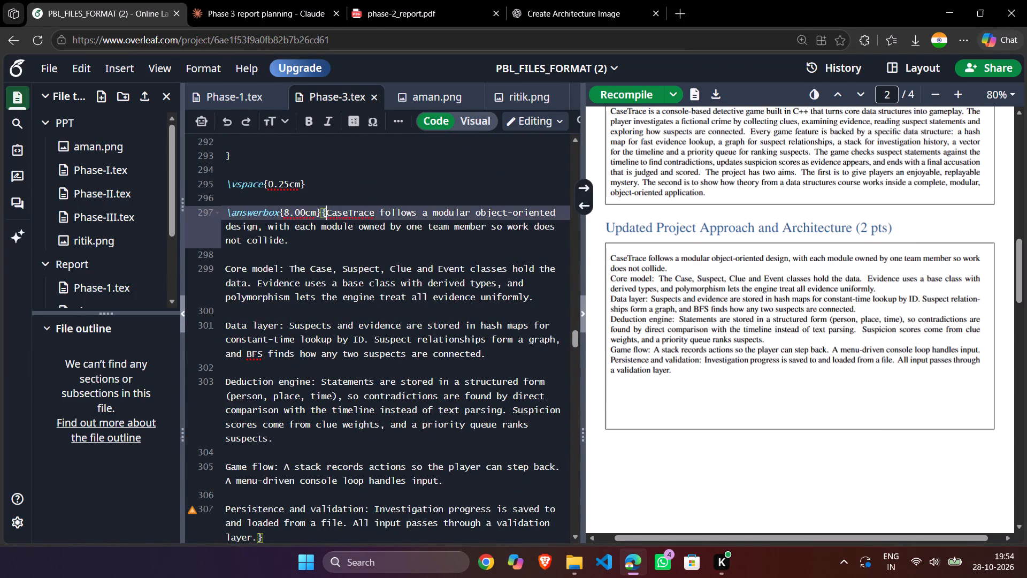
key("1")
key("period")
key("Up")
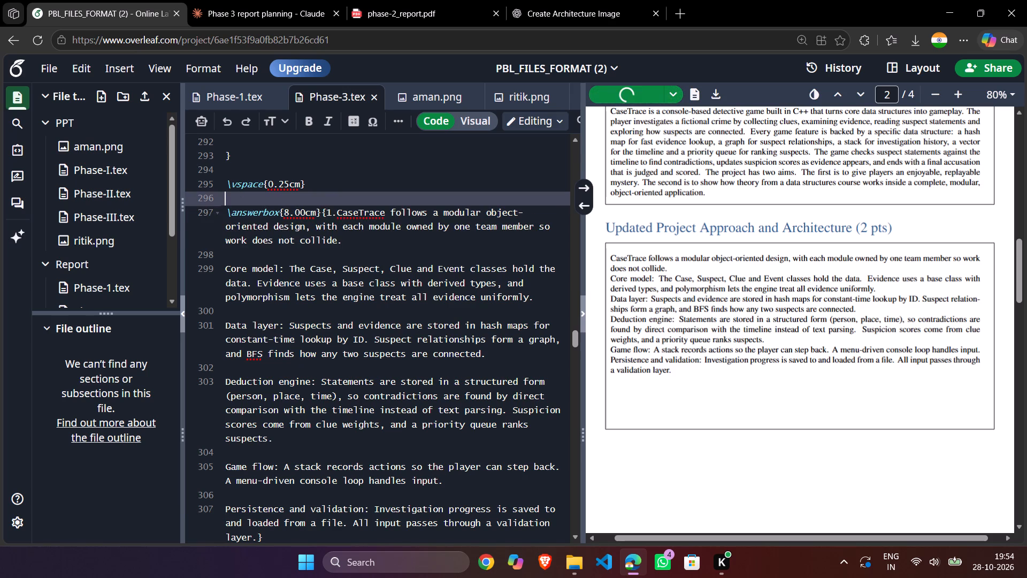
key("ctrl+z")
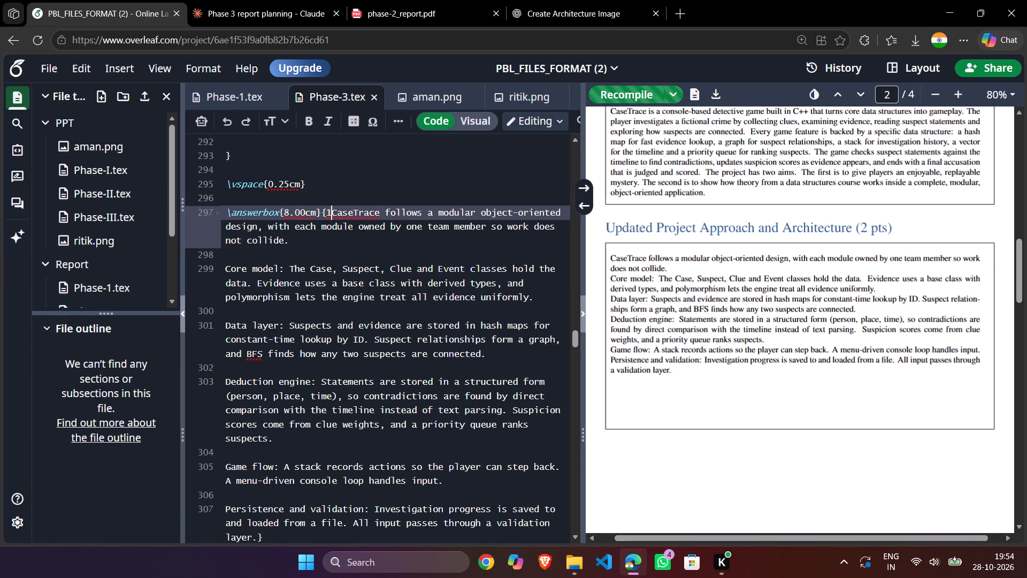
type(".")
key("space")
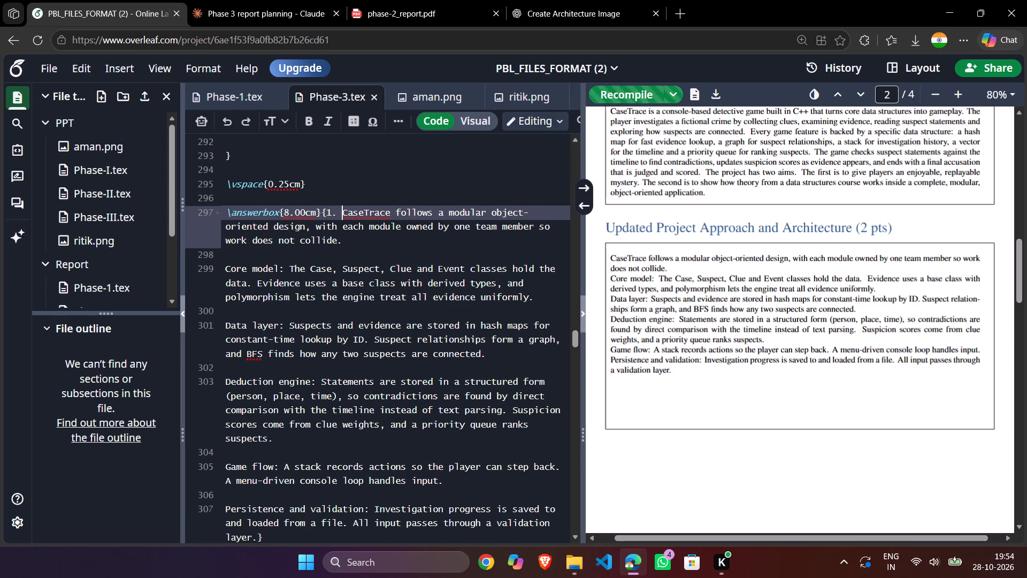
Prefix the Core model, Data layer and Deduction engine paragraphs with "2. ", "3. " and "4. " respectively.
left_click(223, 269)
type("2.")
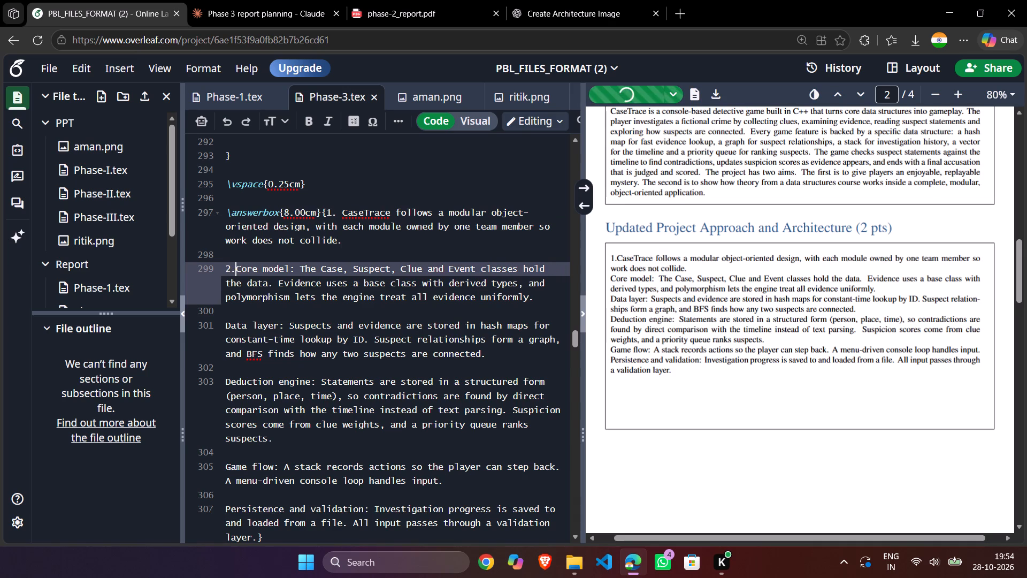
key("space")
left_click(227, 326)
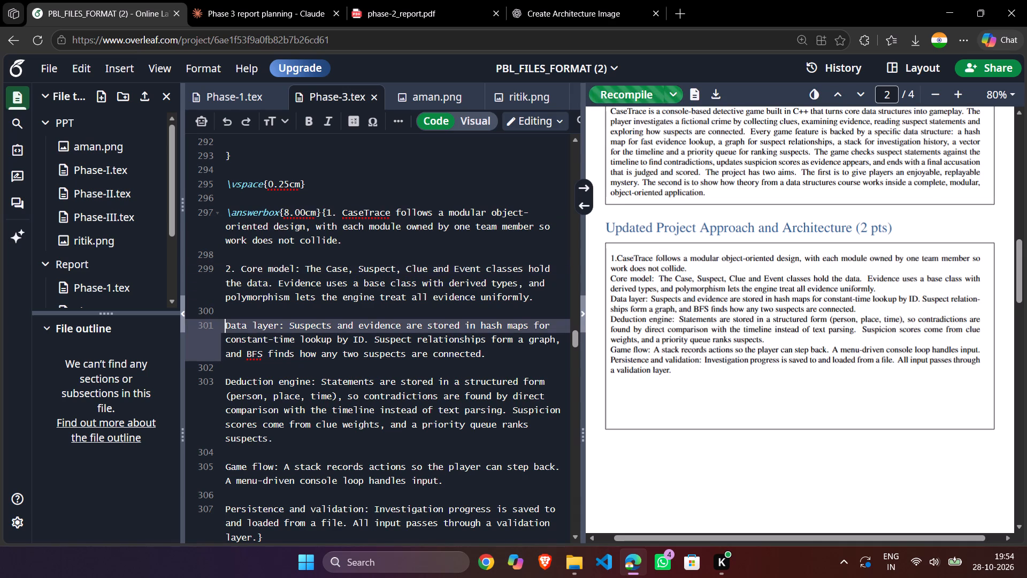
type("3.")
key("space")
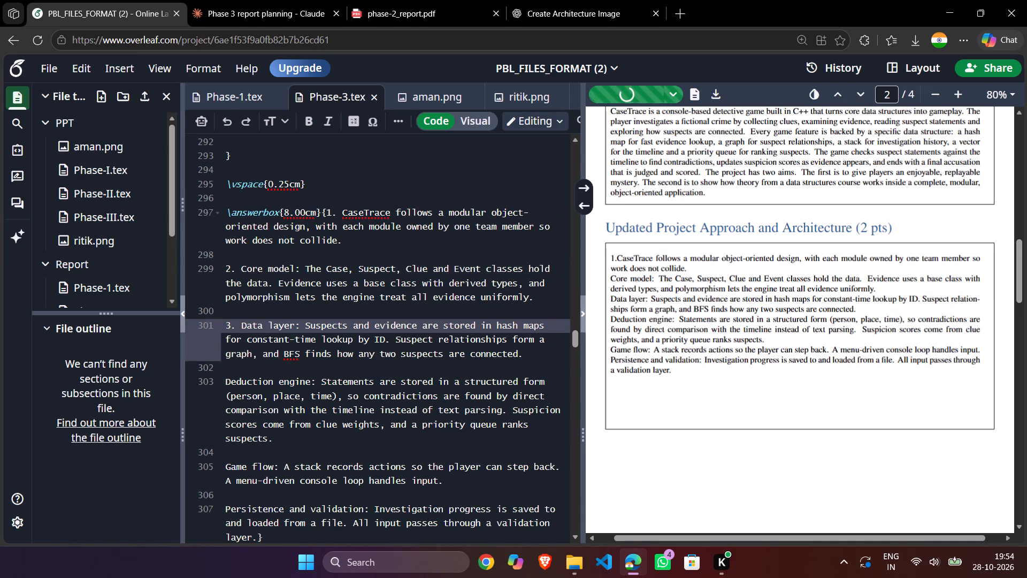
left_click(225, 383)
type("4.")
key("space")
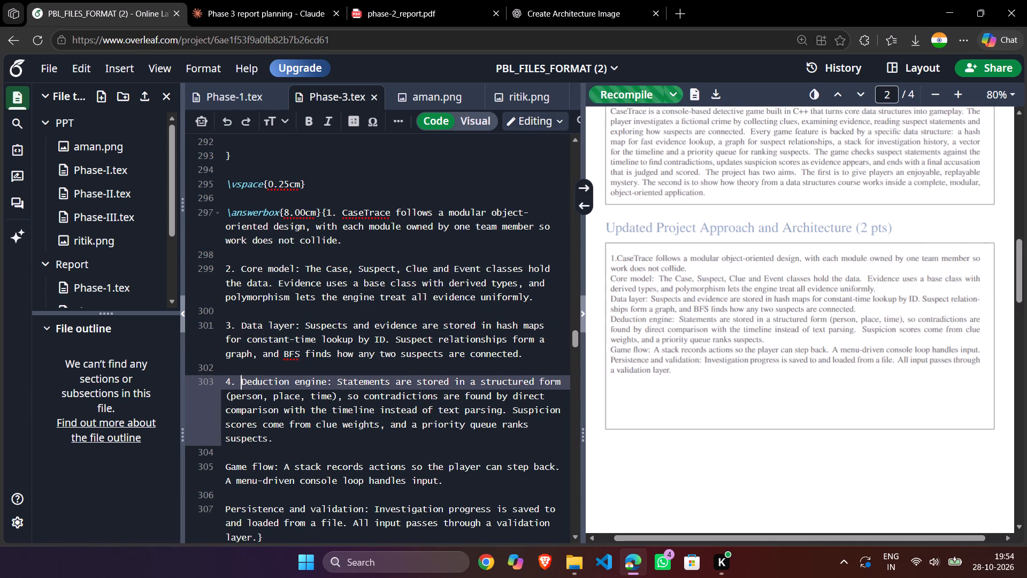
Prefix the Game flow paragraph with "5. " and the Persistence and validation paragraph with "6. ".
left_click(226, 467)
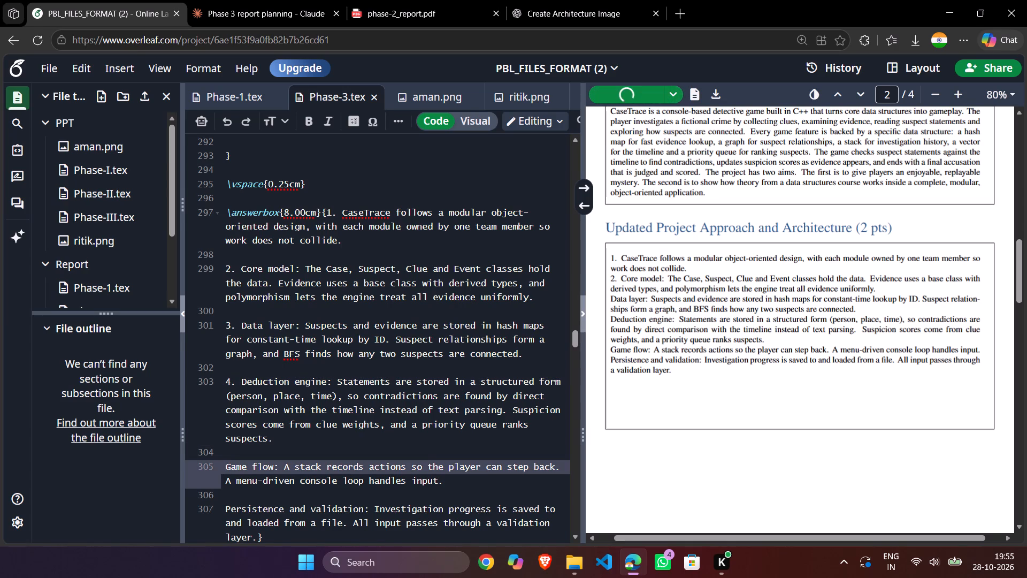
type("5.")
key("space")
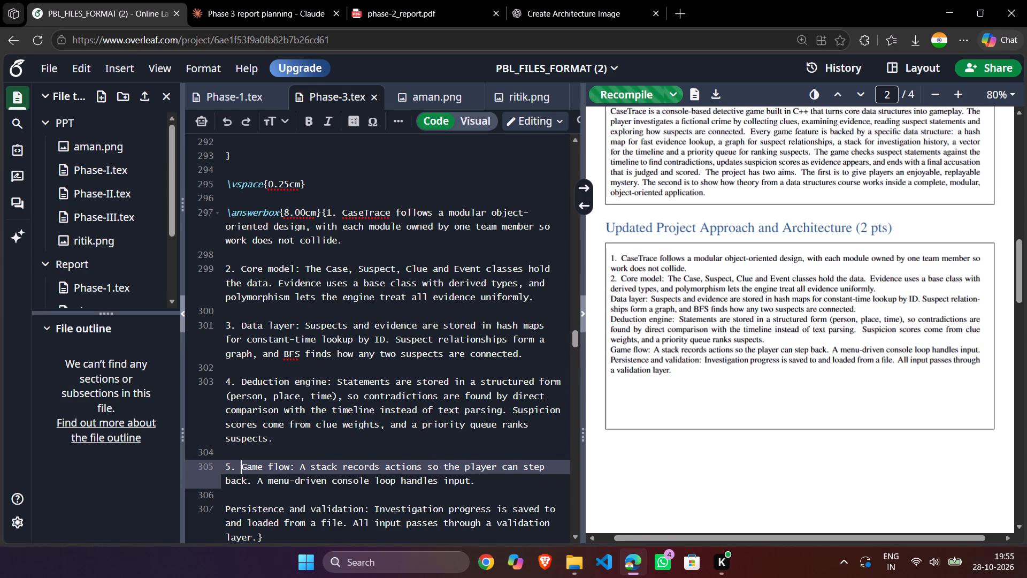
scroll(346, 480, "down", 1)
left_click(227, 439)
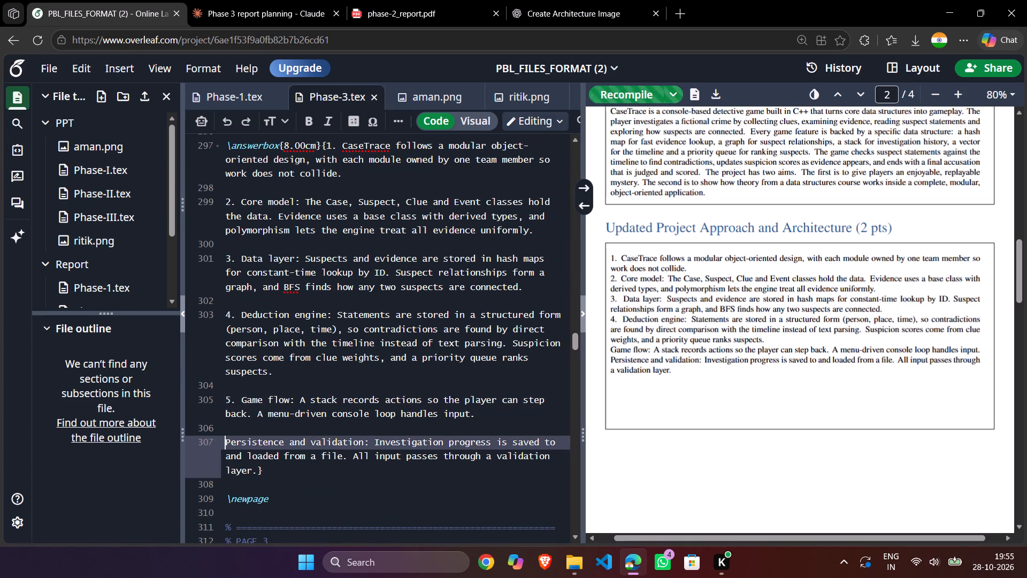
type("6.")
key("space")
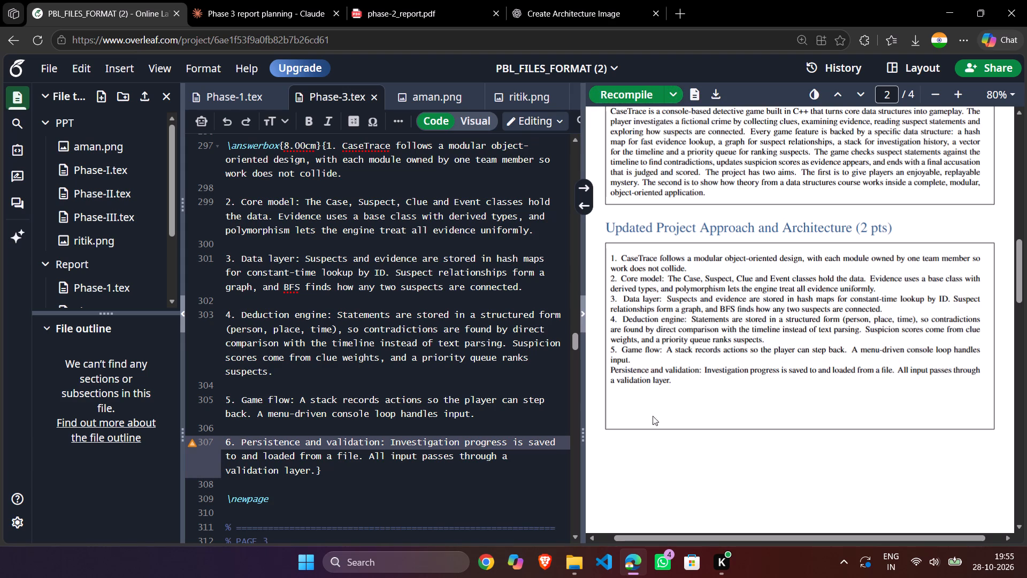
Review the compiled report pages, checking the numbered architecture section, the following sections and the free space on page 2.
scroll(650, 419, "up", 3)
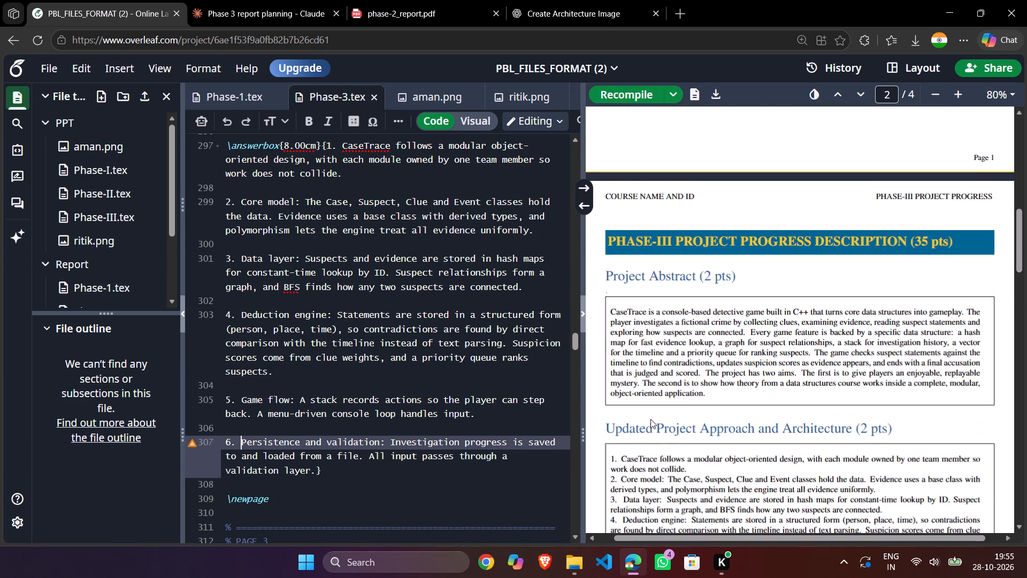
scroll(650, 419, "up", 1)
scroll(648, 423, "down", 13)
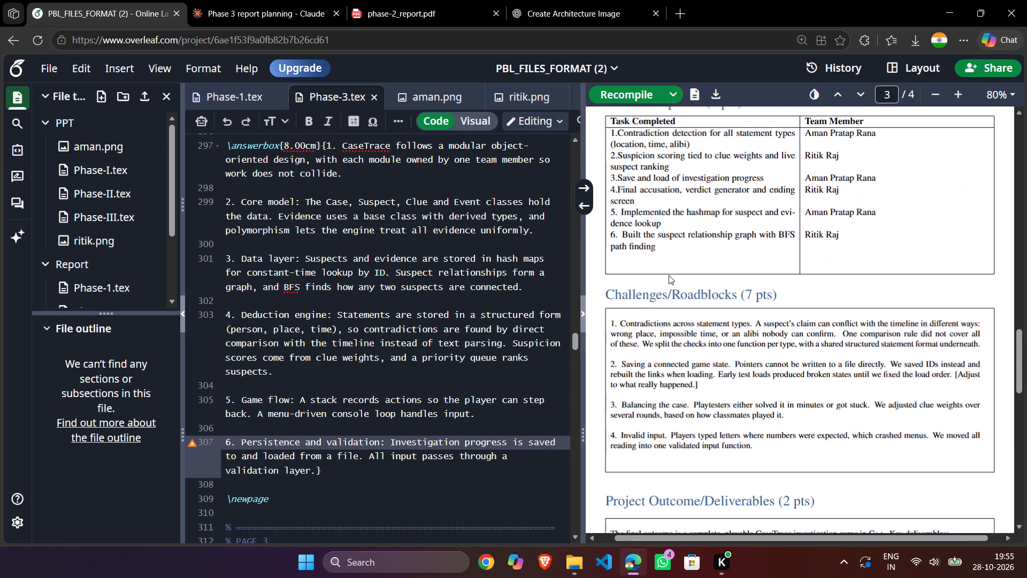
scroll(666, 297, "down", 16)
scroll(680, 308, "up", 10)
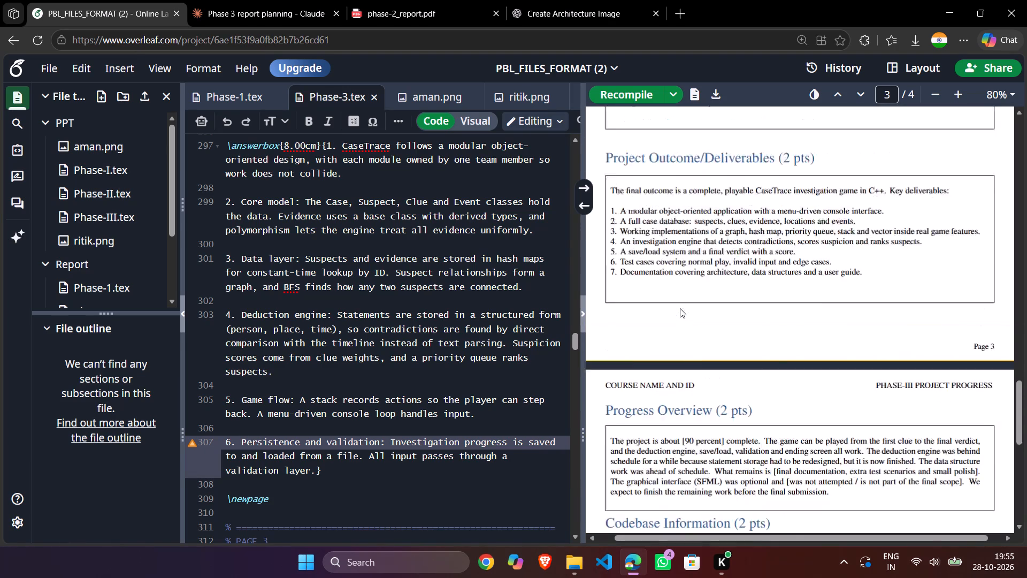
scroll(680, 308, "up", 15)
scroll(680, 328, "down", 8)
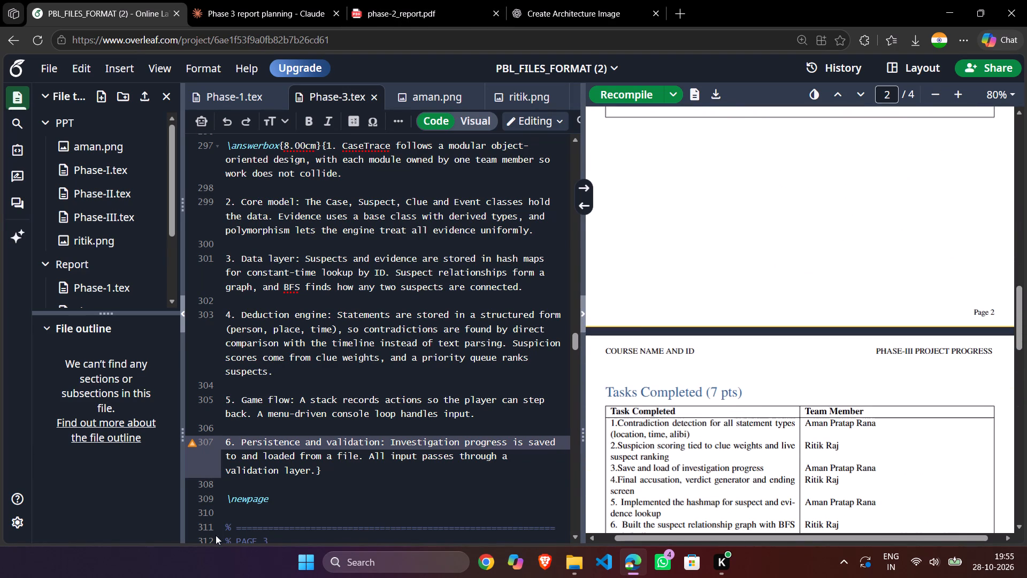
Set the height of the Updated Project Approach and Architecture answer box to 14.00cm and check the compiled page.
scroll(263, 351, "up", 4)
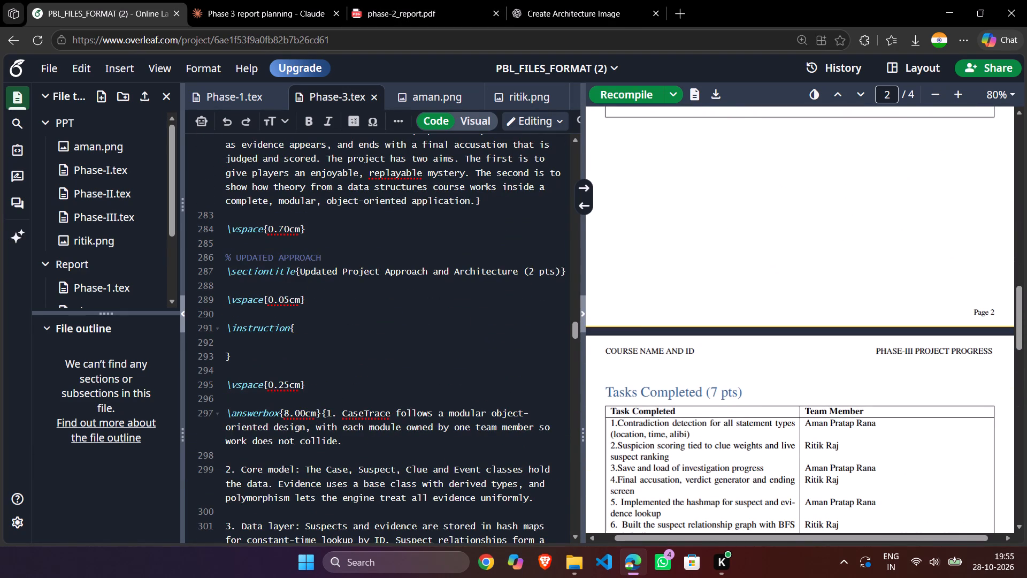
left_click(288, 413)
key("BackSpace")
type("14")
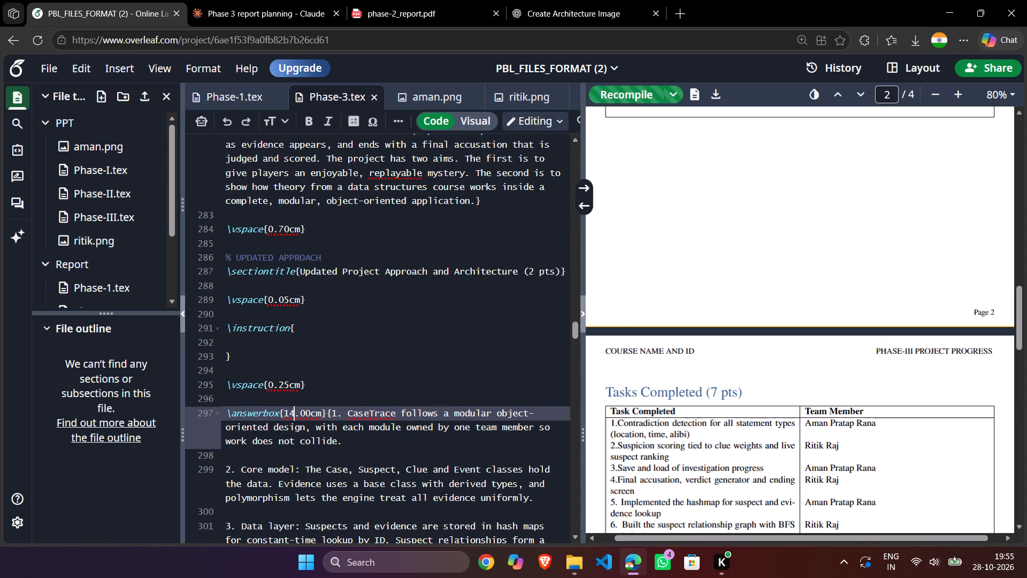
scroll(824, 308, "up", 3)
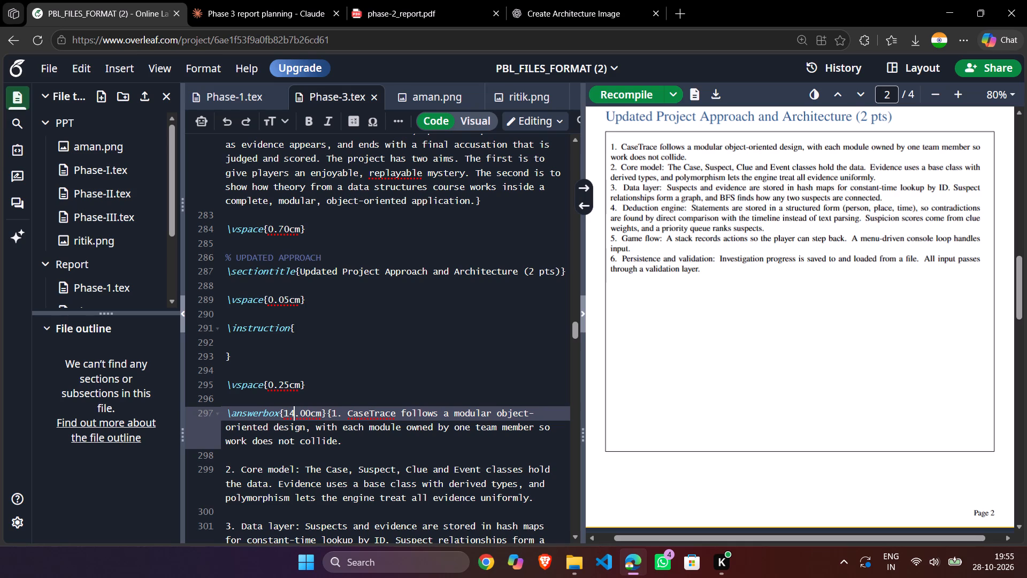
Set the height of the Updated Project Approach and Architecture answer box to 16.00cm.
key("BackSpace")
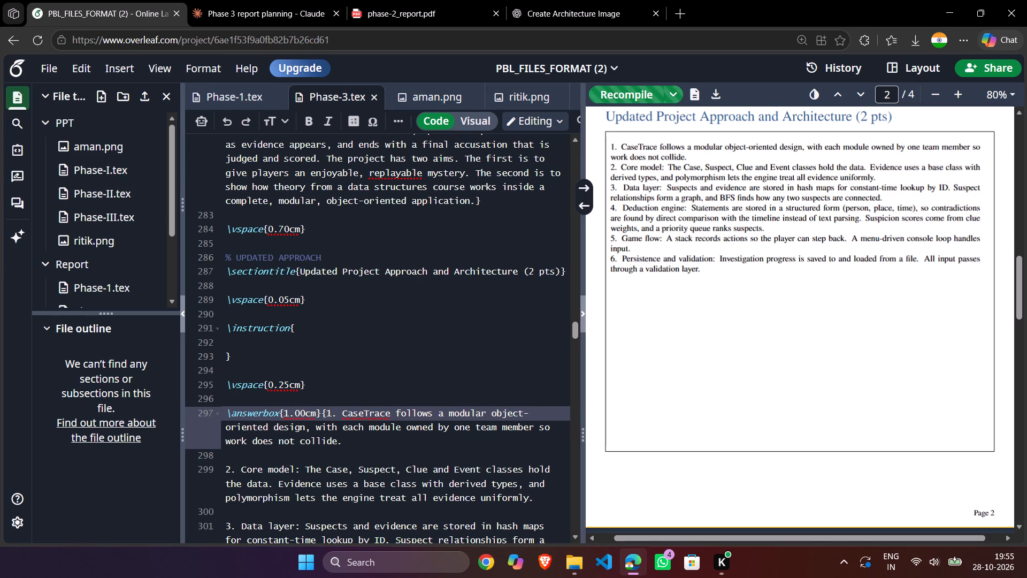
key("6")
Examine the recompiled report pages and the end of the architecture section's code for the layout with the enlarged answer box.
scroll(787, 330, "down", 2)
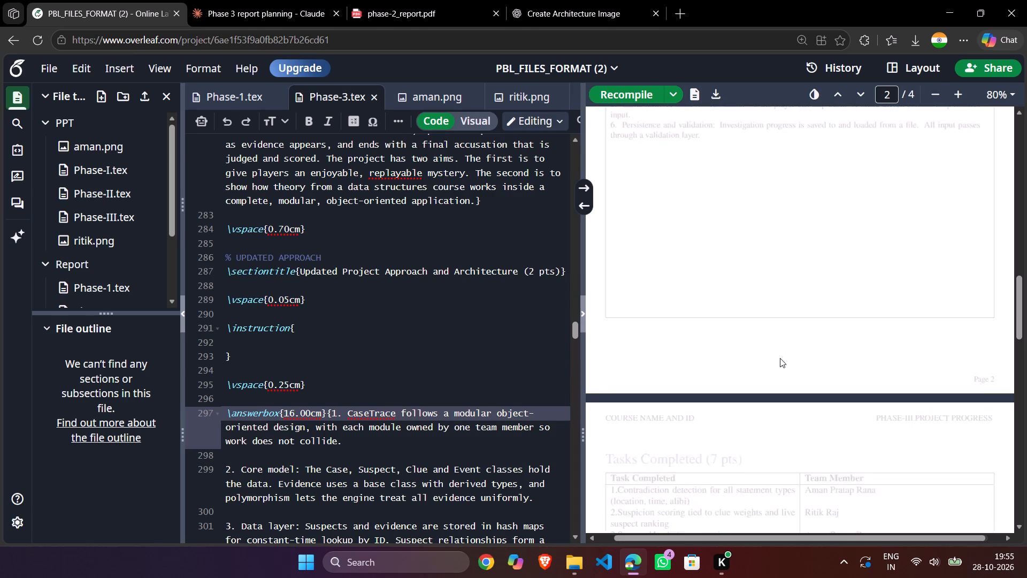
scroll(773, 358, "down", 19)
scroll(768, 374, "up", 8)
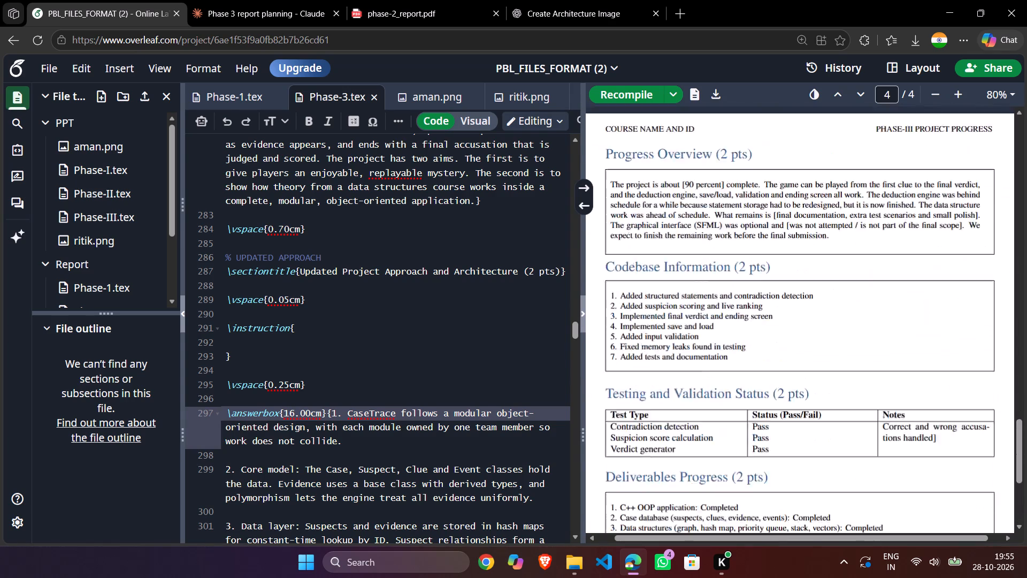
scroll(767, 373, "up", 16)
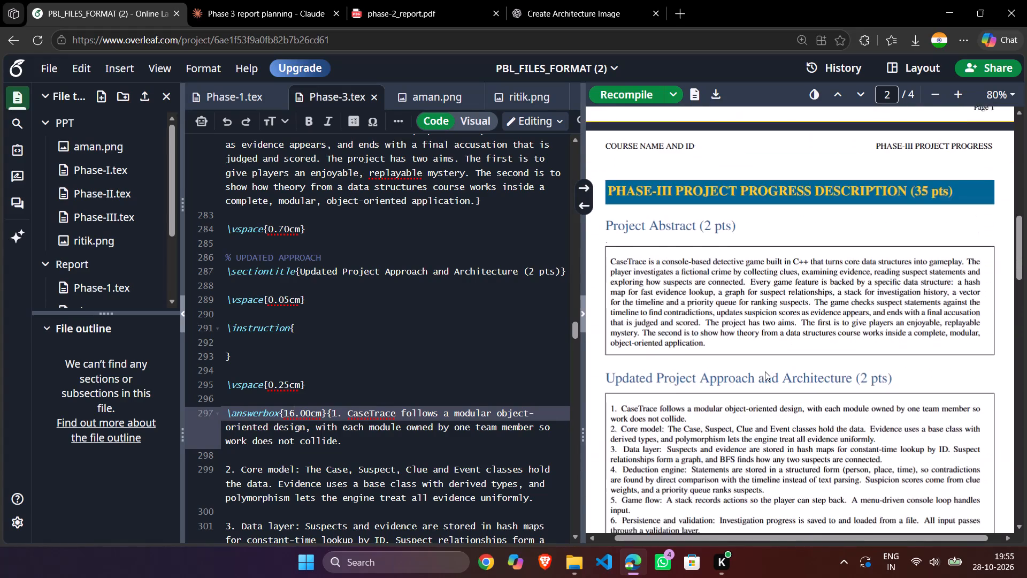
scroll(765, 371, "up", 4)
scroll(764, 371, "down", 4)
scroll(764, 371, "up", 5)
scroll(764, 371, "down", 14)
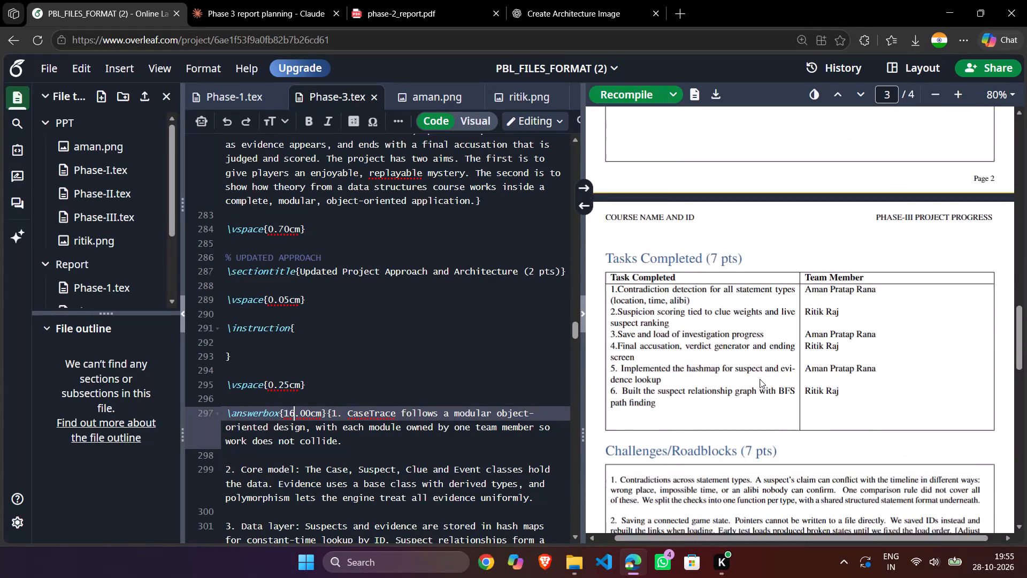
scroll(760, 379, "up", 3)
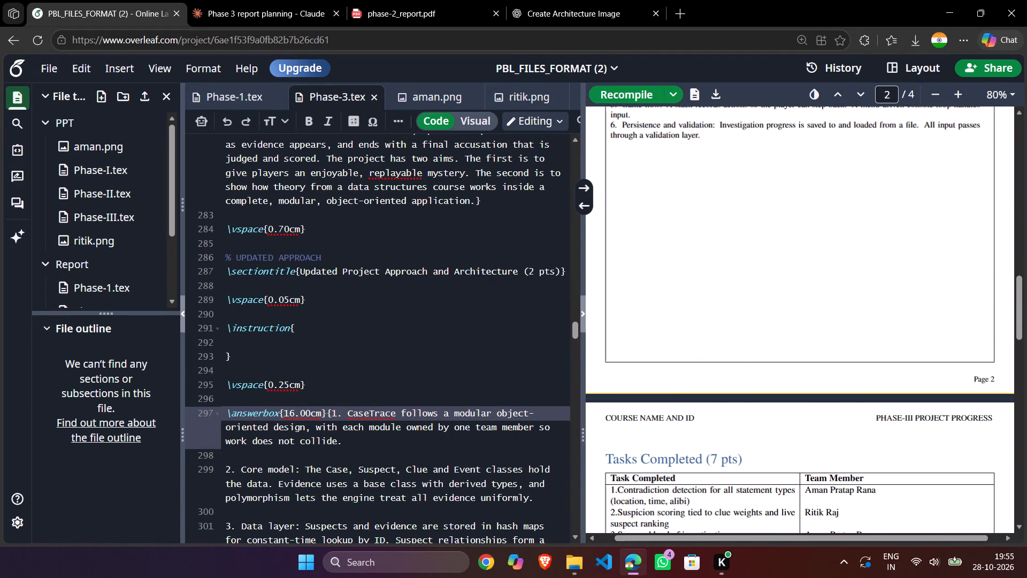
scroll(362, 436, "down", 7)
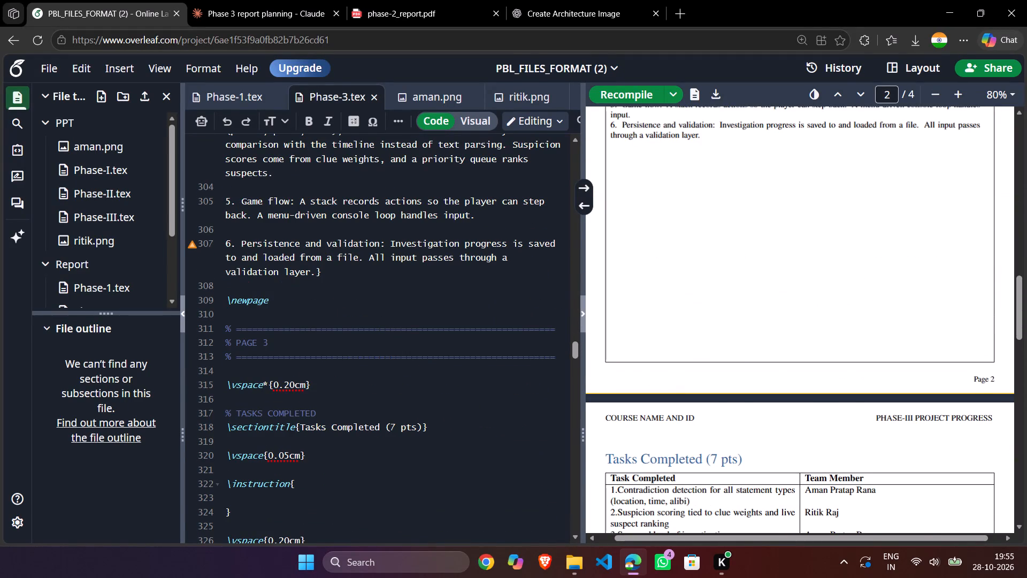
Put the closing brace of the Updated Project Approach and Architecture answer box on its own line after item 6.
left_click(313, 274)
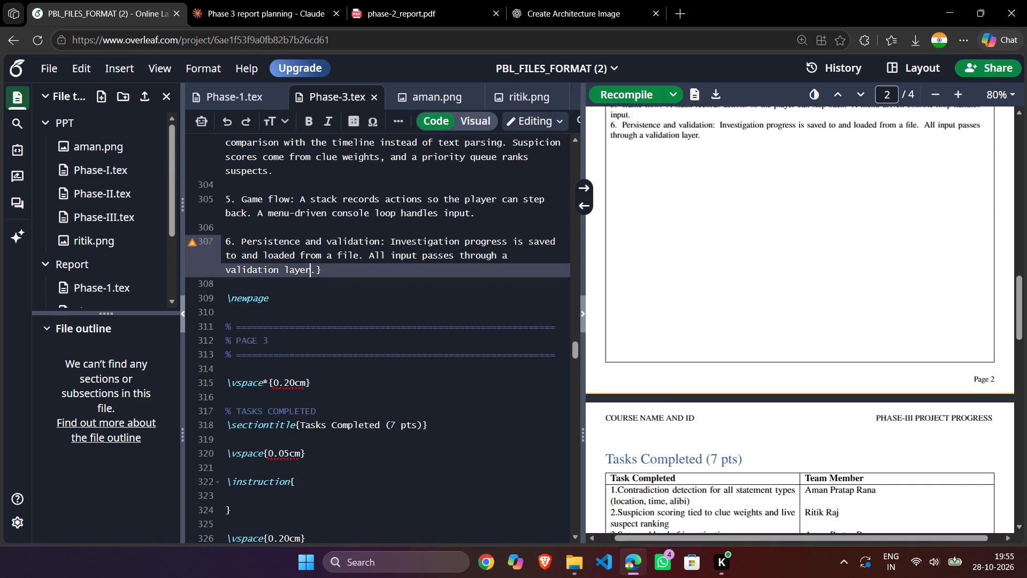
left_click(315, 276)
key("Return")
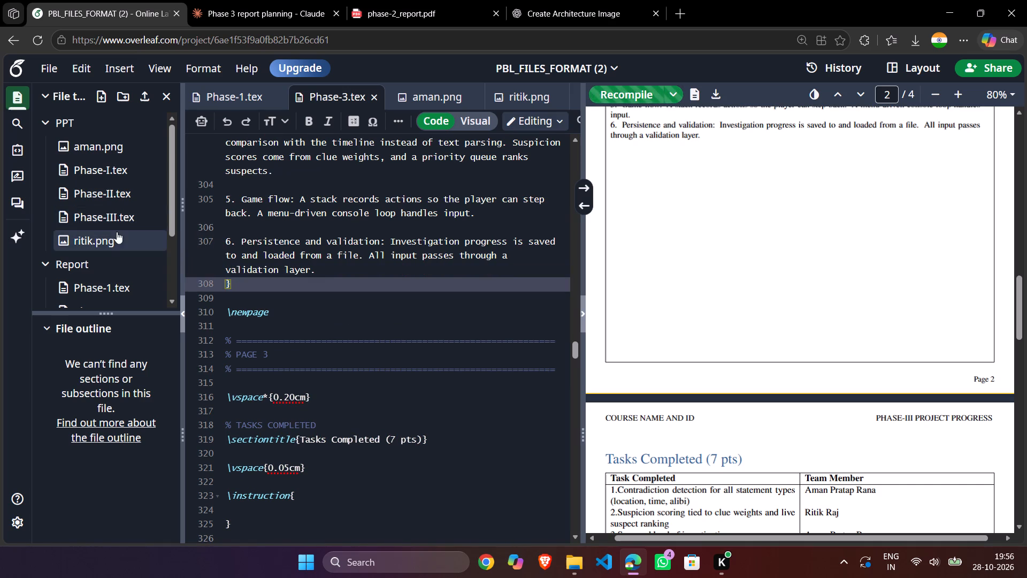
Upload the CaseTrace System Architecture Diagram image from the Desktop folder into the project's Report folder.
left_click(103, 95)
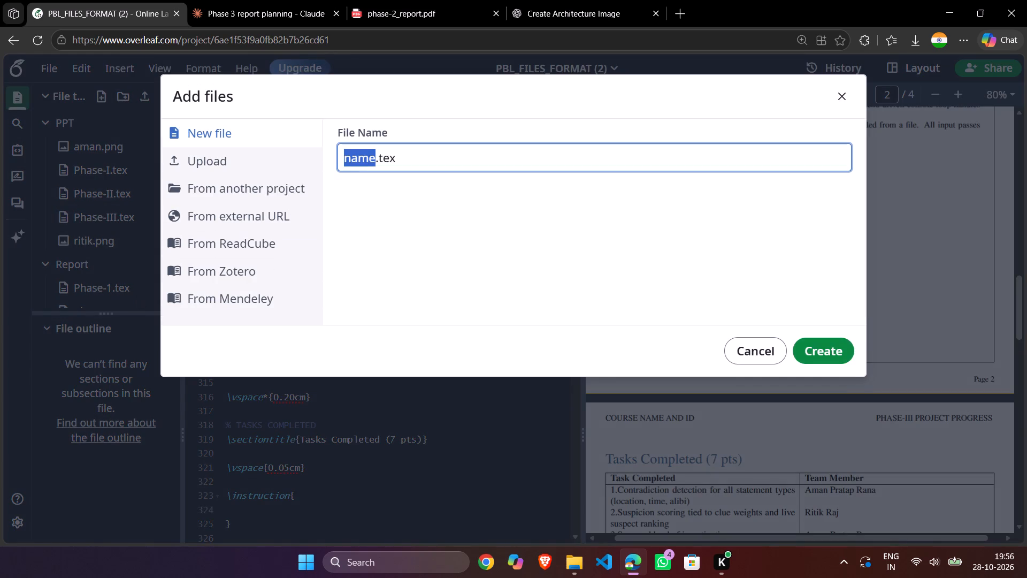
left_click(240, 161)
left_click(522, 269)
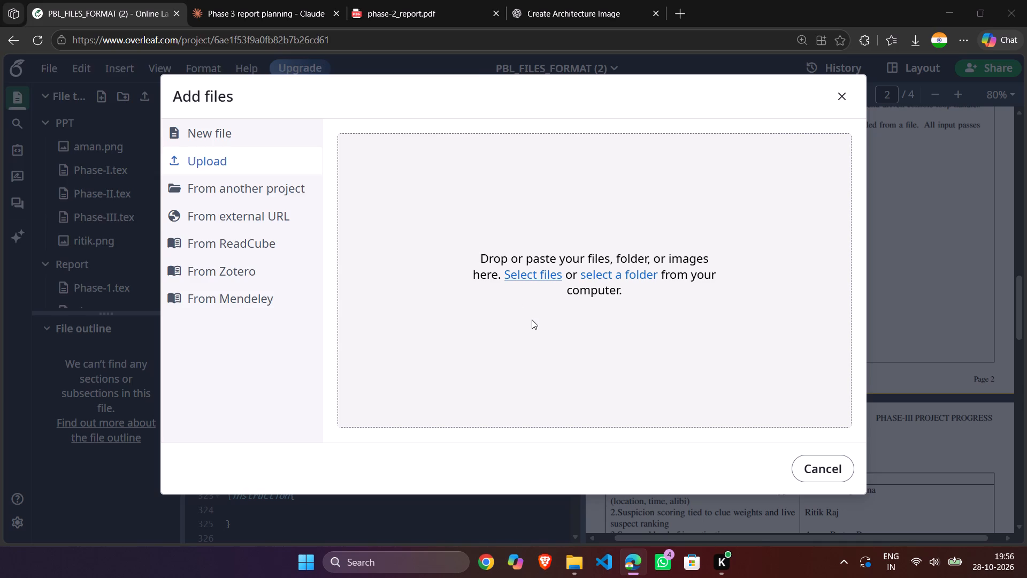
scroll(178, 209, "down", 3)
scroll(179, 235, "up", 4)
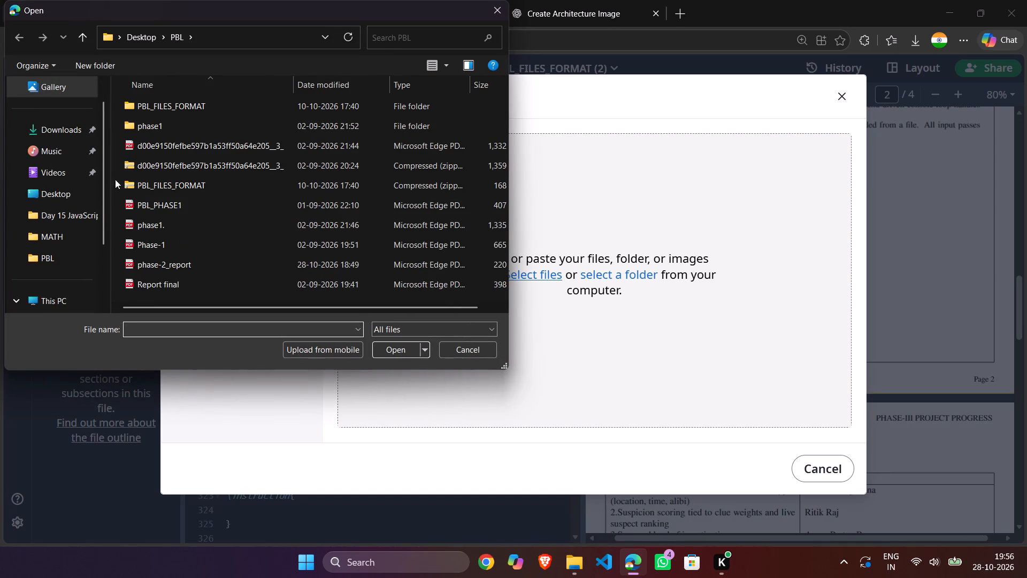
left_click(44, 192)
scroll(221, 224, "down", 7)
scroll(225, 224, "up", 2)
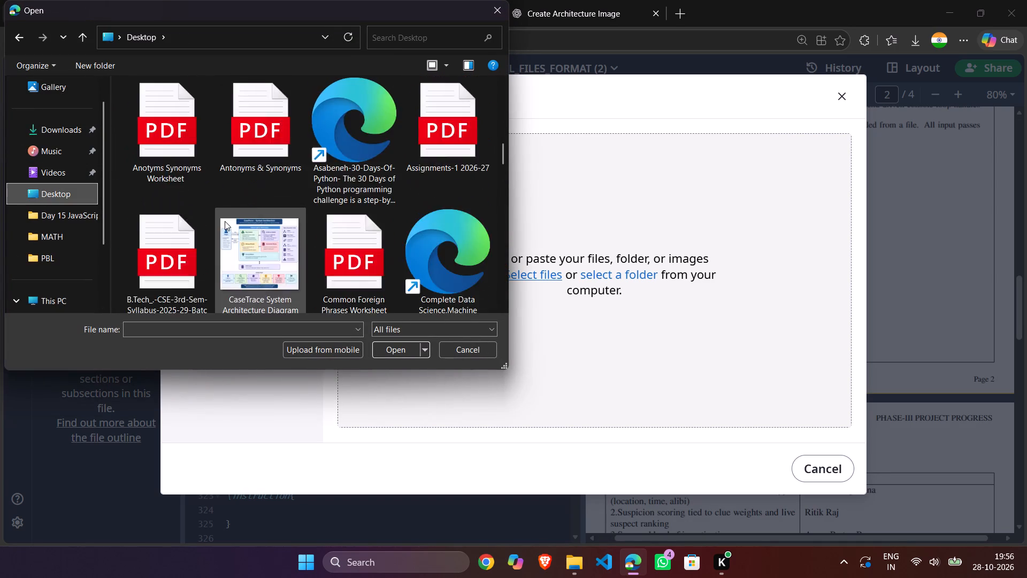
scroll(225, 221, "up", 3)
scroll(225, 221, "down", 2)
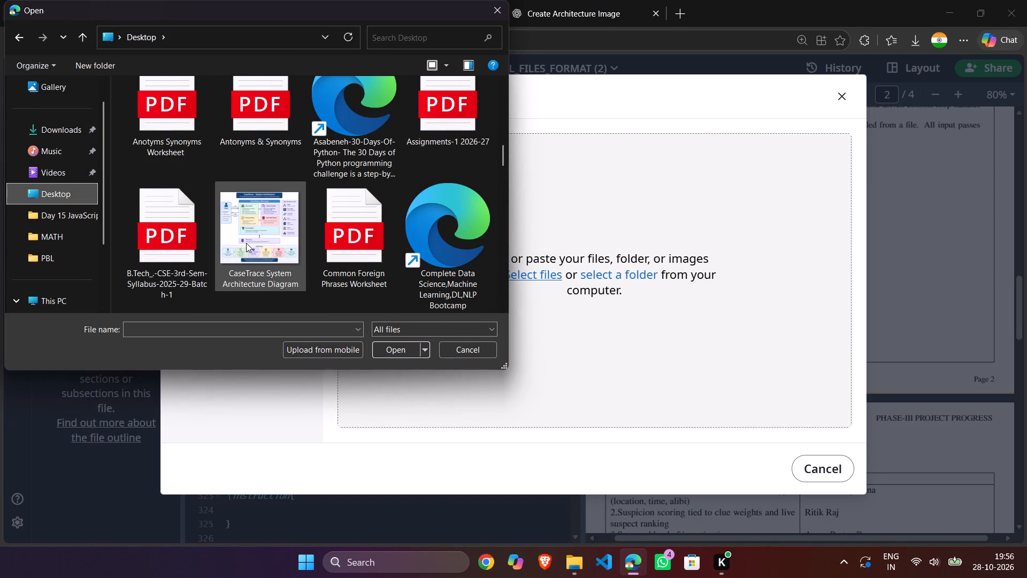
scroll(256, 210, "up", 3)
scroll(255, 211, "down", 2)
left_click(257, 238)
left_click(390, 350)
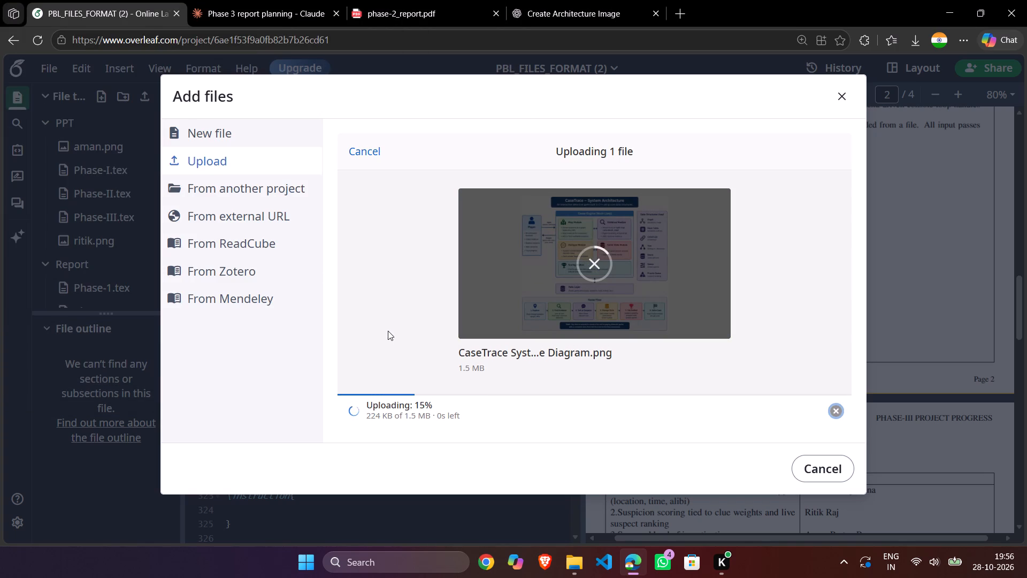
left_click(915, 42)
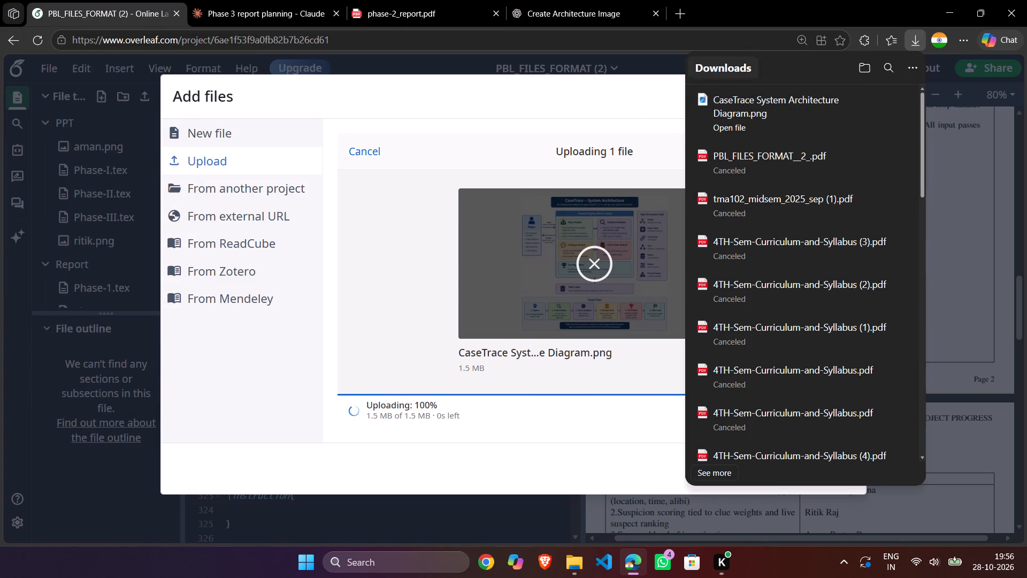
left_click(744, 17)
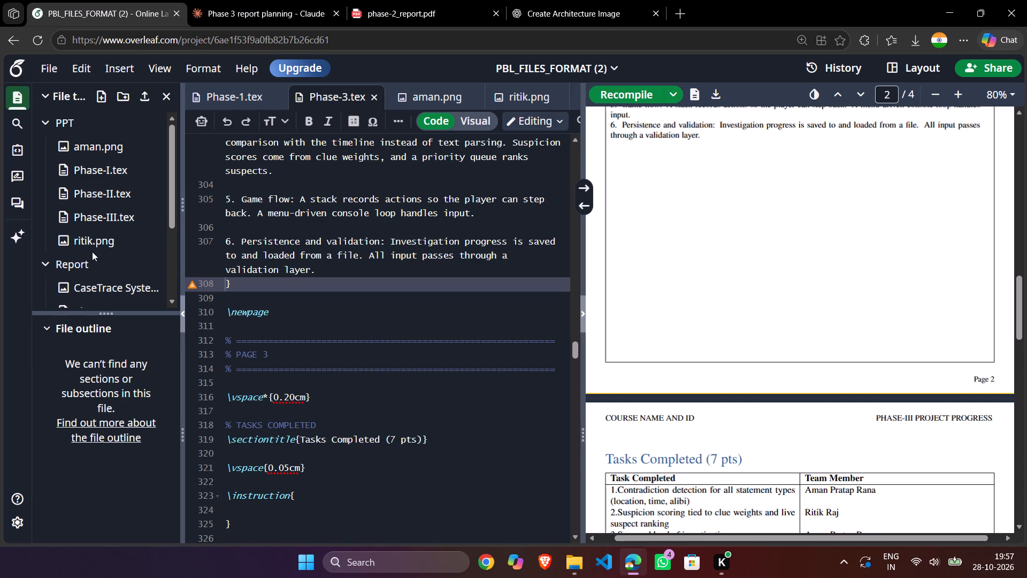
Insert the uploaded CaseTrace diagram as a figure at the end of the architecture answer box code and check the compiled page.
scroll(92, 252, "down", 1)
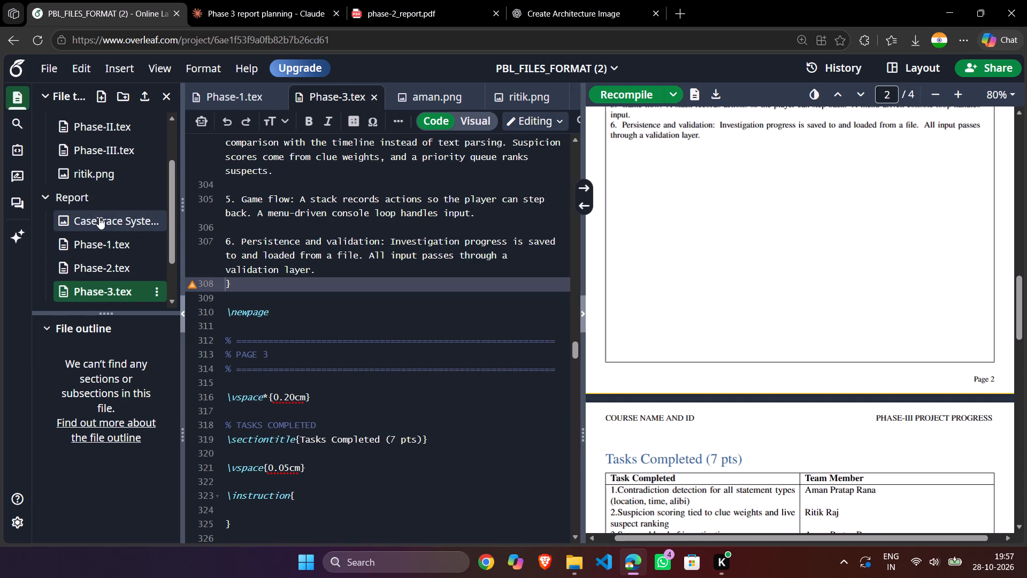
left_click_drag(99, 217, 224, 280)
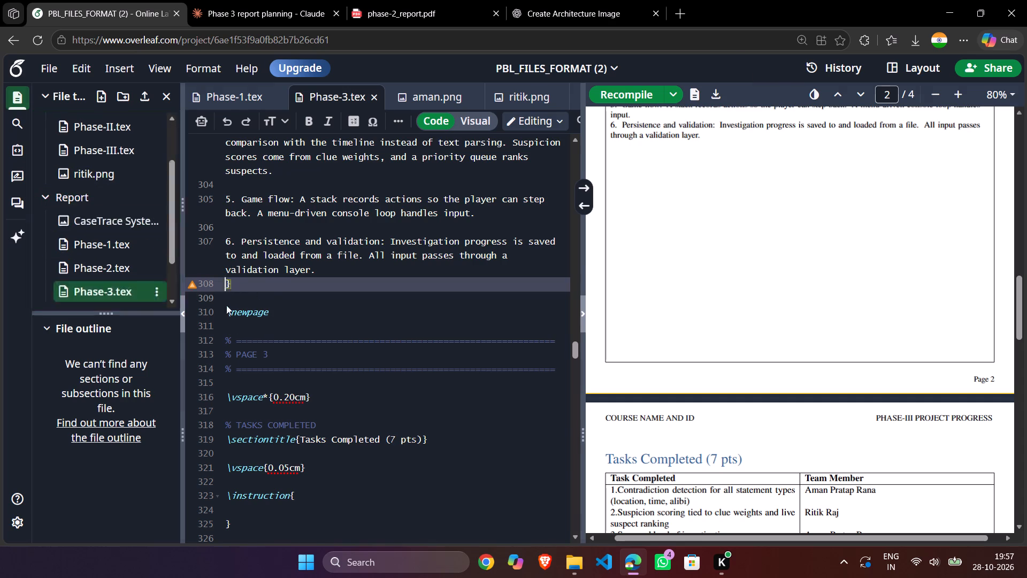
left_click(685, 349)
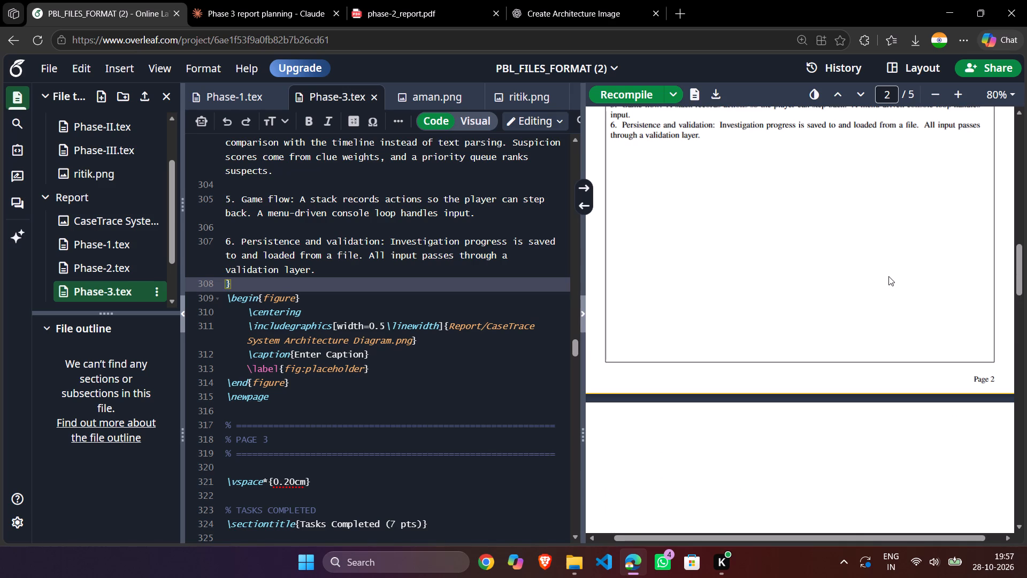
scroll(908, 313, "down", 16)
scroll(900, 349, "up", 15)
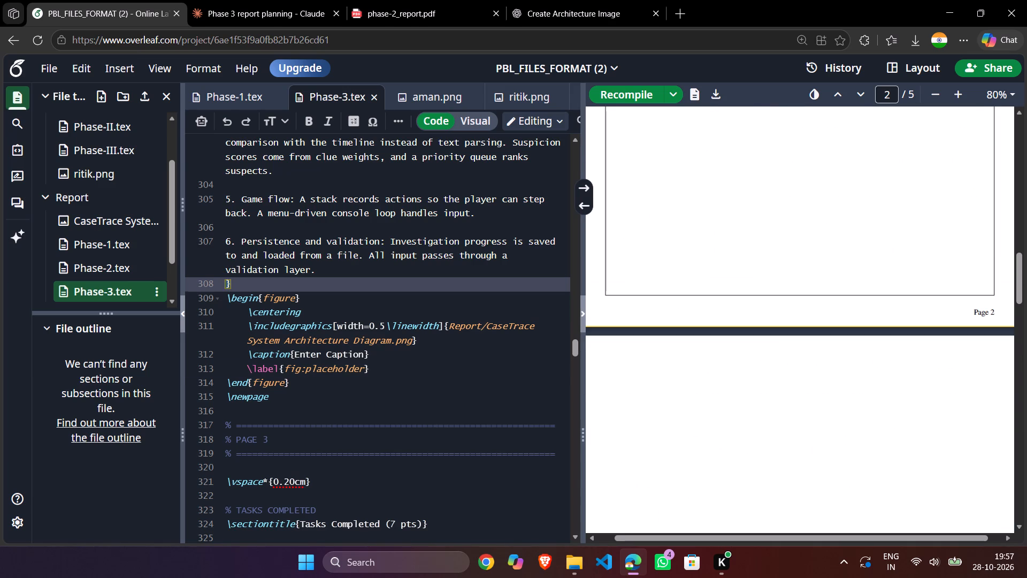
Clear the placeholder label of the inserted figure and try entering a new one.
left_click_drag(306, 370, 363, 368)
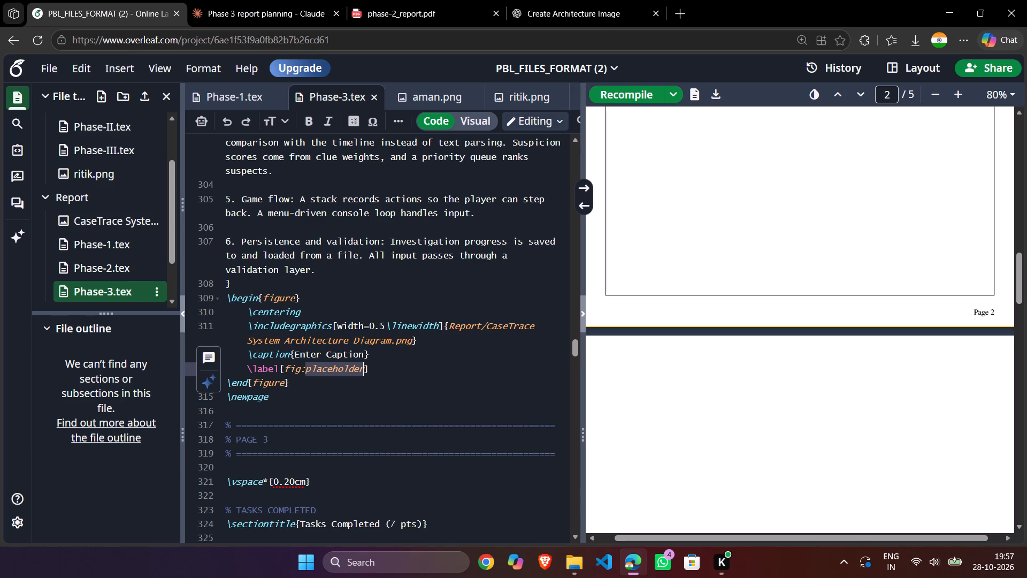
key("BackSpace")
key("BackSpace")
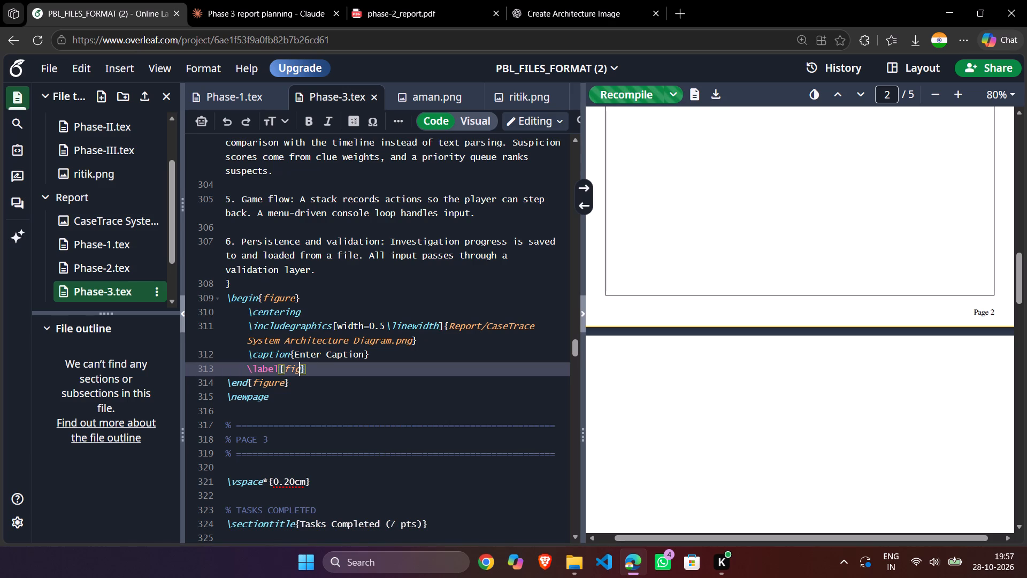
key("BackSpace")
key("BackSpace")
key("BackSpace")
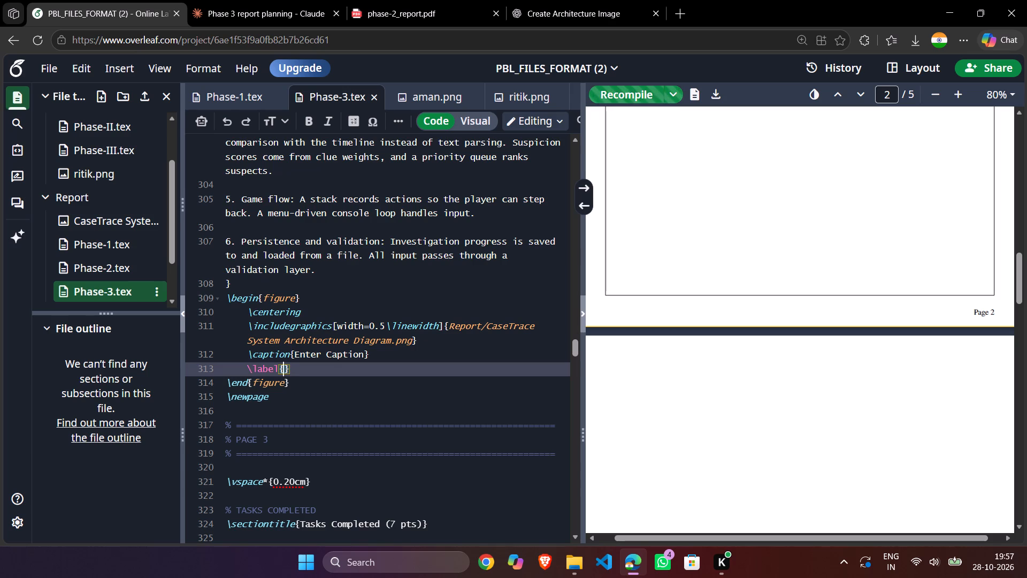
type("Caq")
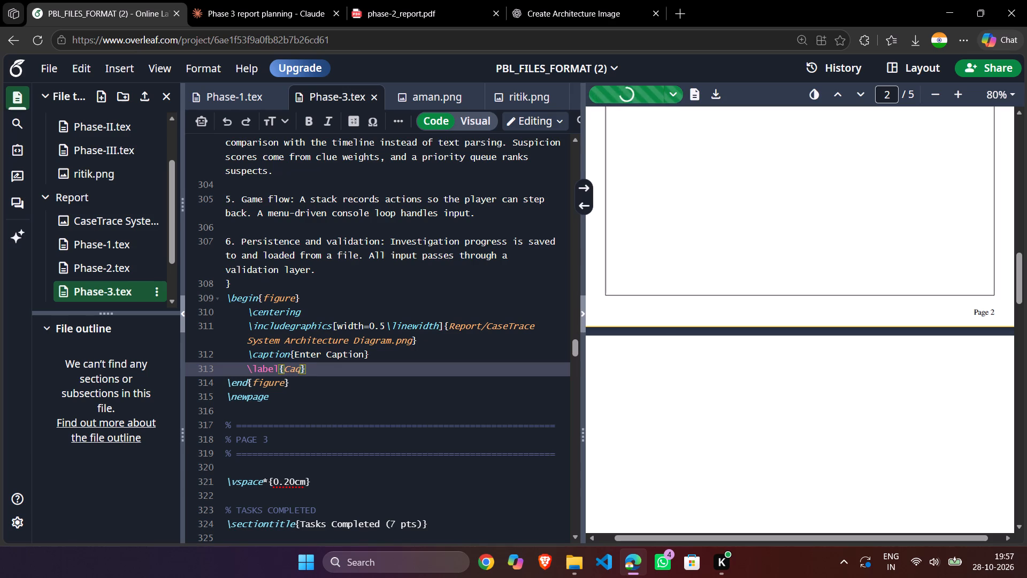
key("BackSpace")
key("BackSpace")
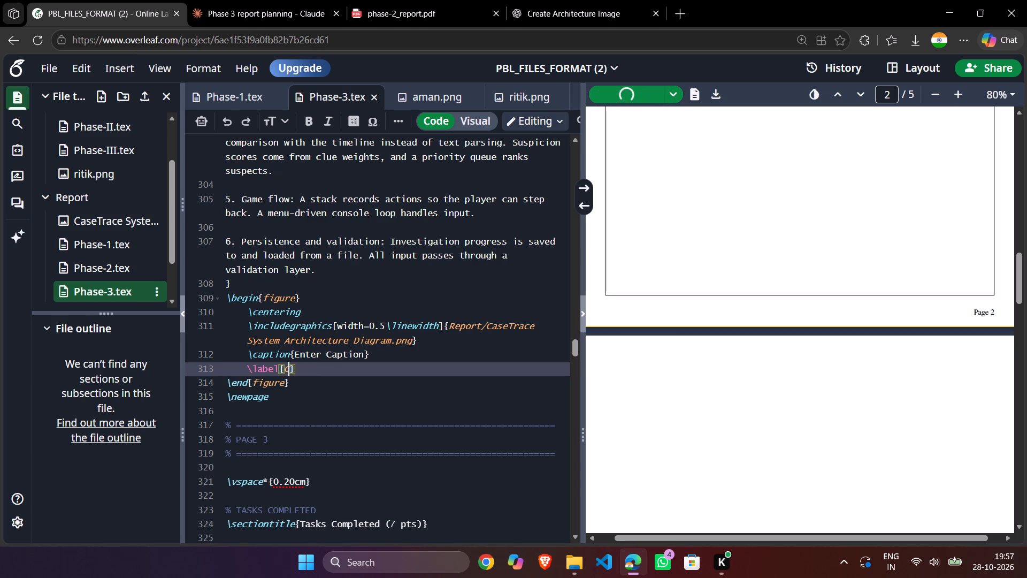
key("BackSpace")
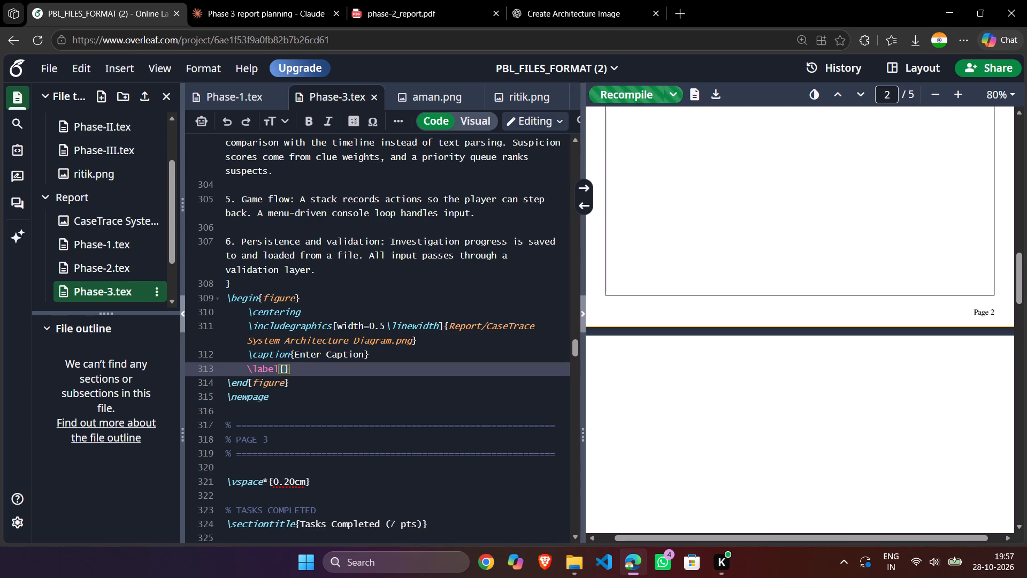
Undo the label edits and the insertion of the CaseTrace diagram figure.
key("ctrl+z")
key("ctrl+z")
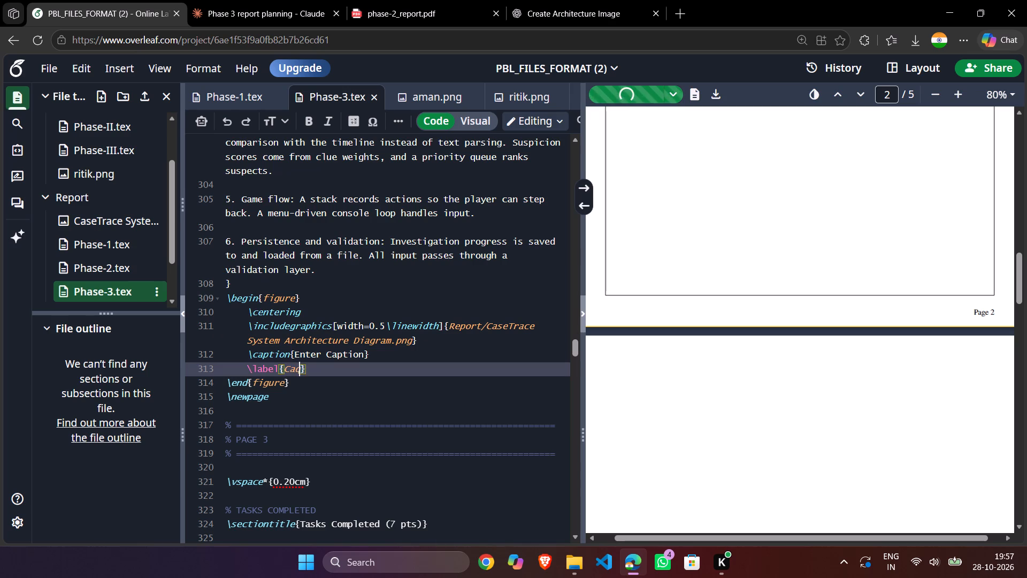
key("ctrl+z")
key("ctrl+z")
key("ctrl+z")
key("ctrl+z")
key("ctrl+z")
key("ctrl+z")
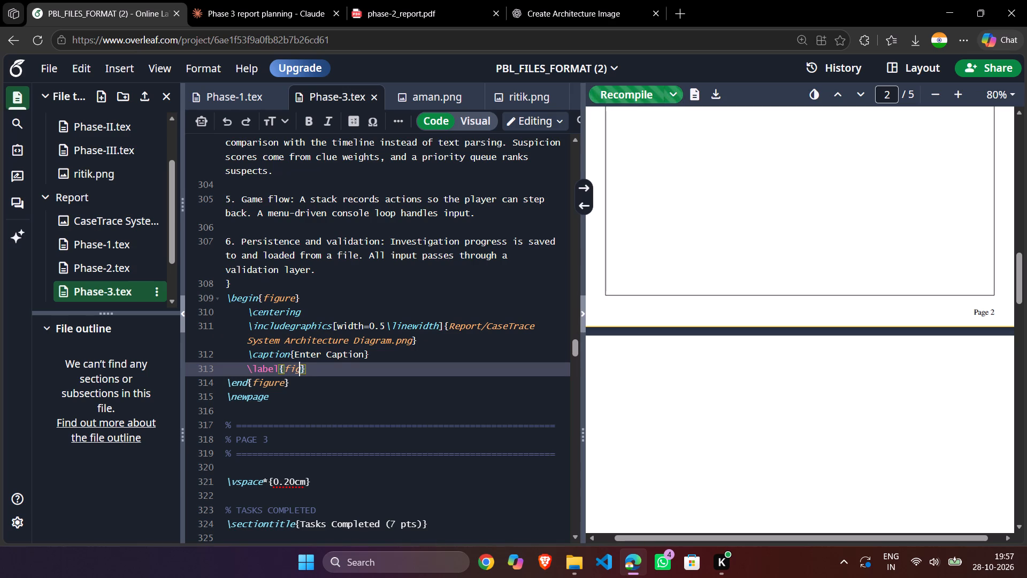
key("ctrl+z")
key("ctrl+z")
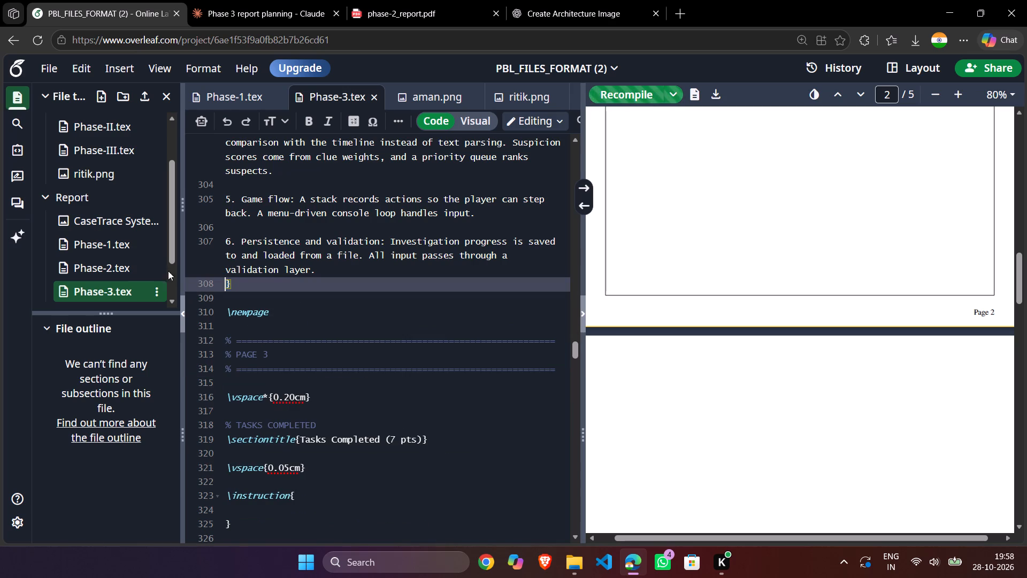
Rename the CaseTrace diagram image in the Report folder as one.png.
right_click(141, 214)
left_click(188, 237)
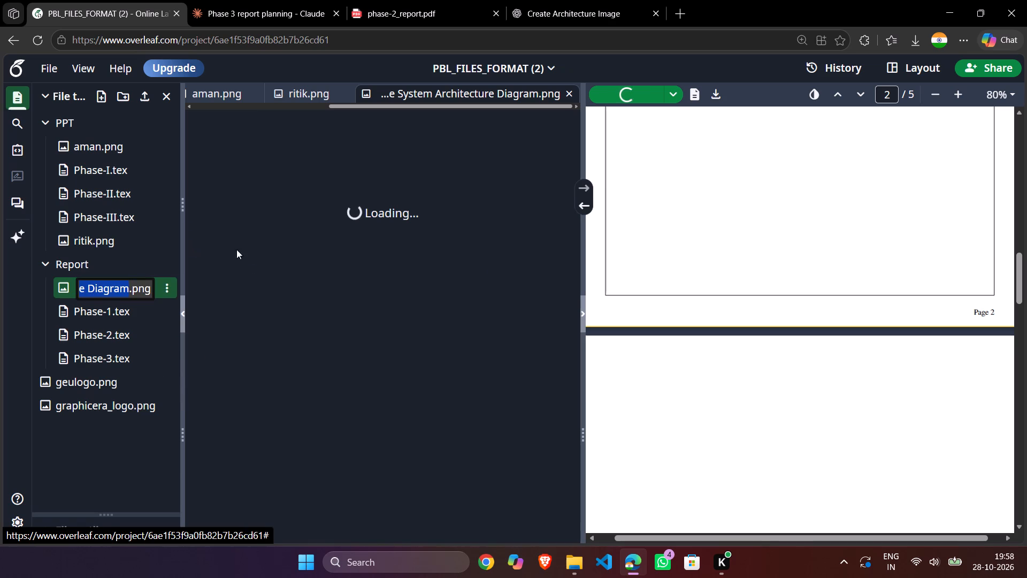
key("BackSpace")
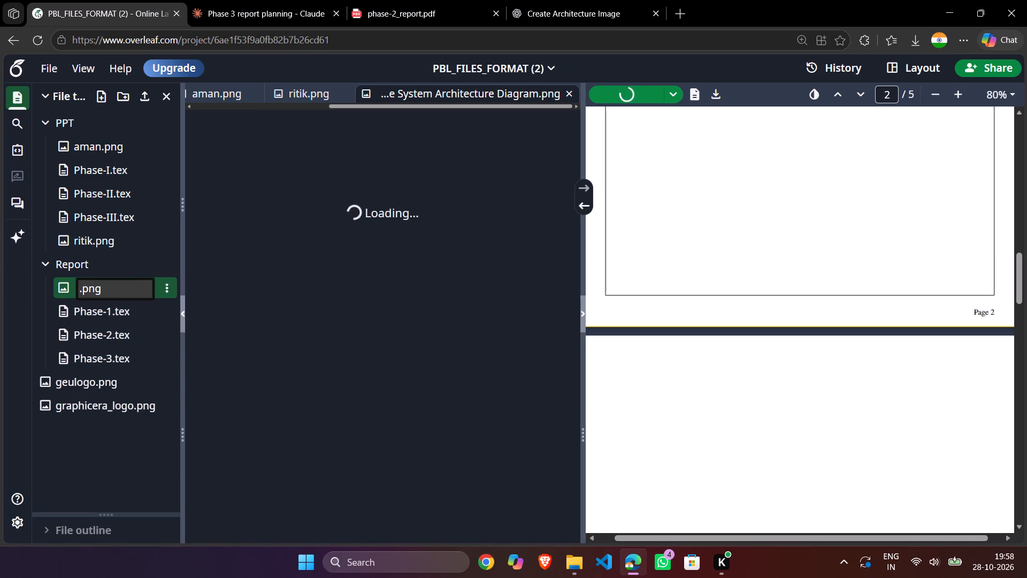
type("one")
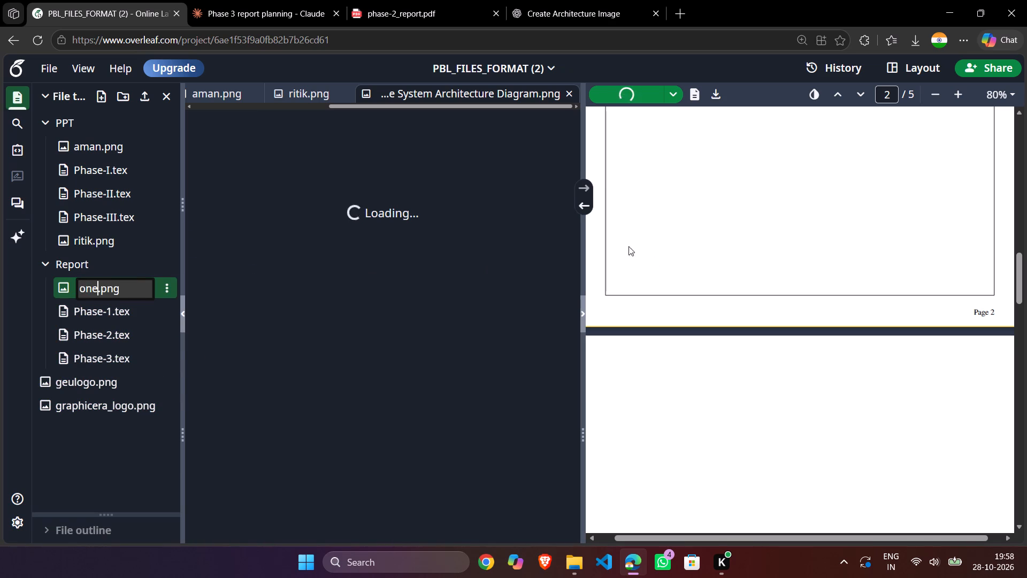
key("Return")
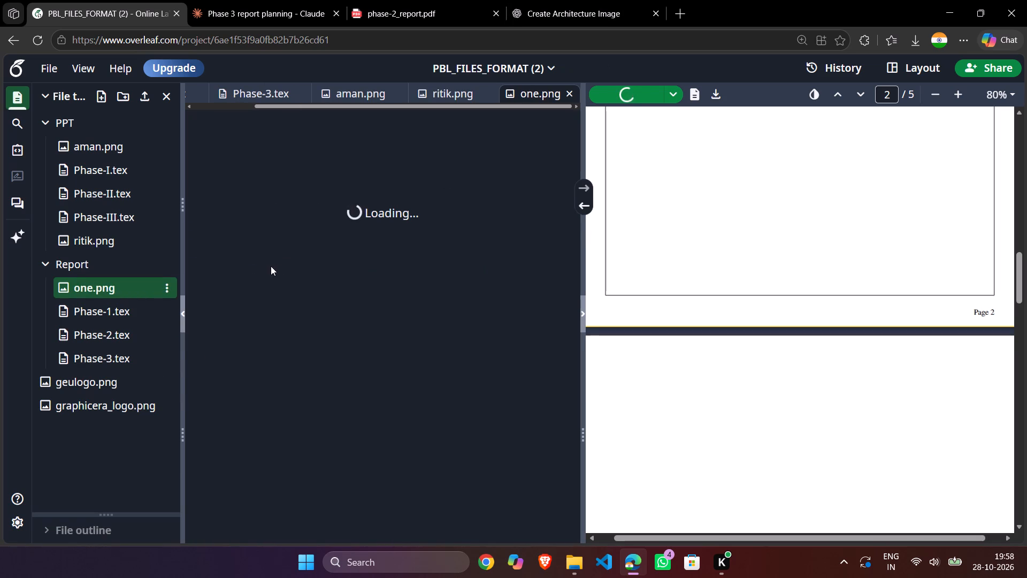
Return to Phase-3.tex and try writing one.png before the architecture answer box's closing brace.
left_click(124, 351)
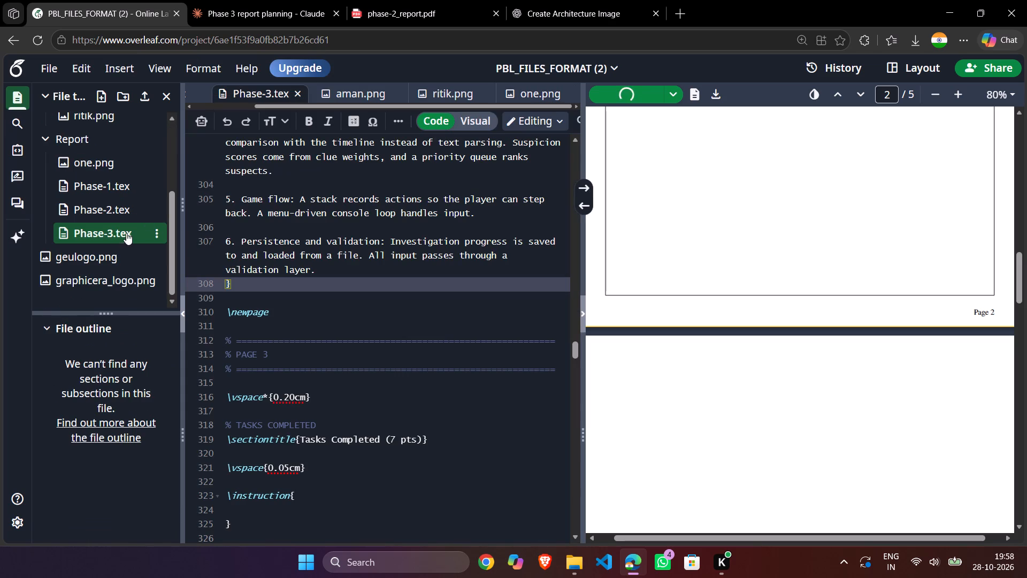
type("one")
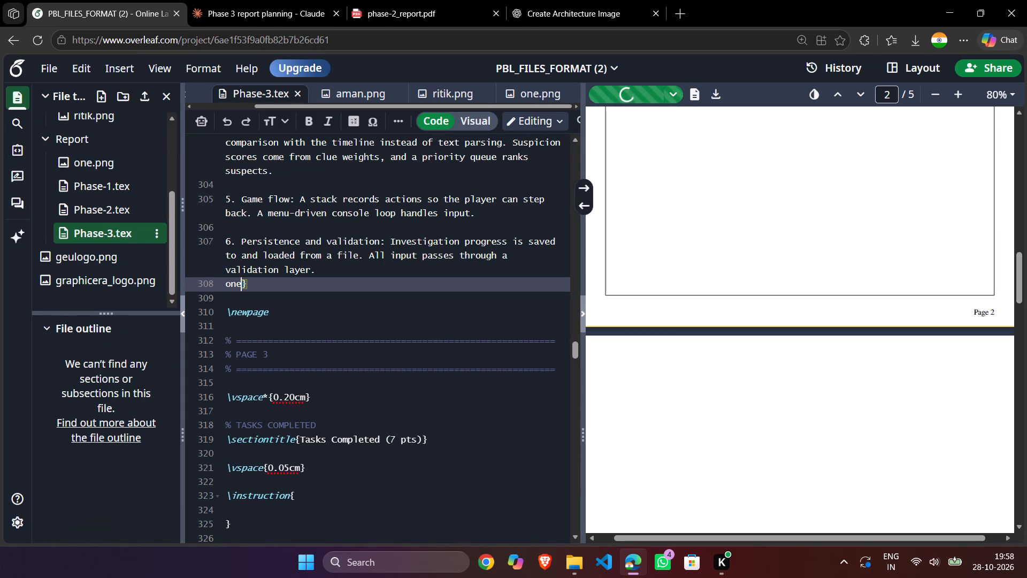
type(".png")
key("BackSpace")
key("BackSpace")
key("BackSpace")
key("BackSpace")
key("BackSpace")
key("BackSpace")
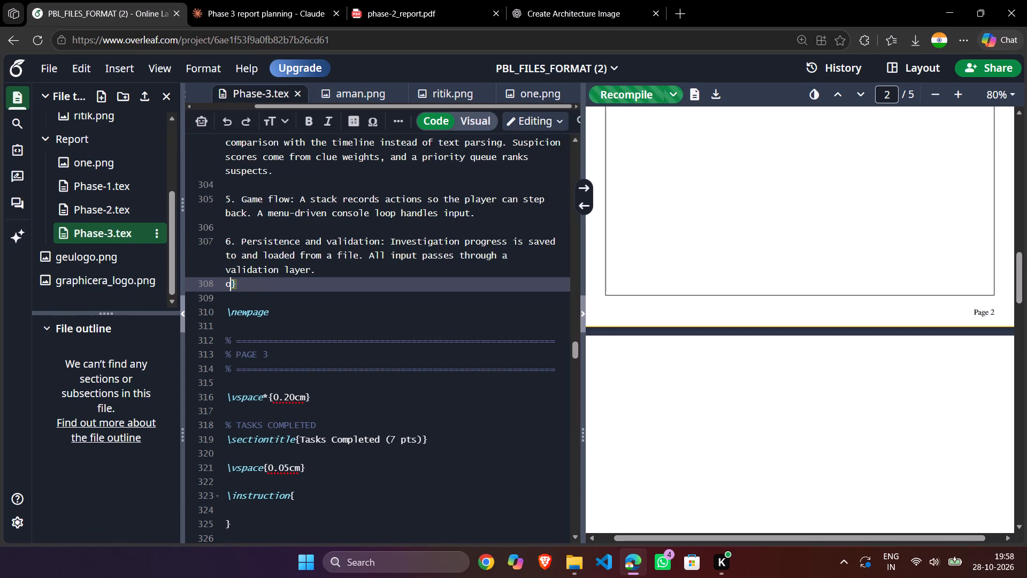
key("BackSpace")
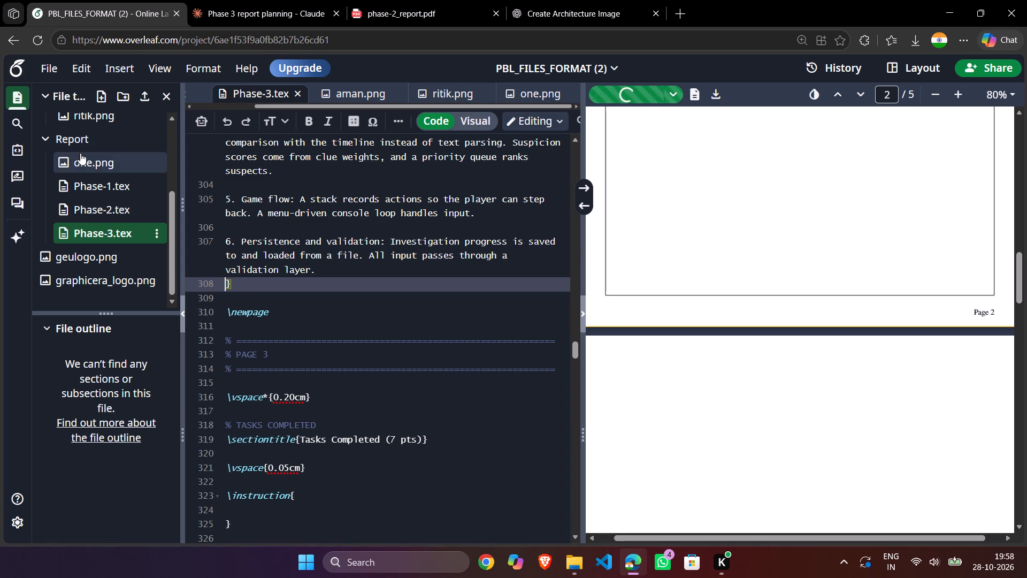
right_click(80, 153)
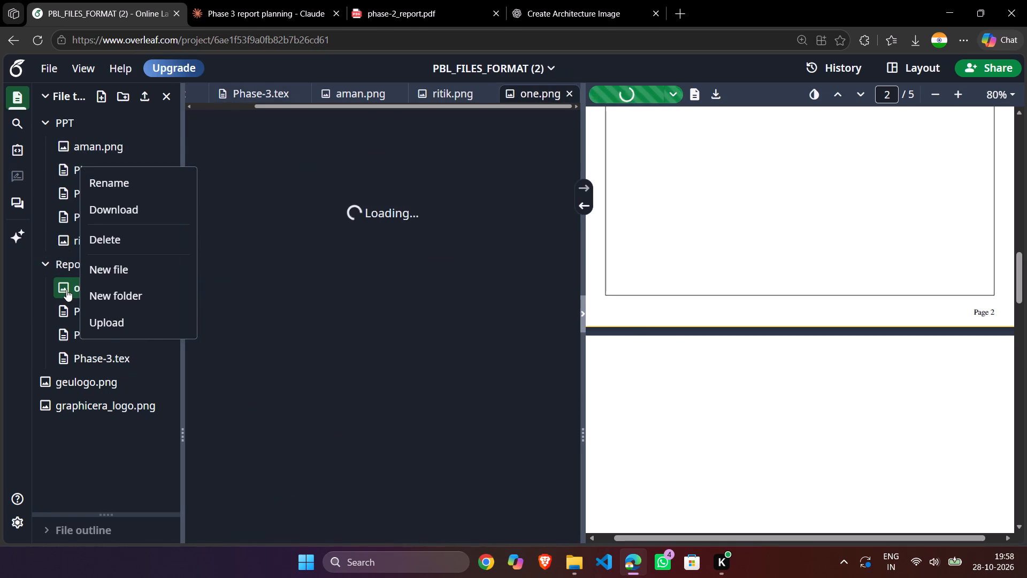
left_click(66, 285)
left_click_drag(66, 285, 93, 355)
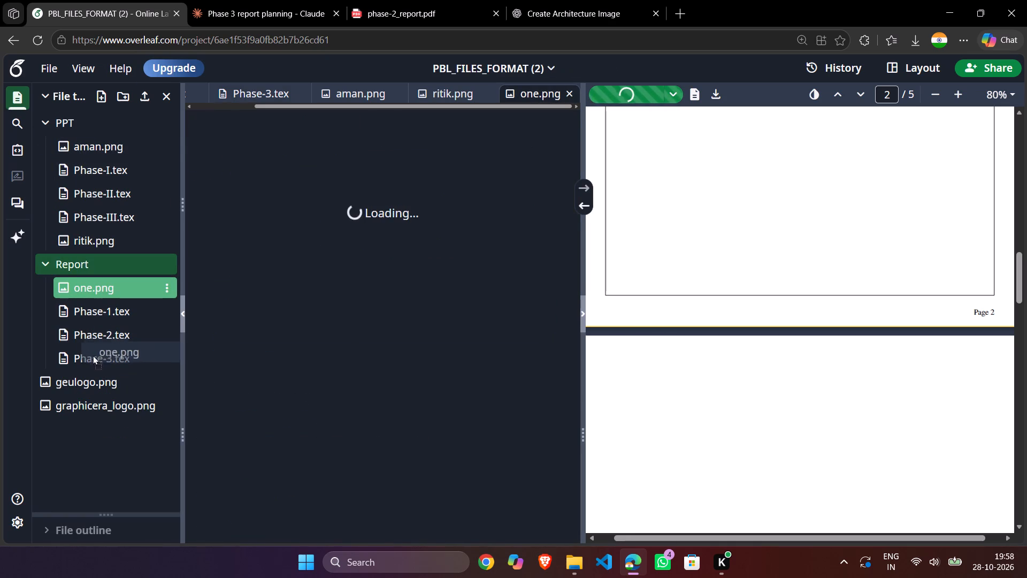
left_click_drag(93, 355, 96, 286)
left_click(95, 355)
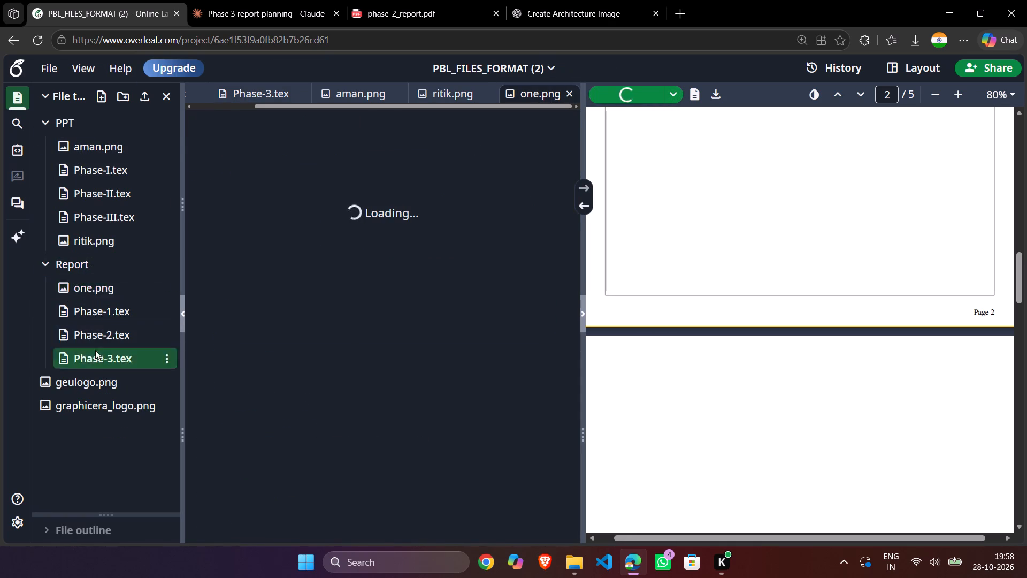
Insert one.png from the Report folder as a half-width figure with a label but no caption after item 6, Persistence and validation.
scroll(101, 245, "down", 1)
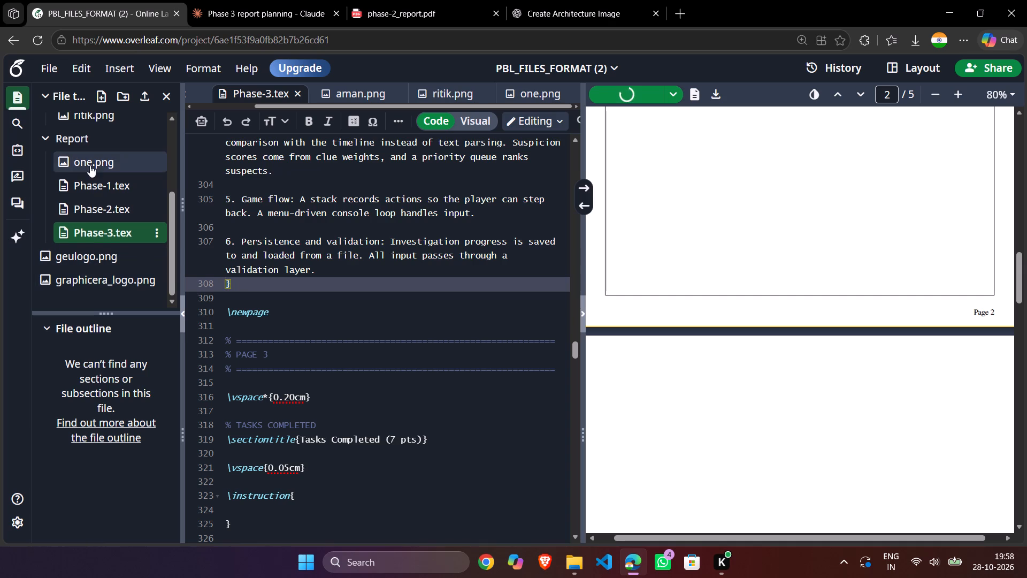
left_click_drag(90, 165, 223, 279)
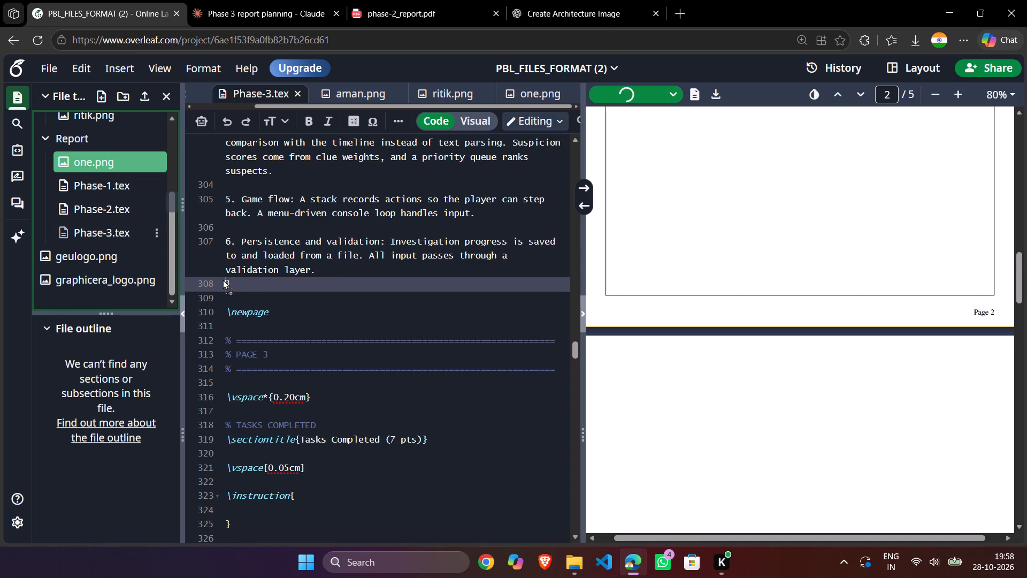
left_click_drag(223, 279, 324, 275)
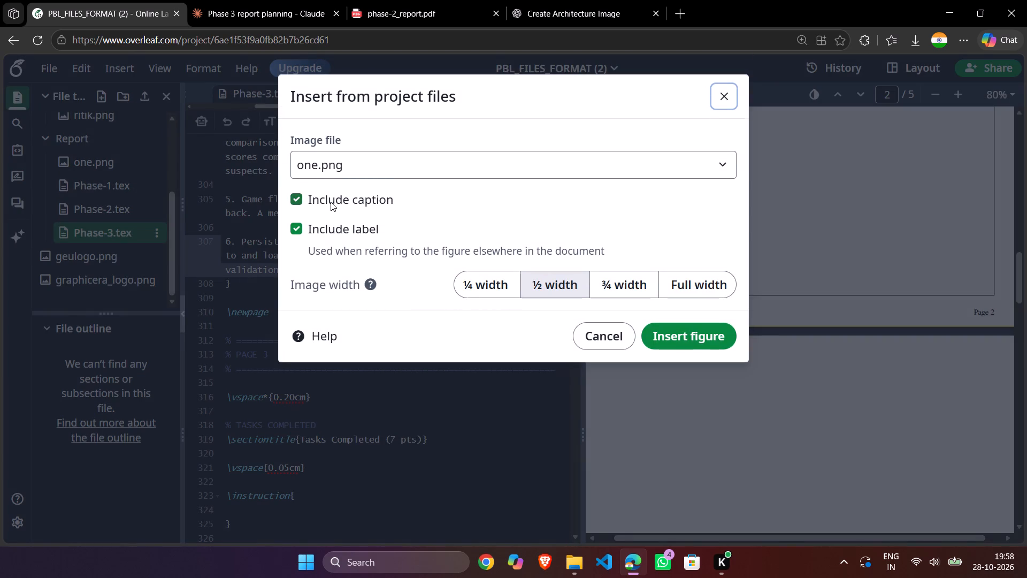
left_click(300, 196)
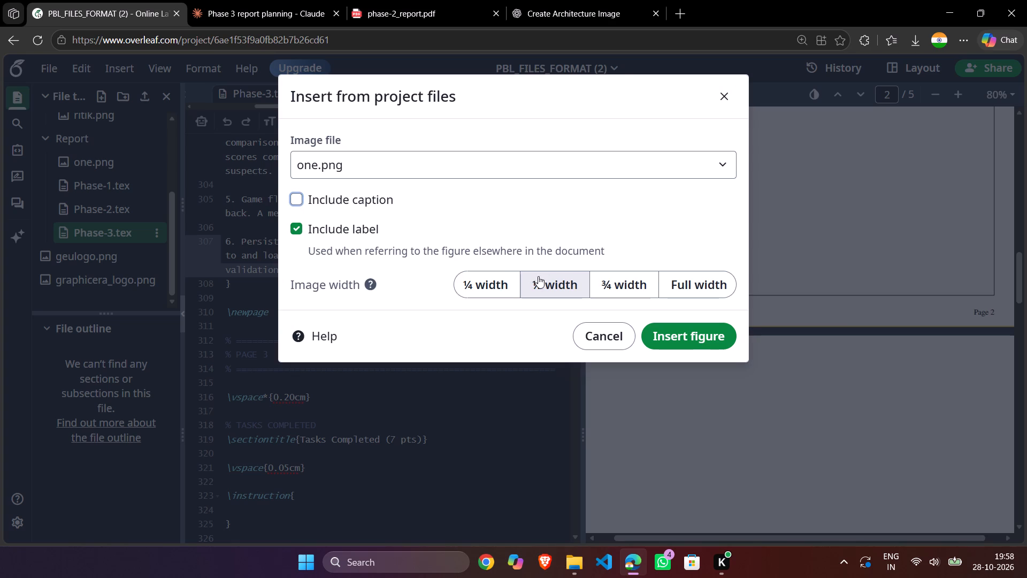
left_click(667, 336)
scroll(693, 328, "up", 4)
scroll(691, 320, "down", 3)
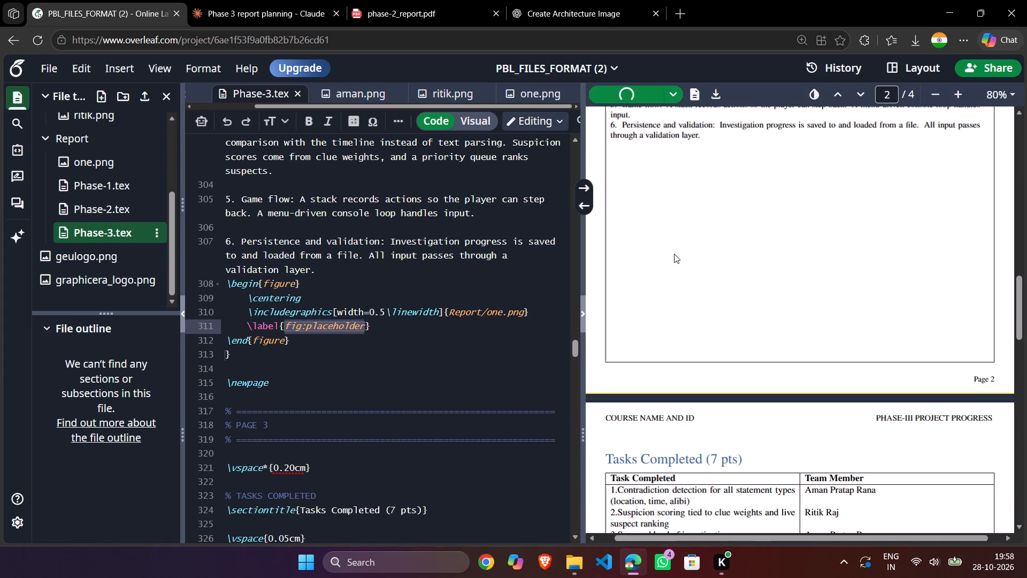
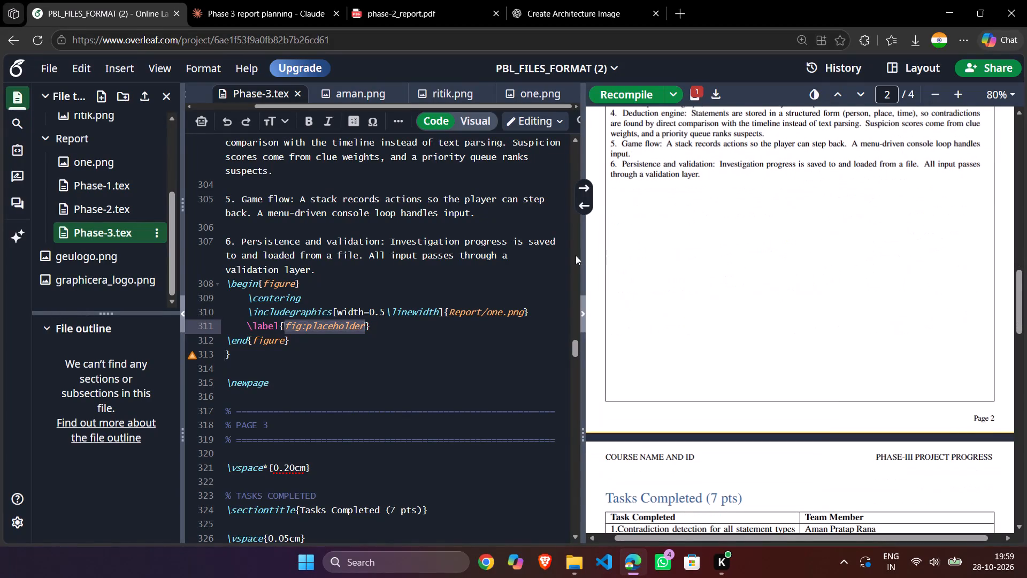
View the one.png image in the Report folder and return to the Phase-3.tex source.
left_click(492, 316)
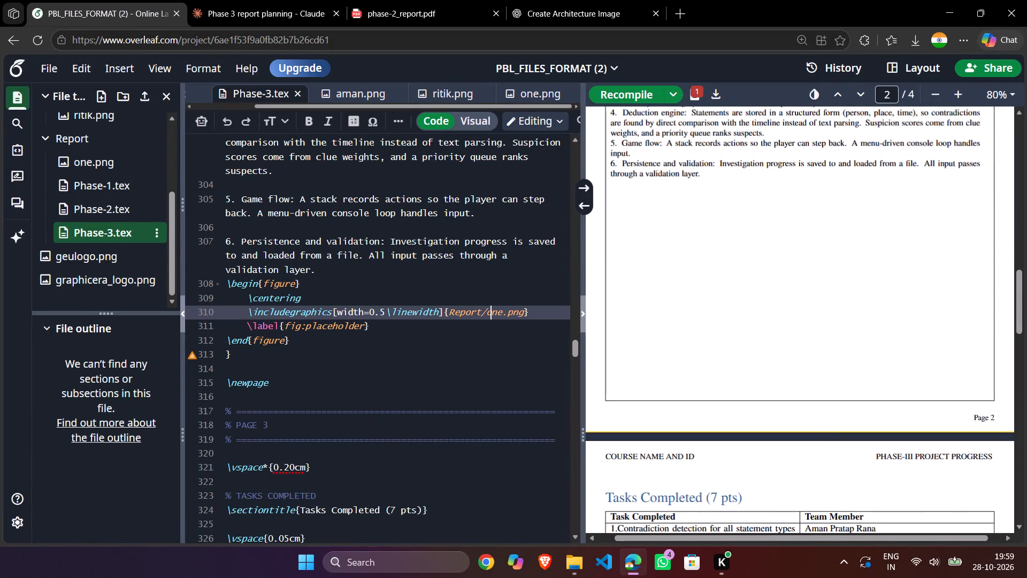
left_click(108, 153)
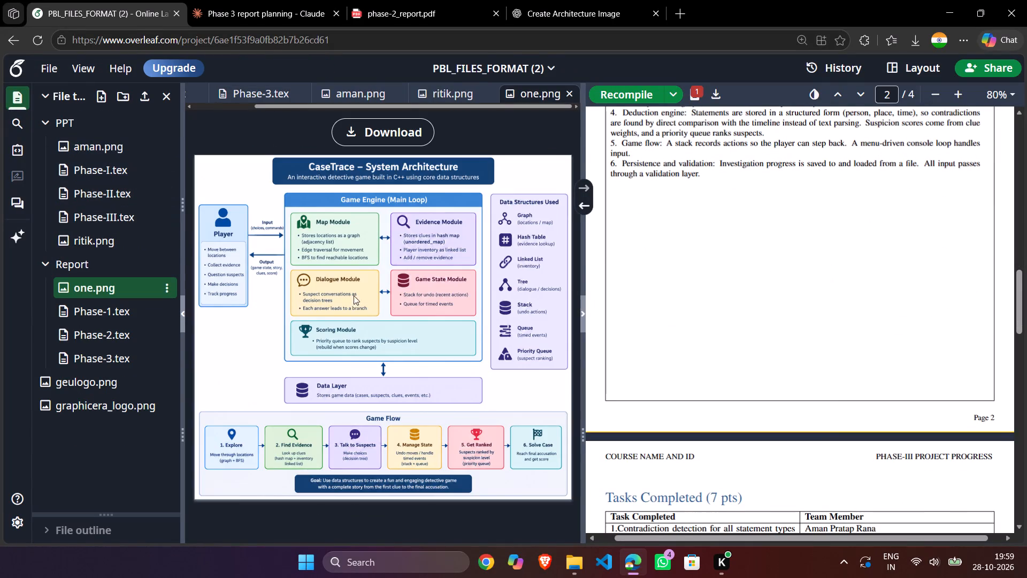
left_click(107, 305)
left_click(130, 334)
left_click(113, 344)
left_click(125, 369)
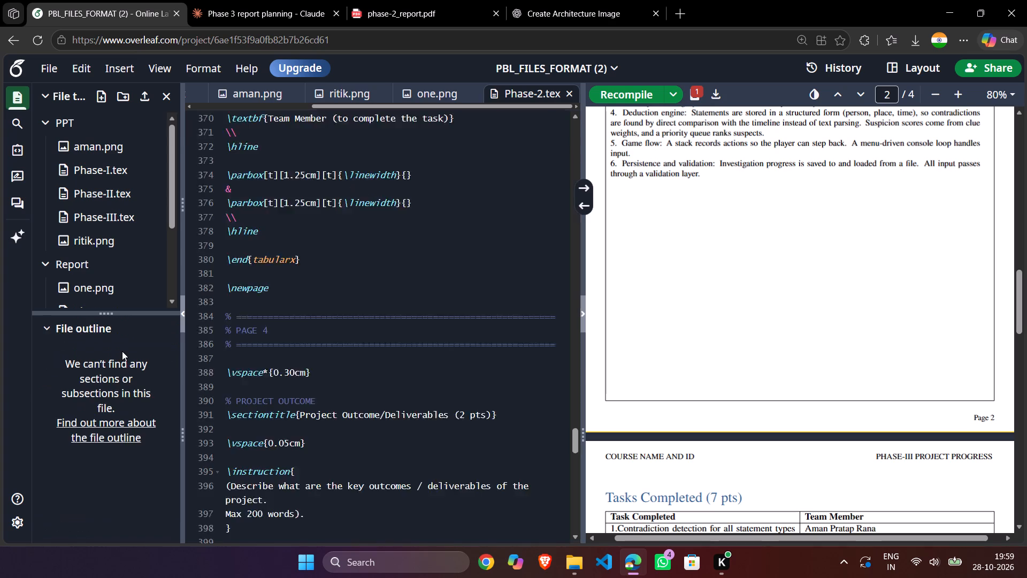
left_click(122, 351)
double_click(114, 298)
scroll(122, 291, "down", 1)
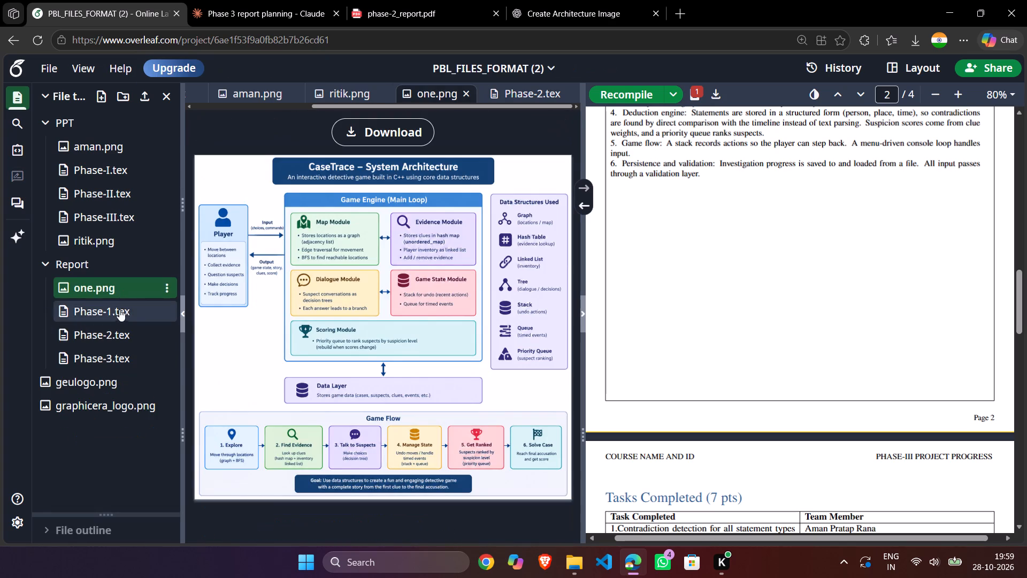
left_click(120, 362)
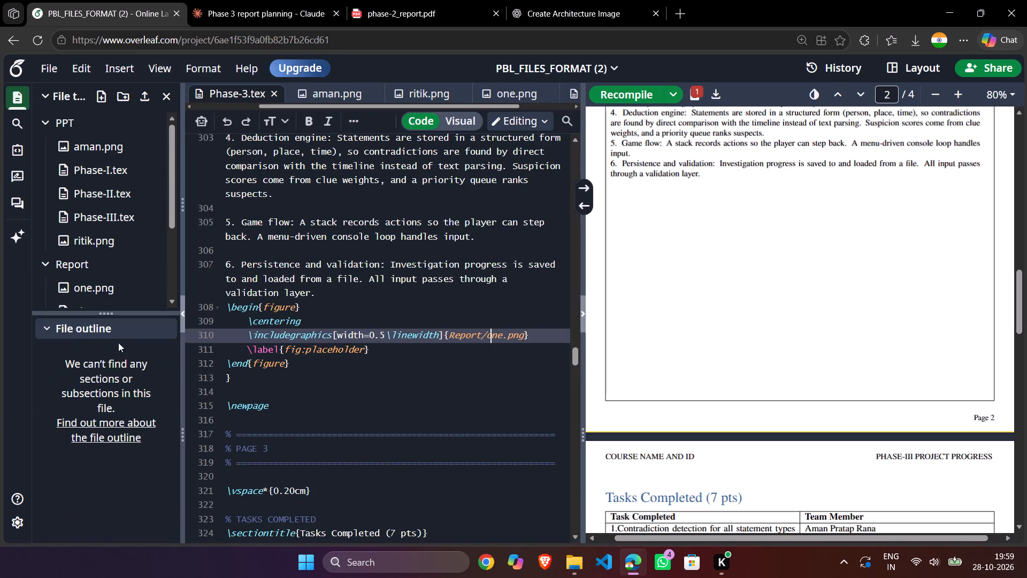
Set the one.png figure's width to 2.5\linewidth, recompile the report and check the architecture section in the preview.
left_click(372, 336)
key("BackSpace")
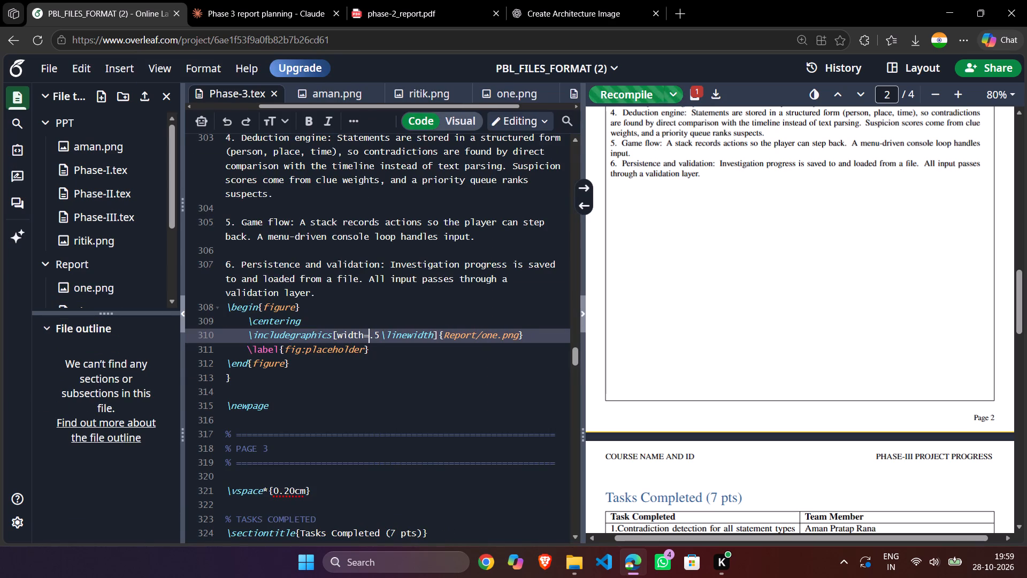
key("Right")
key("Left")
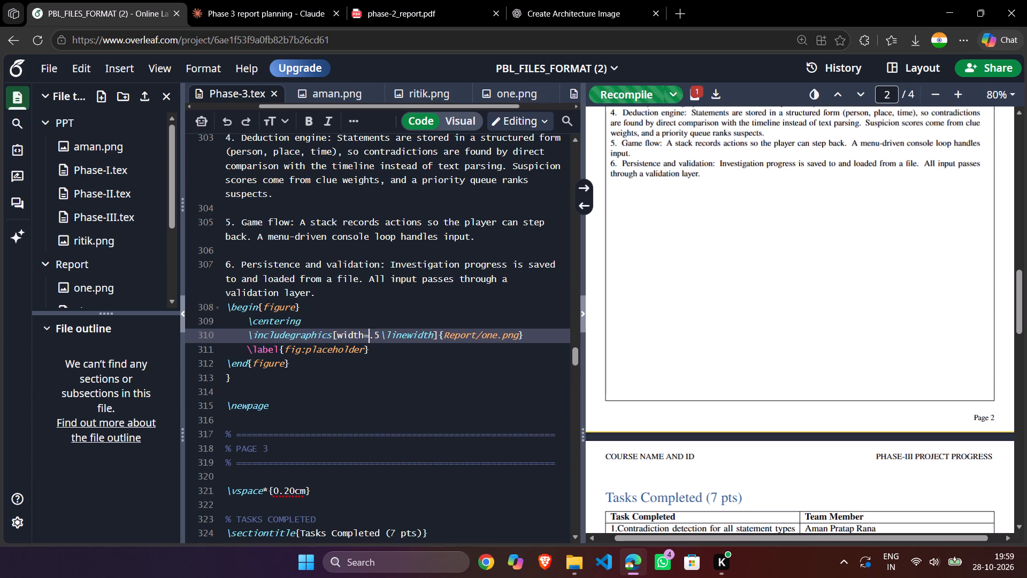
key("2")
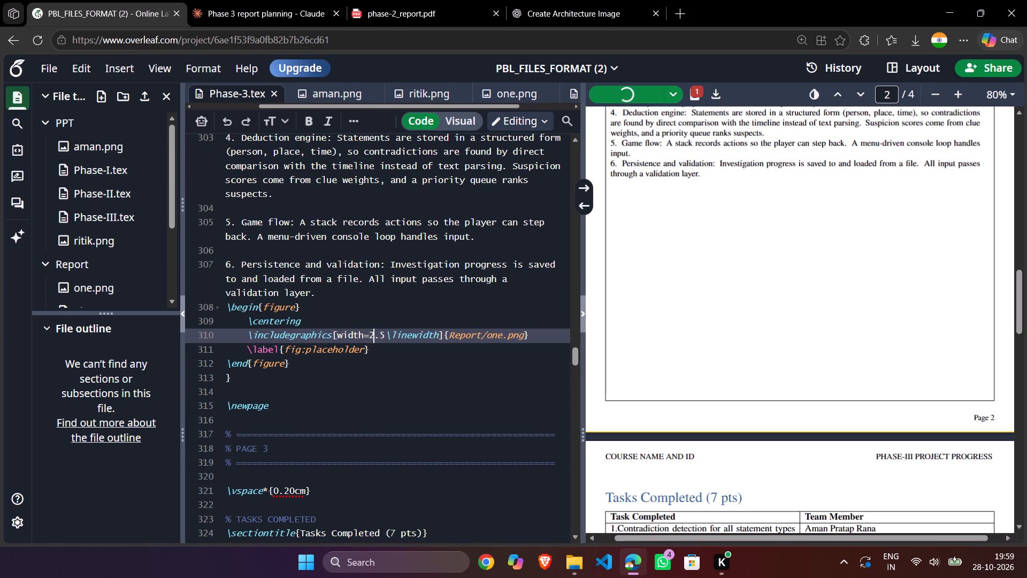
scroll(969, 342, "down", 2)
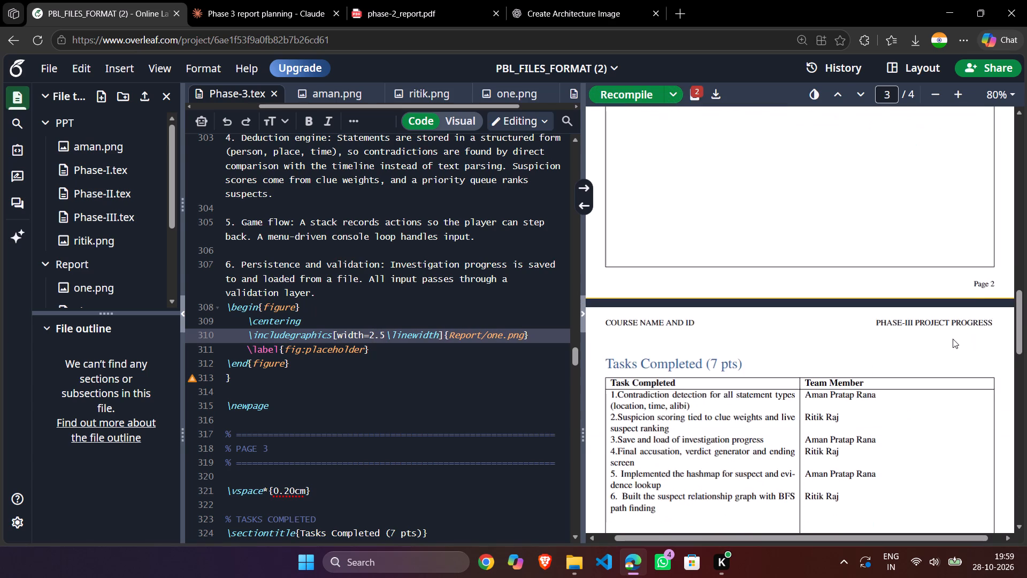
scroll(910, 336, "up", 1)
scroll(698, 324, "down", 3)
scroll(698, 328, "up", 4)
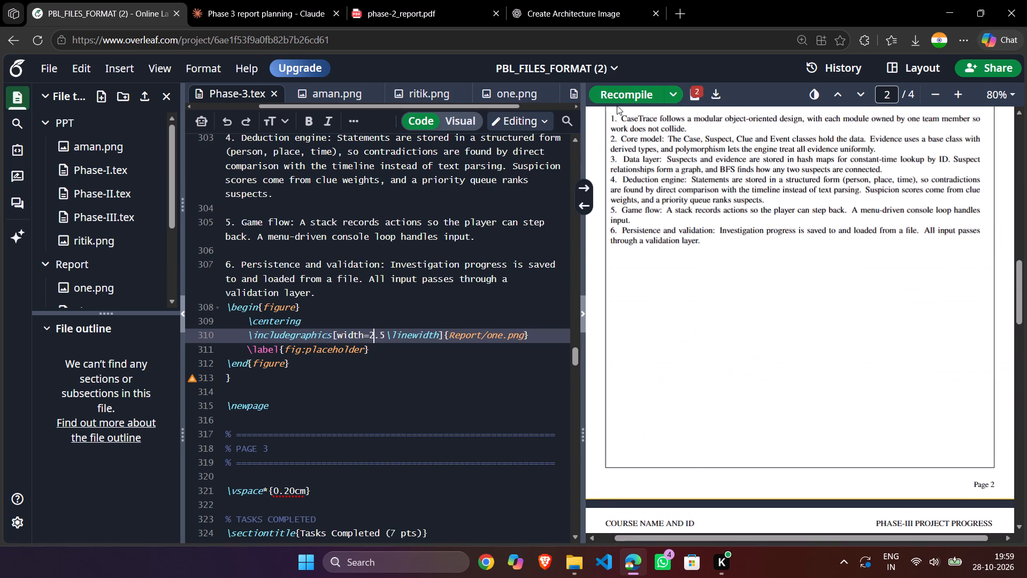
left_click(644, 94)
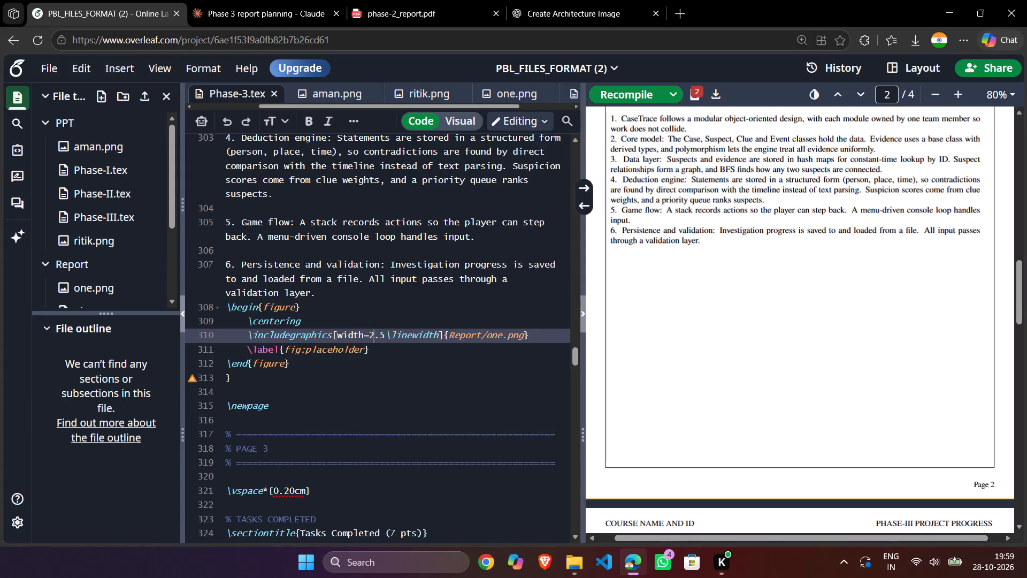
Copy team member 2's \includegraphics command with width=4.0cm, height=2.5cm and keepaspectratio from the page 2 team table.
scroll(298, 331, "up", 20)
scroll(298, 331, "up", 5)
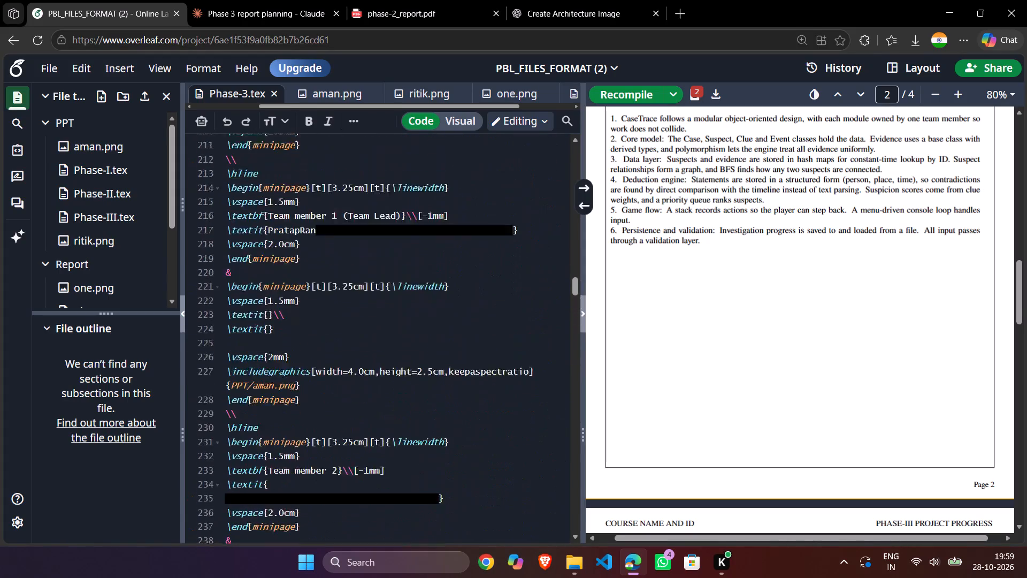
scroll(300, 341, "up", 11)
scroll(324, 345, "down", 6)
scroll(749, 315, "up", 4)
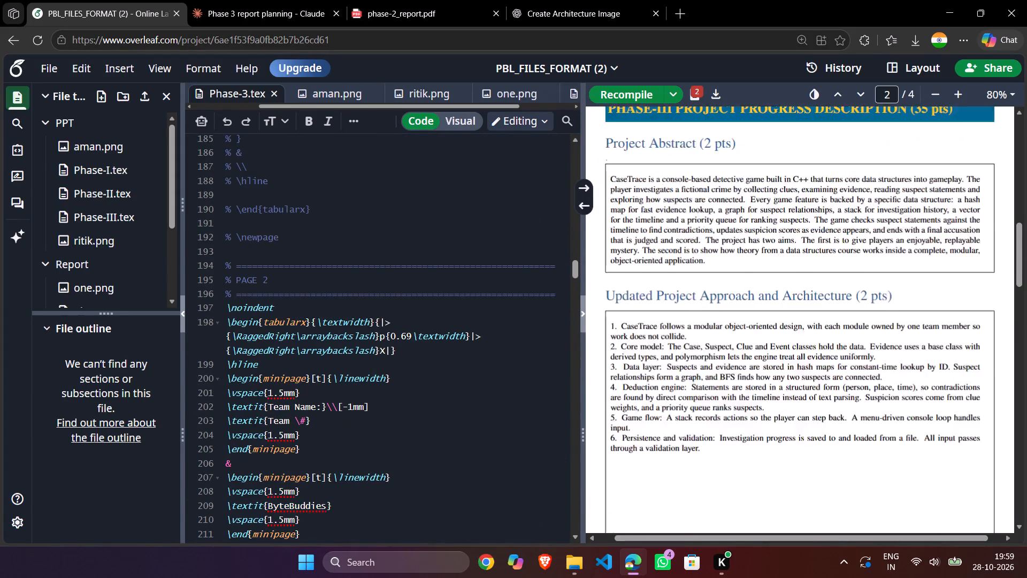
scroll(745, 309, "down", 3)
scroll(445, 296, "down", 3)
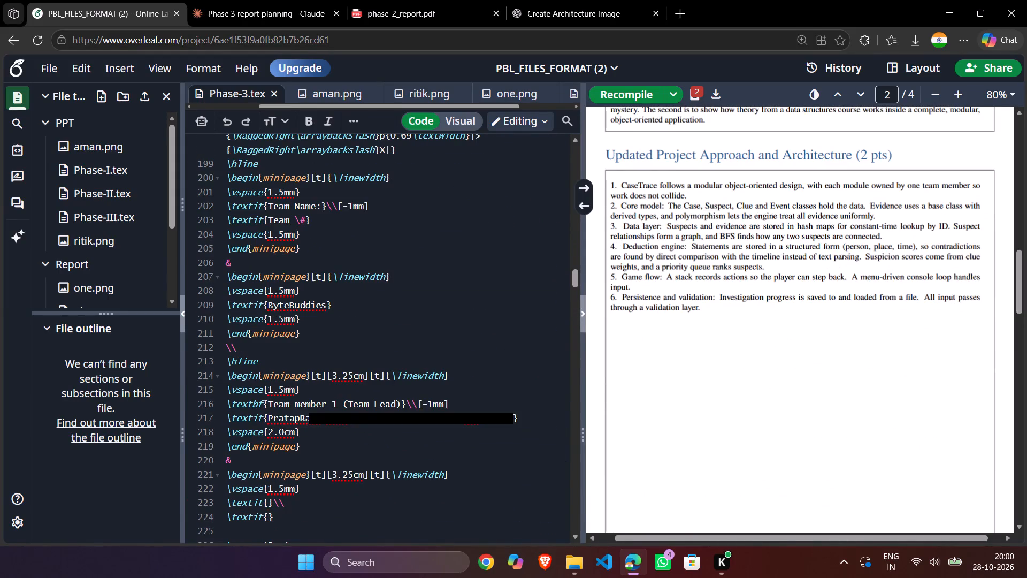
scroll(445, 307, "down", 2)
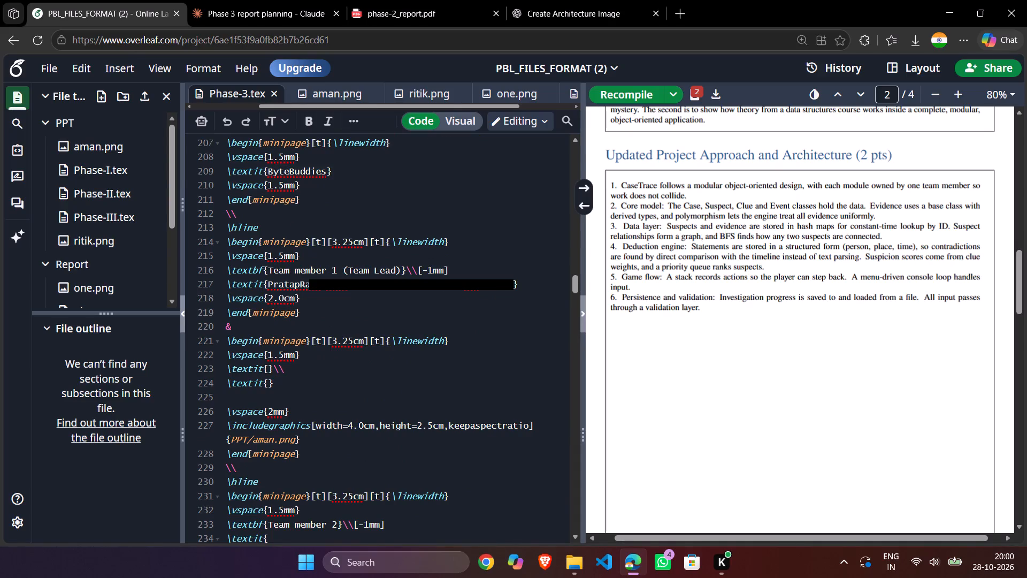
scroll(423, 338, "down", 2)
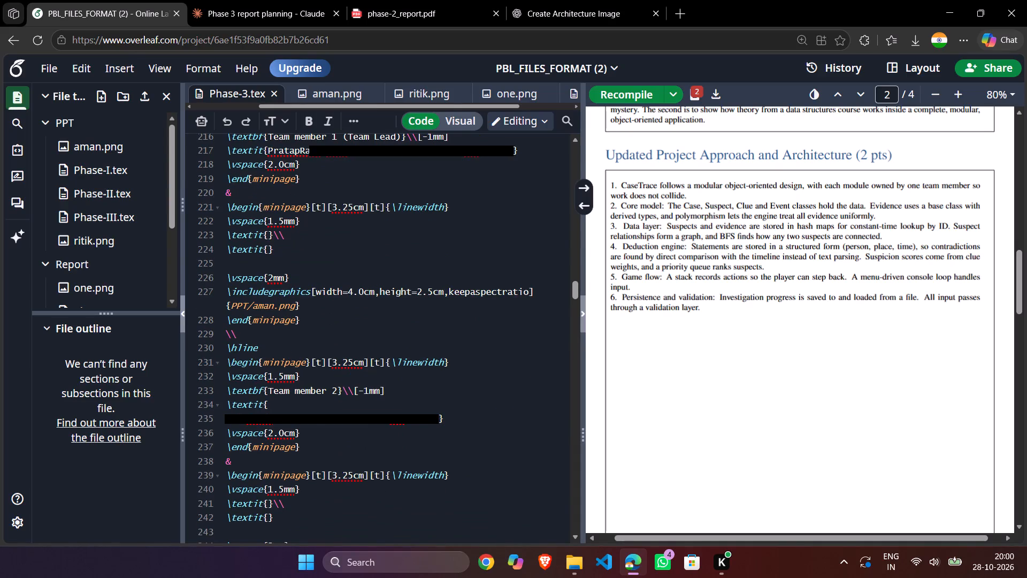
scroll(318, 425, "down", 2)
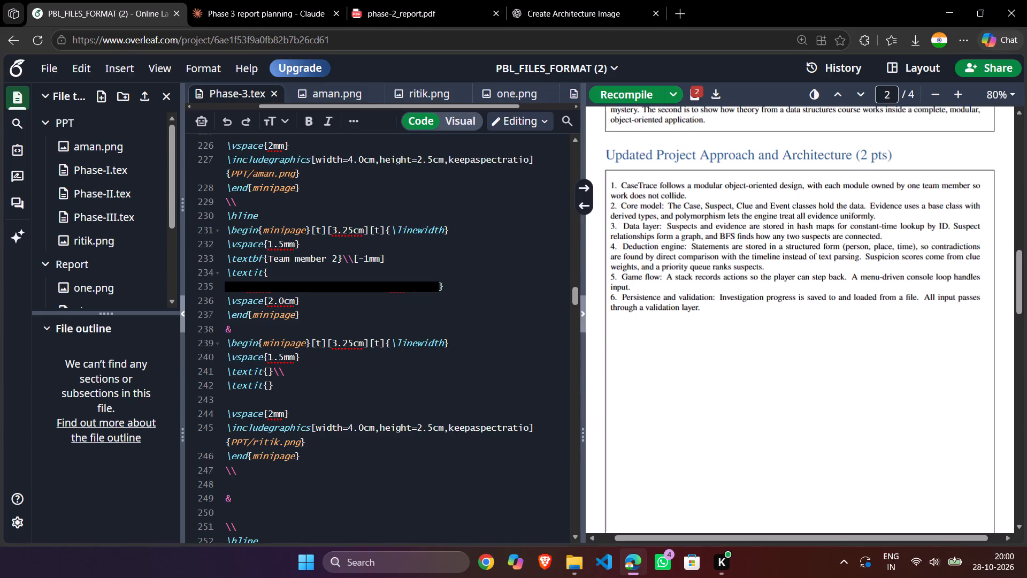
left_click_drag(225, 423, 225, 424)
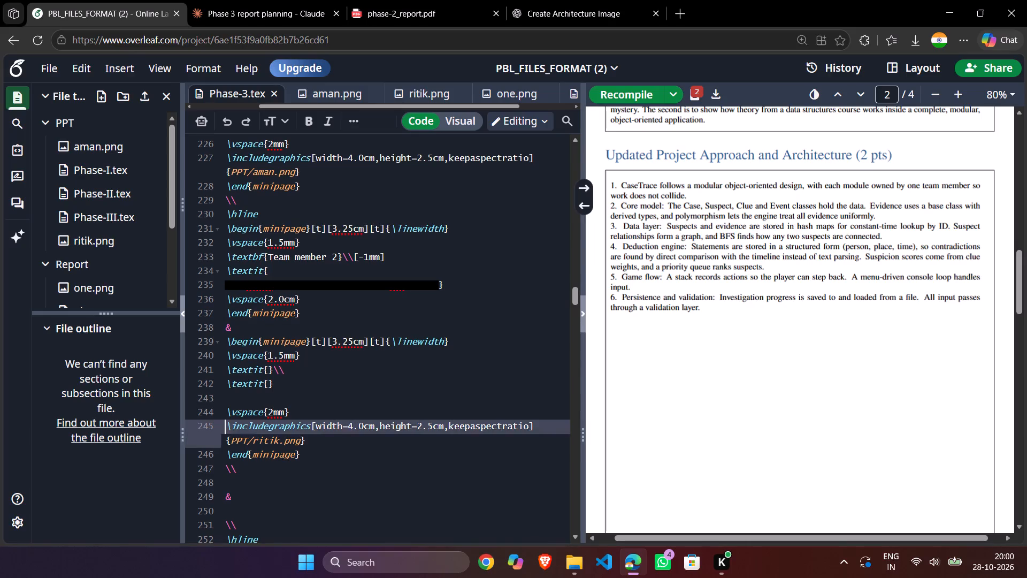
left_click_drag(225, 424, 305, 457)
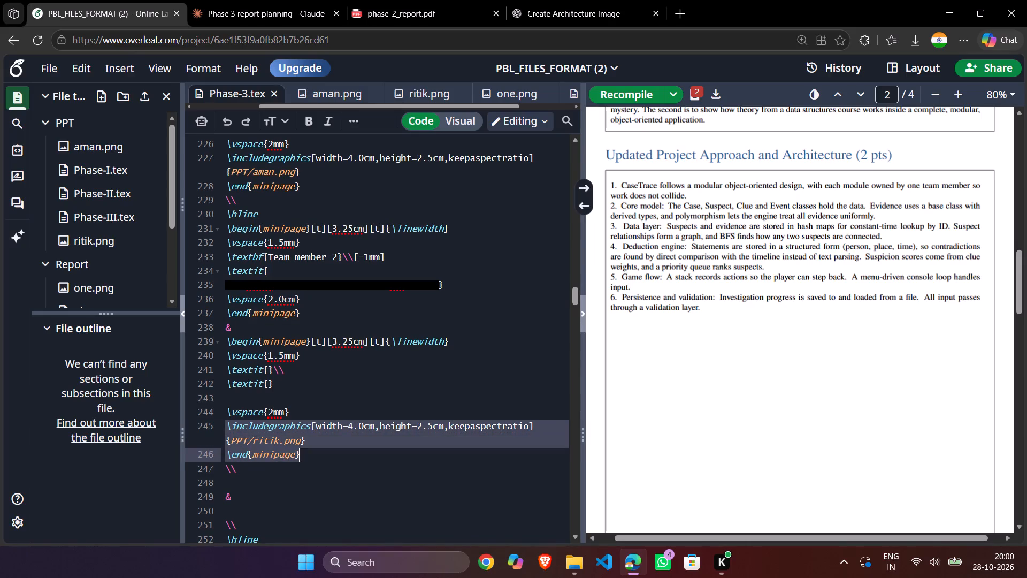
left_click_drag(305, 457, 311, 445)
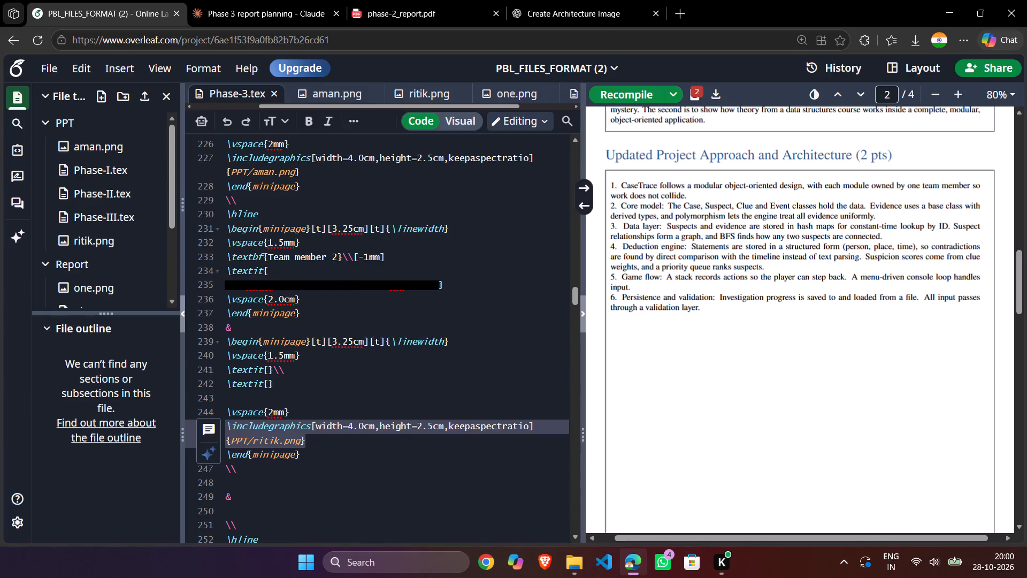
key("ctrl+c")
left_click(407, 442)
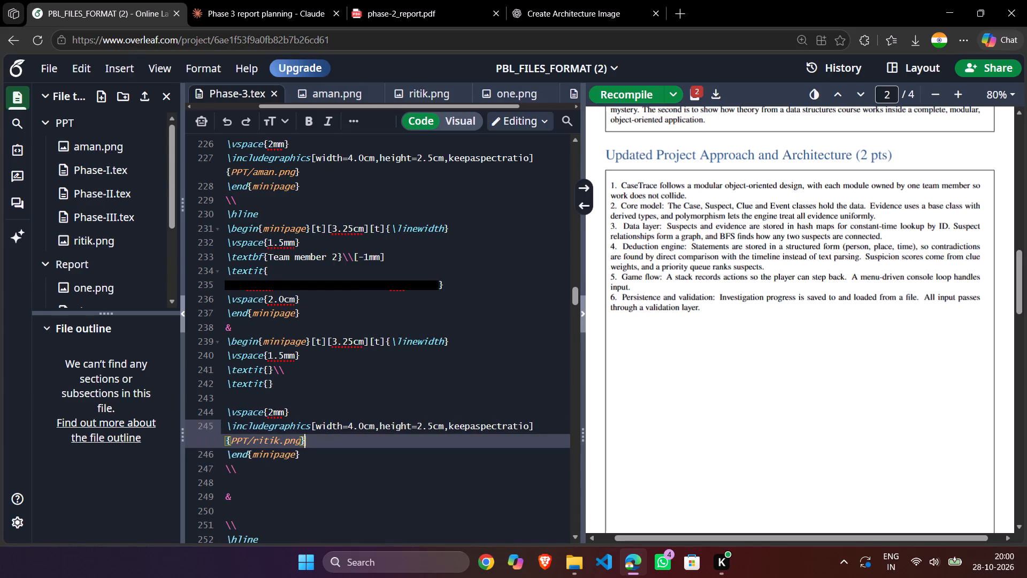
Look through the Phase-3.tex source from the team table to Deliverables Progress and compare it with the architecture section in the preview.
scroll(738, 372, "down", 11)
scroll(489, 408, "down", 5)
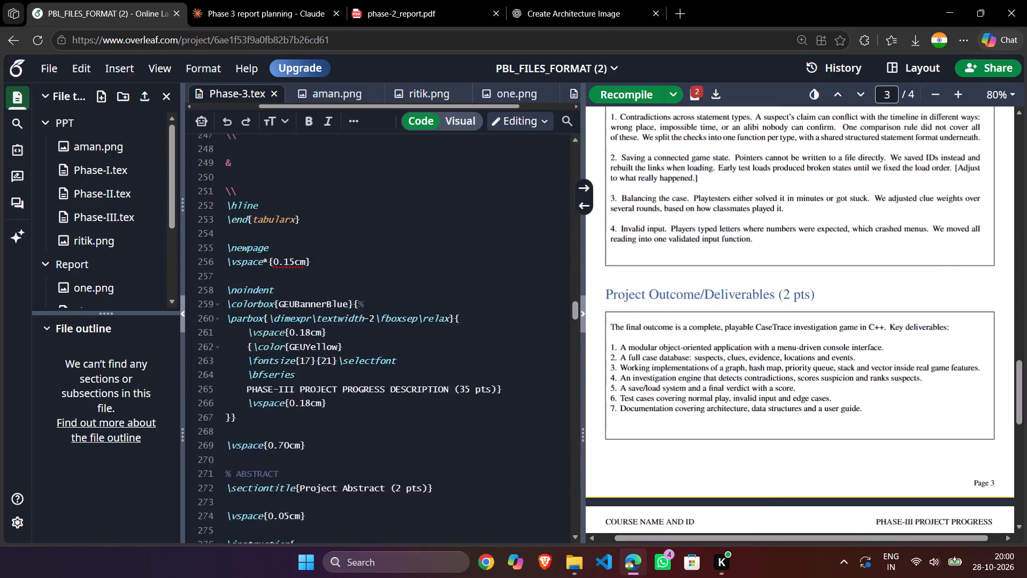
scroll(489, 408, "down", 20)
scroll(489, 408, "down", 10)
scroll(748, 384, "up", 3)
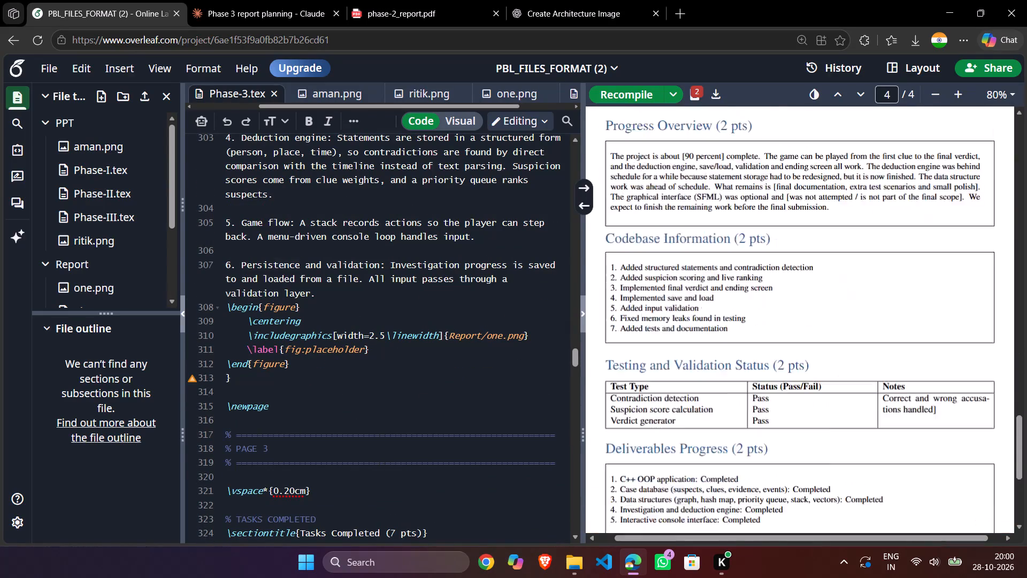
scroll(748, 384, "up", 11)
scroll(737, 381, "down", 3)
scroll(737, 380, "up", 7)
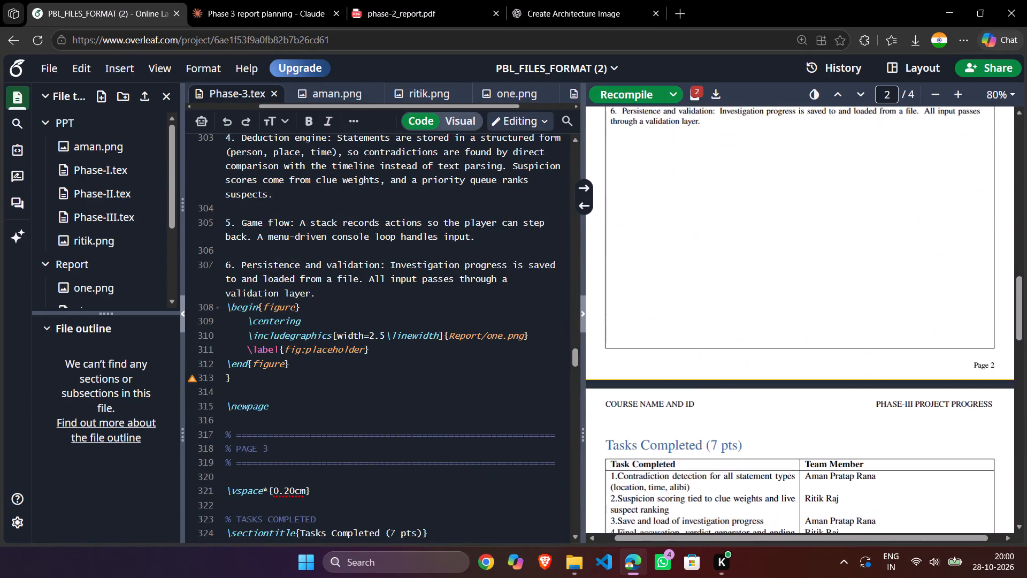
scroll(387, 397, "down", 20)
scroll(387, 397, "down", 6)
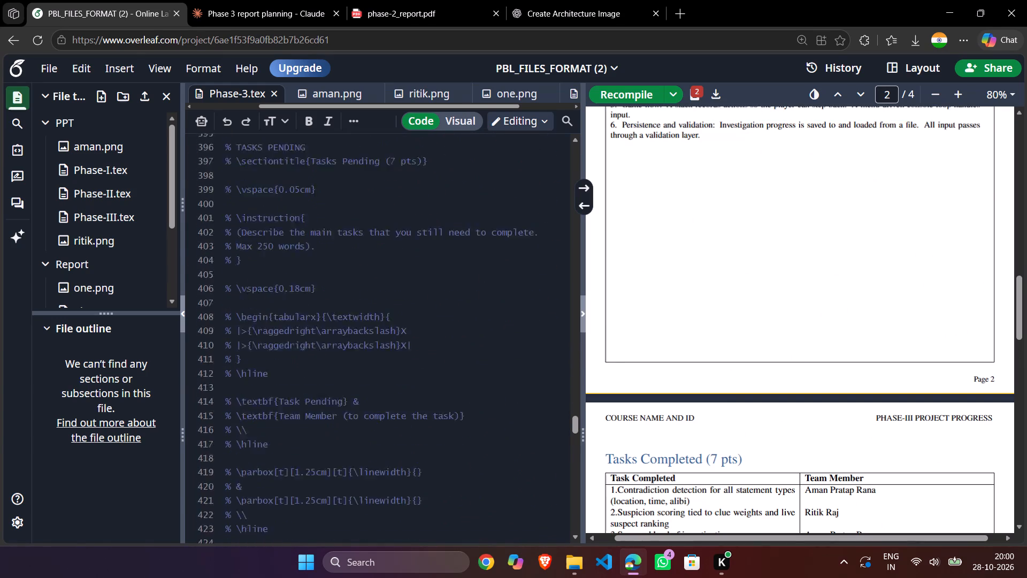
scroll(385, 388, "down", 12)
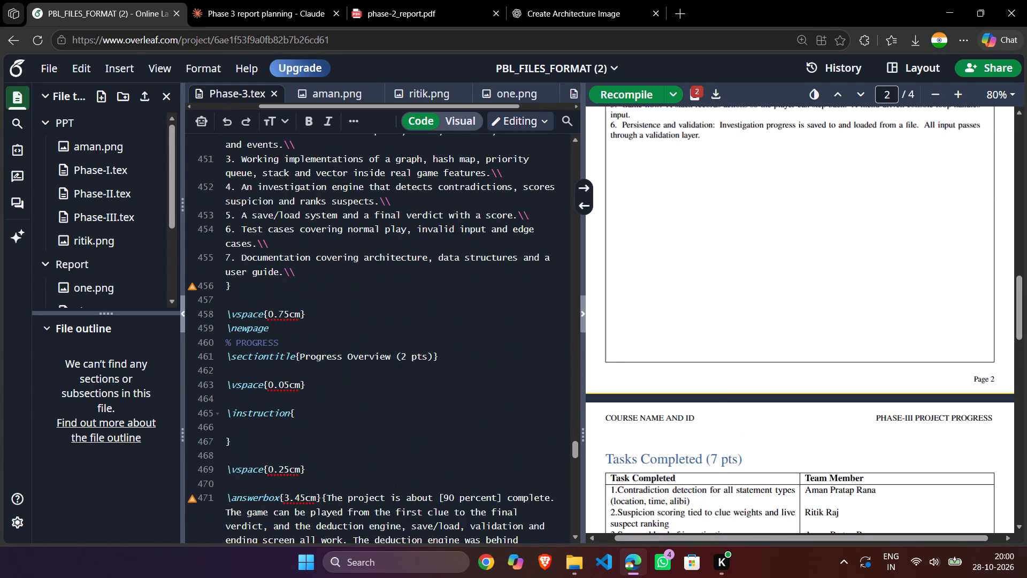
scroll(404, 374, "down", 11)
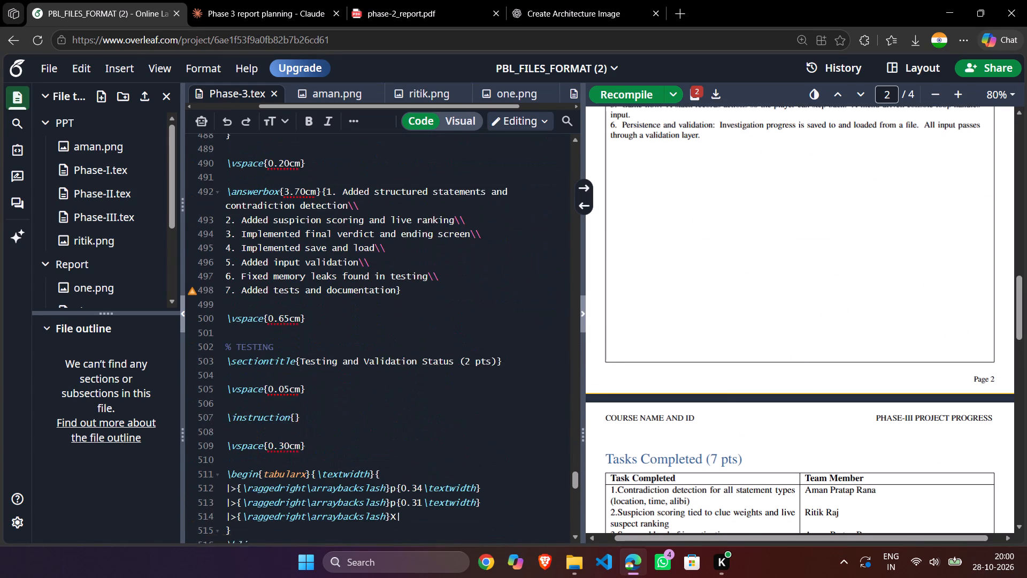
scroll(403, 374, "down", 6)
scroll(918, 356, "up", 4)
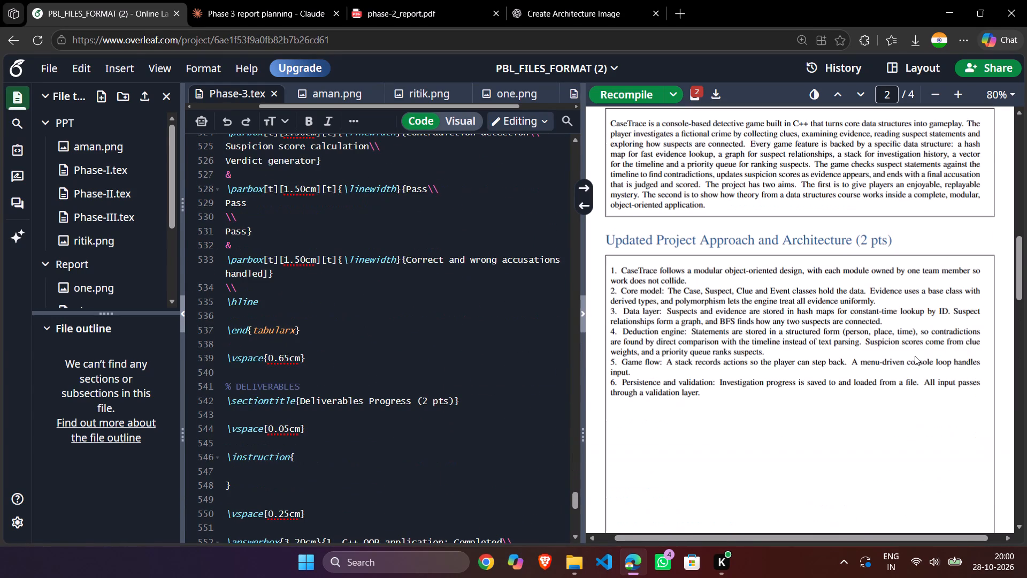
scroll(471, 353, "up", 4)
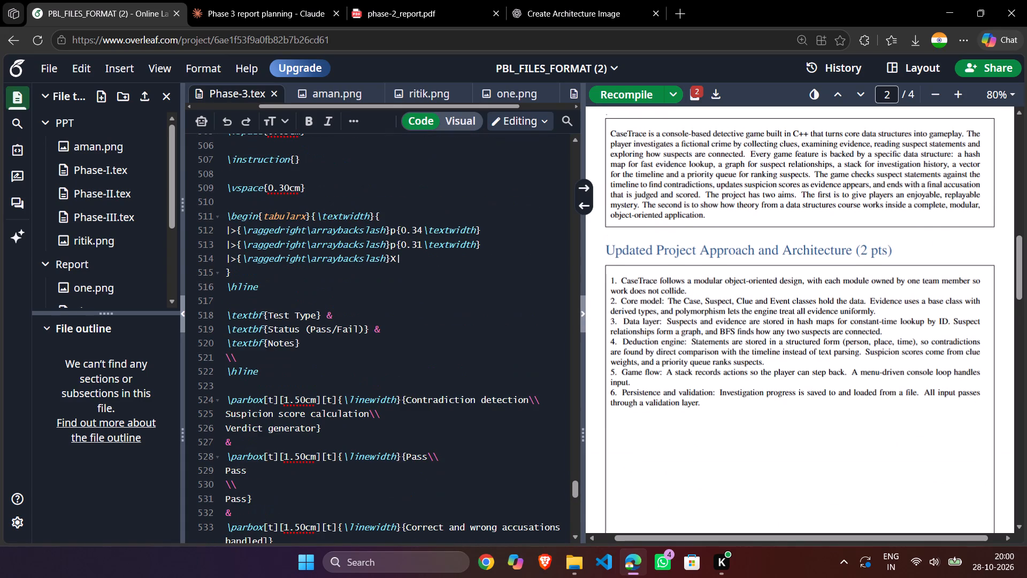
scroll(472, 355, "up", 4)
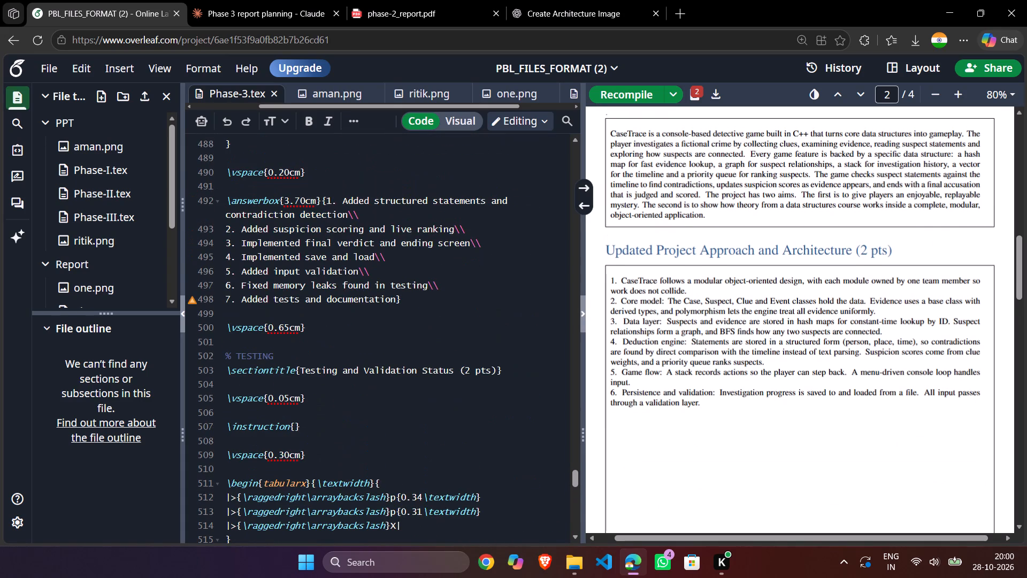
scroll(472, 354, "up", 10)
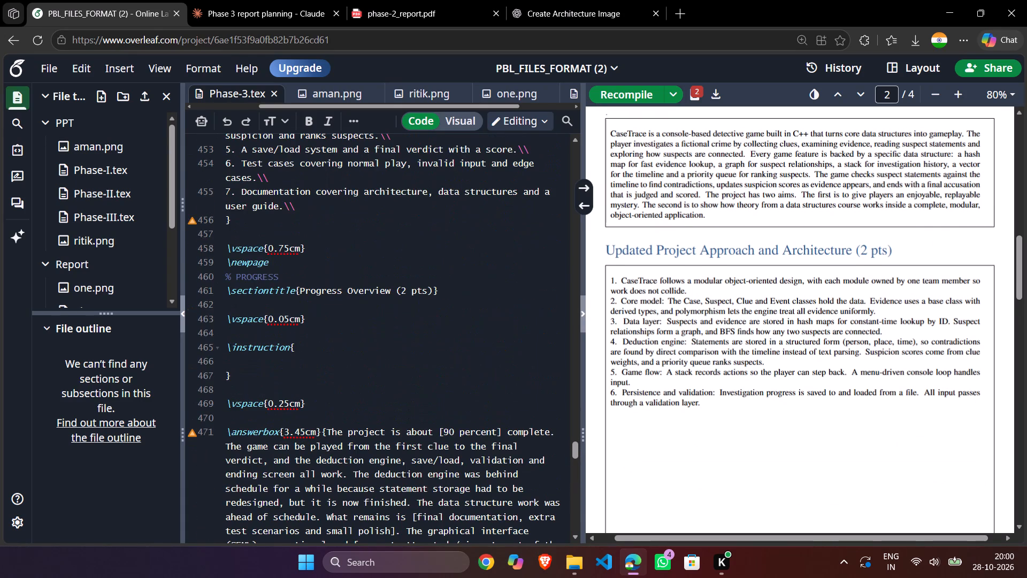
scroll(942, 326, "up", 3)
scroll(867, 333, "down", 5)
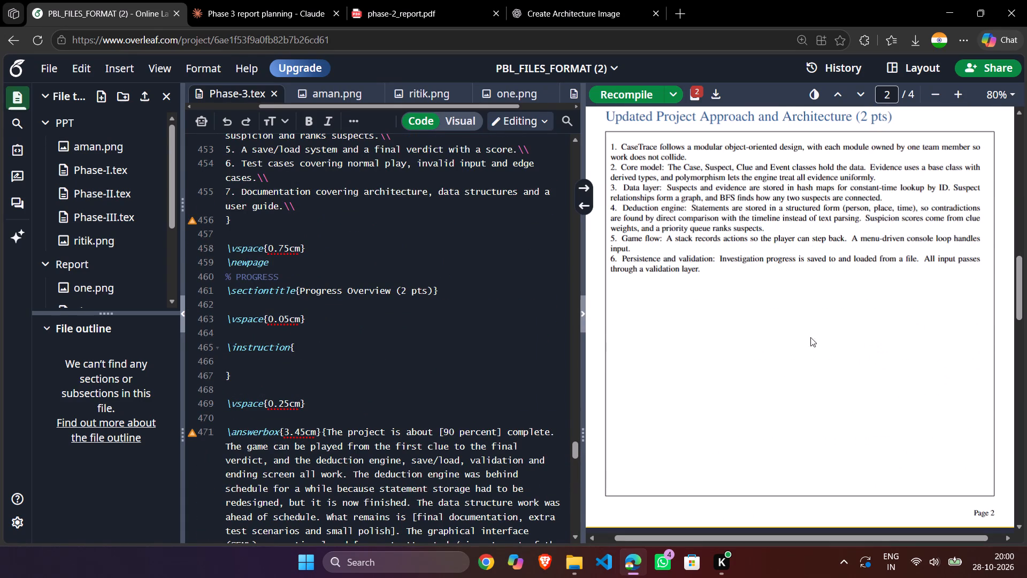
scroll(569, 344, "up", 8)
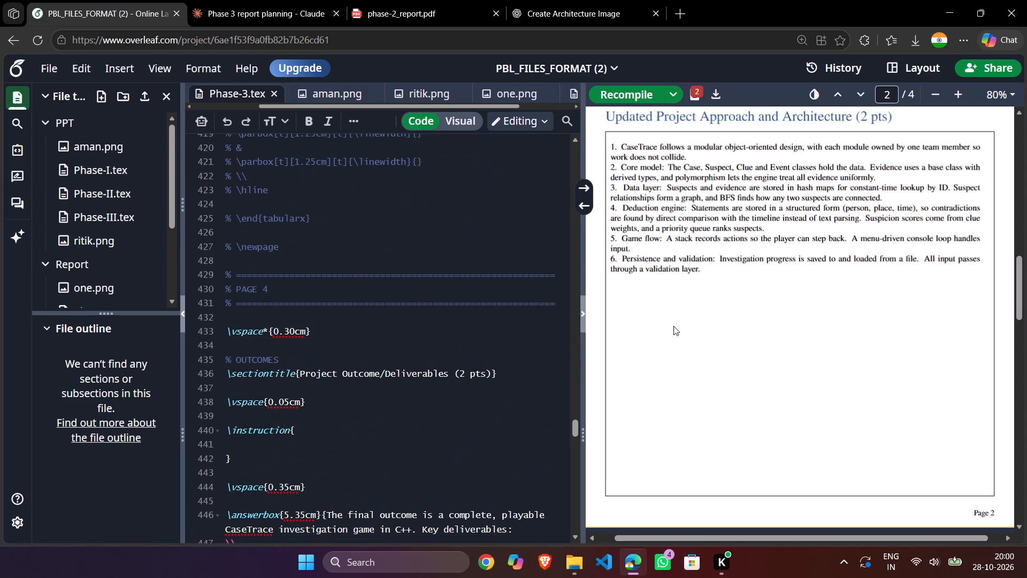
scroll(490, 324, "up", 12)
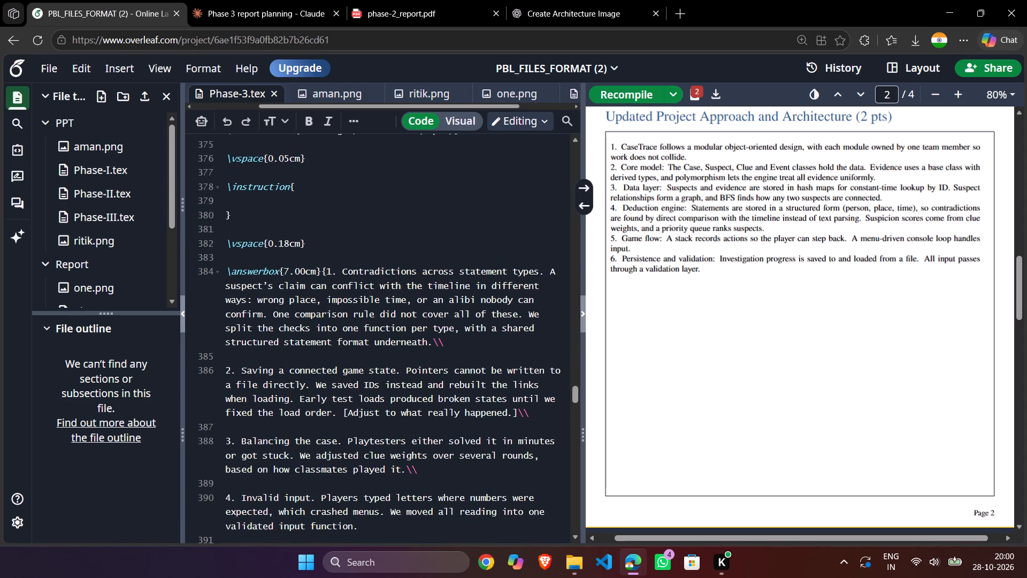
scroll(490, 323, "up", 8)
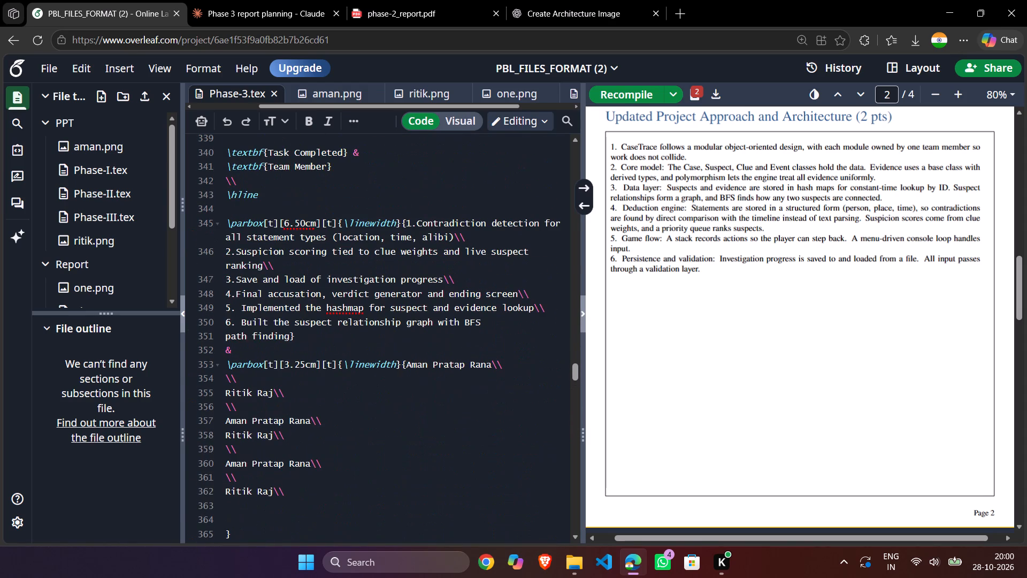
scroll(398, 353, "down", 11)
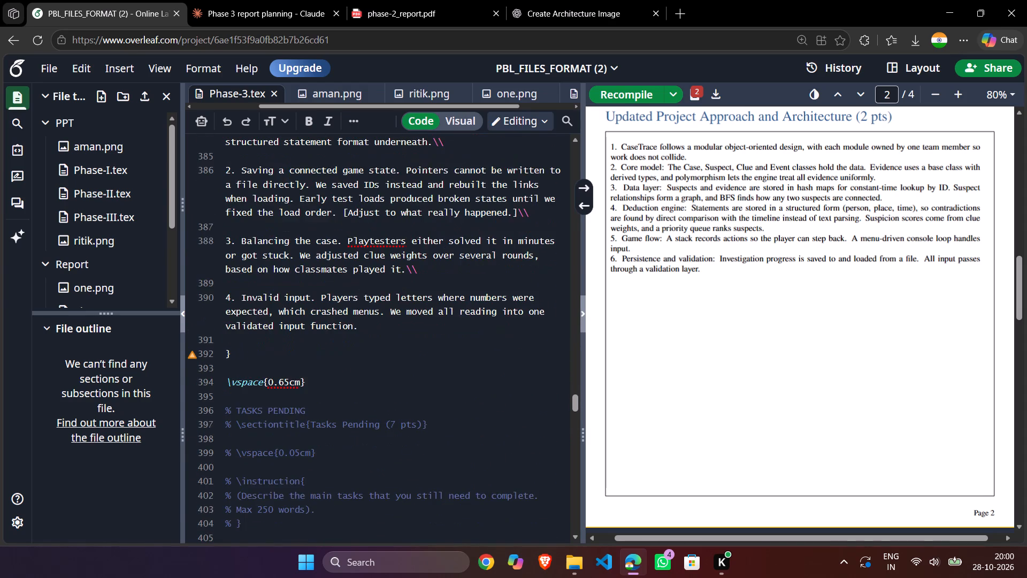
scroll(403, 362, "down", 11)
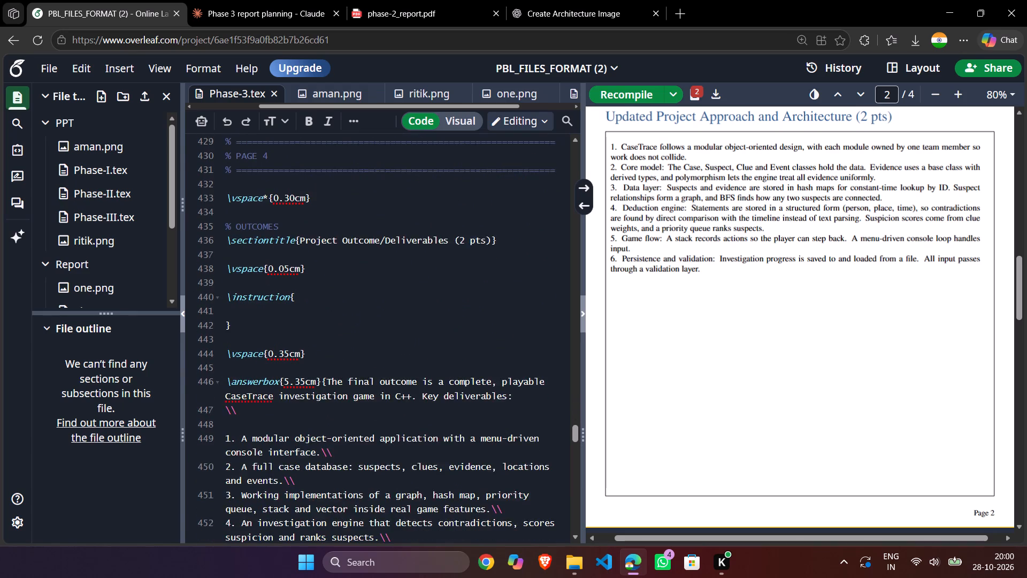
scroll(398, 363, "down", 5)
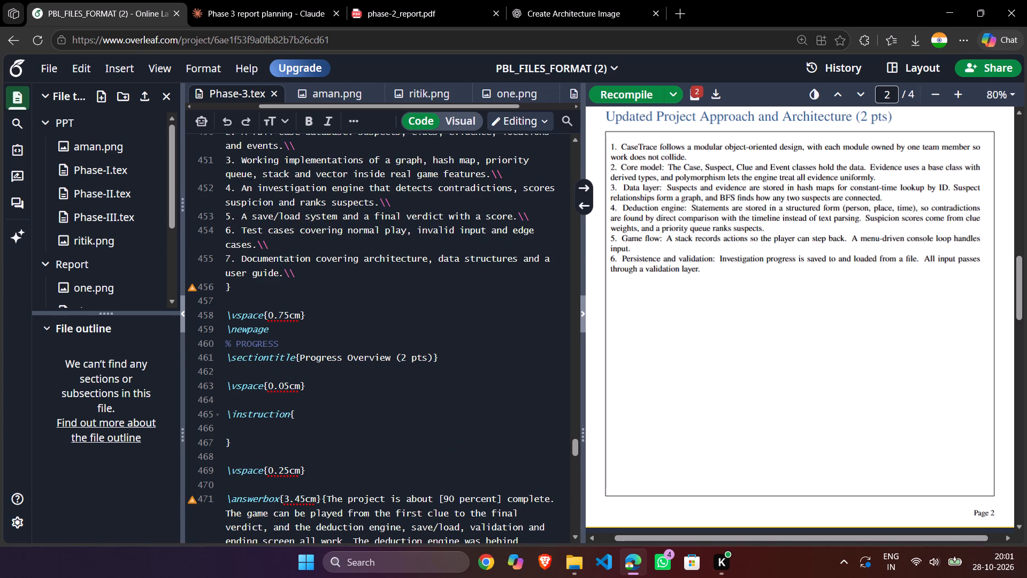
scroll(390, 365, "up", 1)
scroll(389, 363, "down", 2)
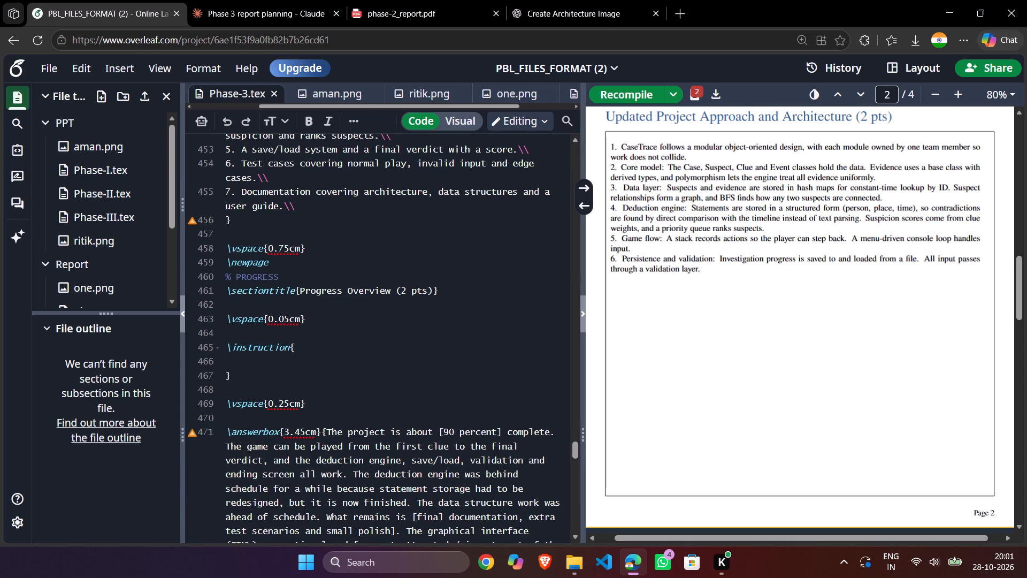
scroll(356, 323, "down", 1)
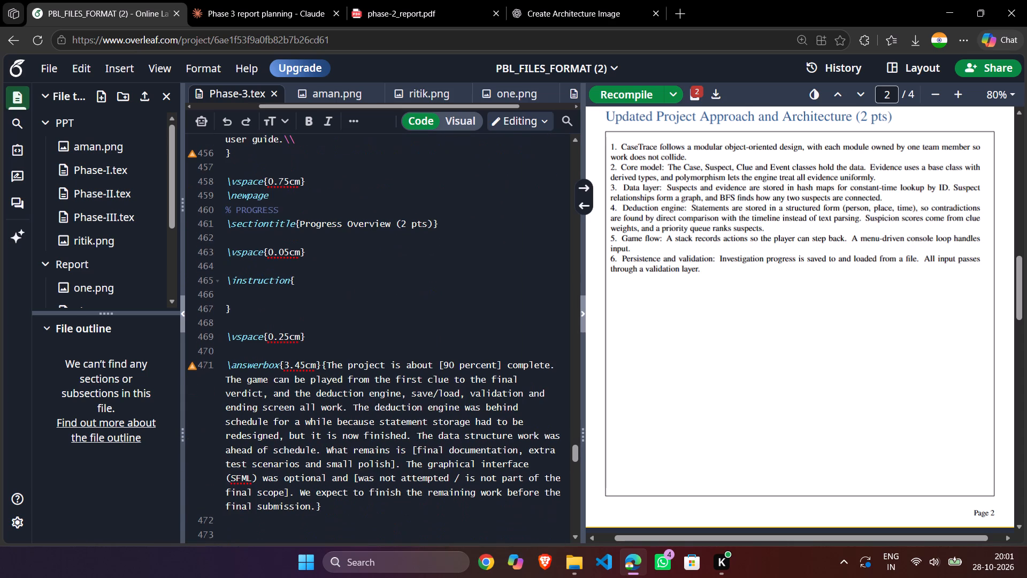
scroll(356, 323, "down", 1)
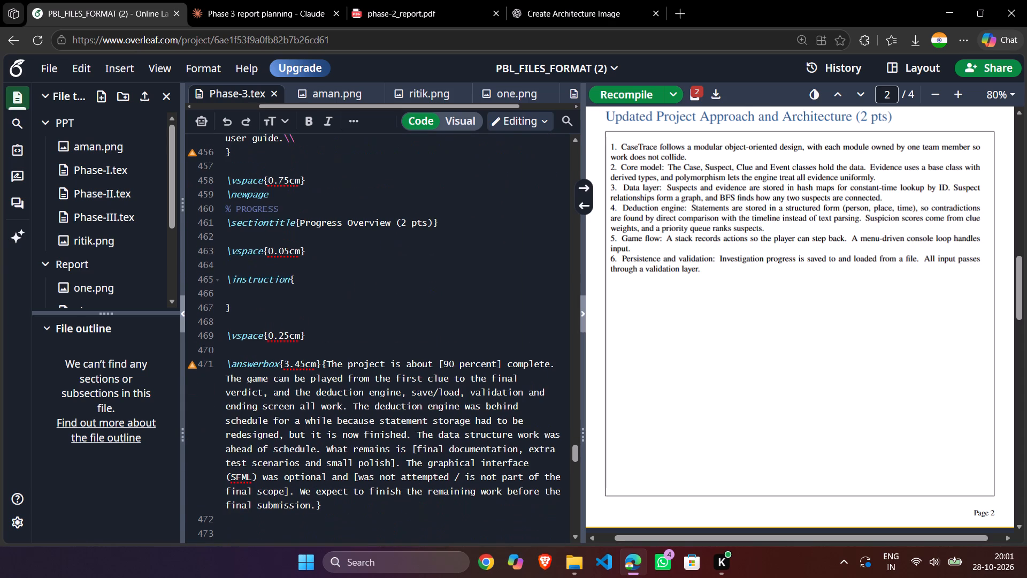
scroll(356, 323, "down", 3)
scroll(321, 332, "up", 3)
scroll(861, 250, "up", 2)
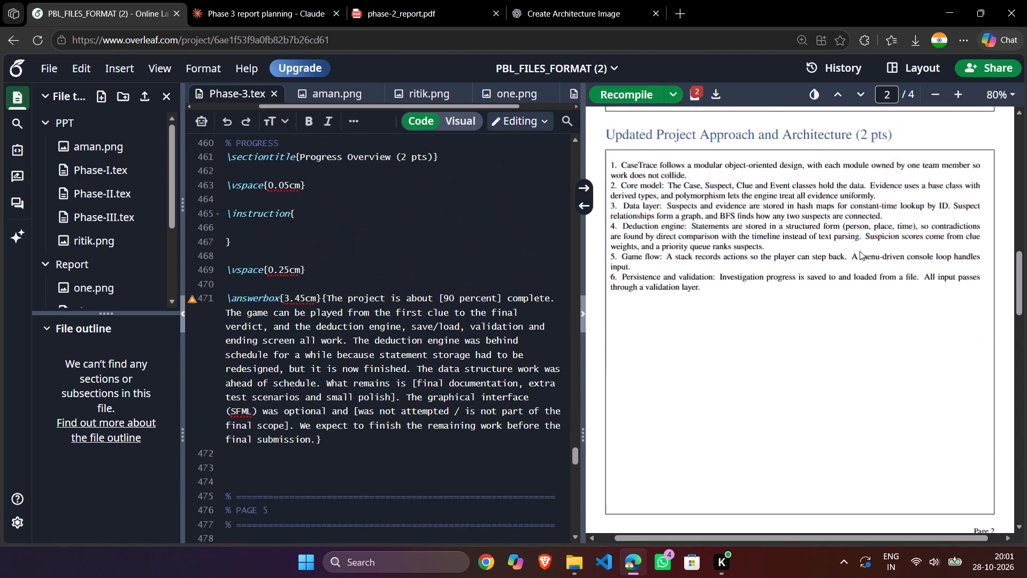
scroll(845, 265, "up", 1)
scroll(390, 284, "up", 3)
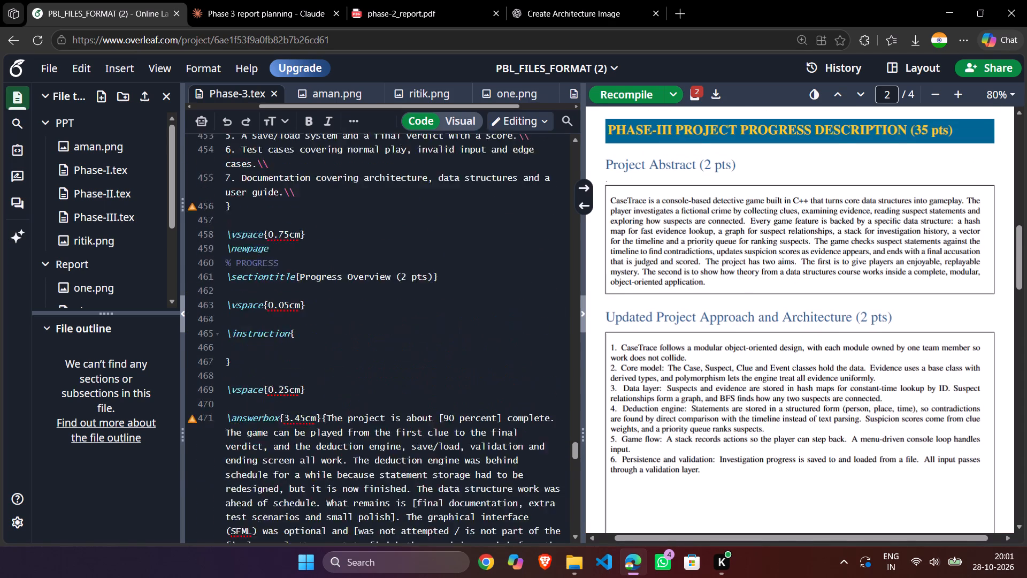
scroll(390, 284, "up", 4)
scroll(390, 285, "down", 3)
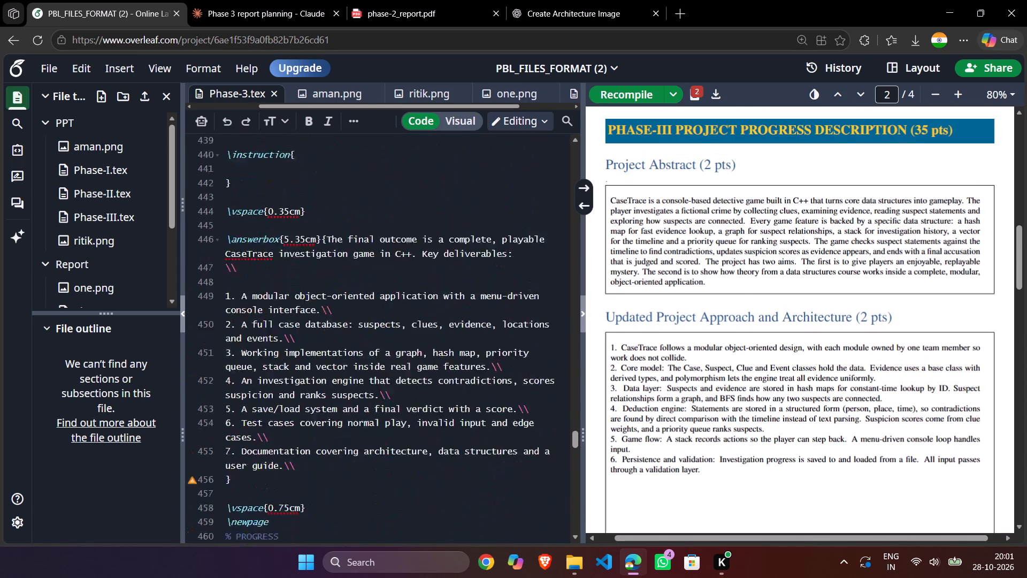
Examine the Phase-3.tex source back up to the preamble, including the answerbox definition and the bottom yellow line block, and place the cursor after that block.
scroll(390, 285, "up", 6)
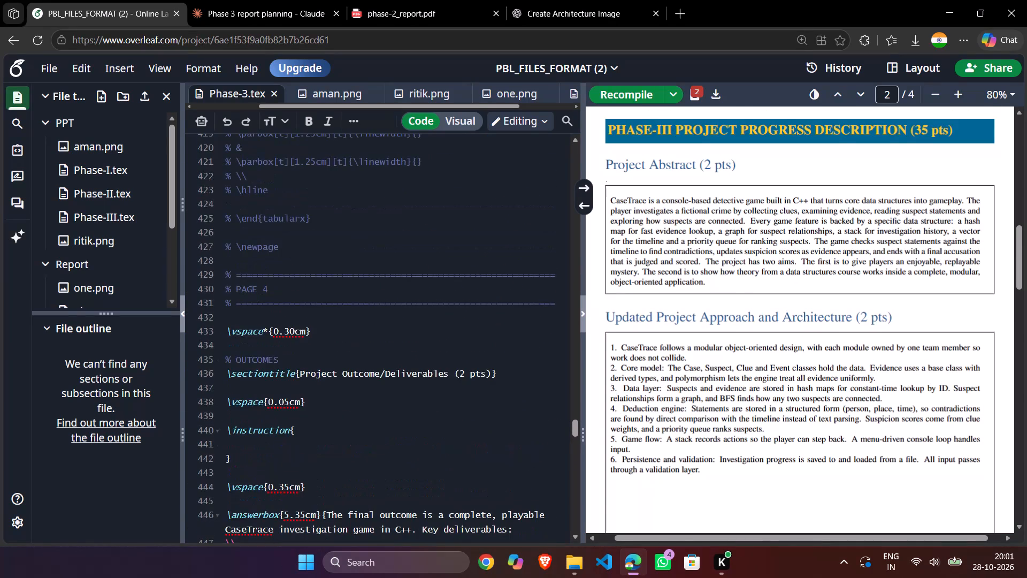
scroll(390, 285, "up", 9)
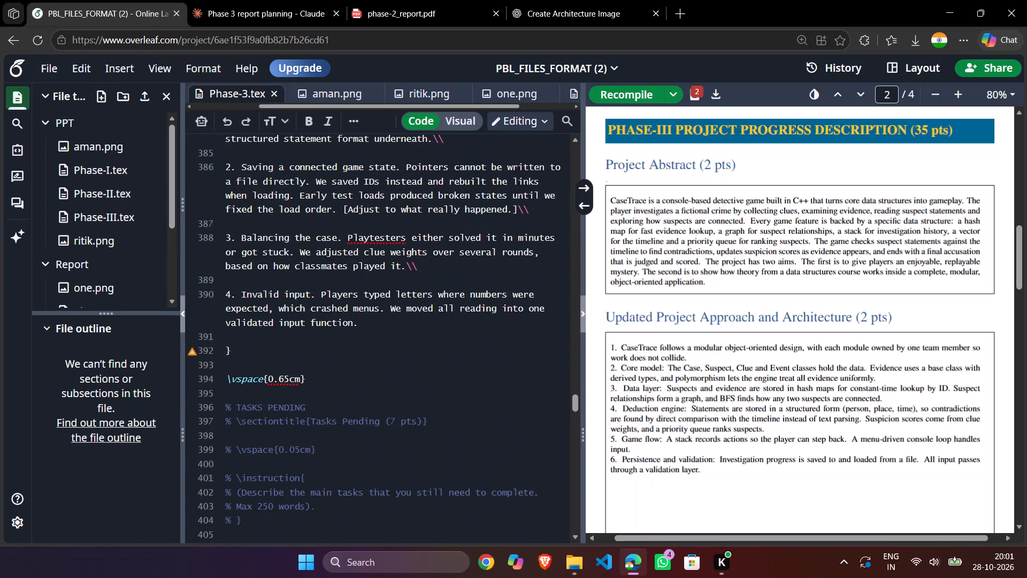
scroll(390, 285, "up", 3)
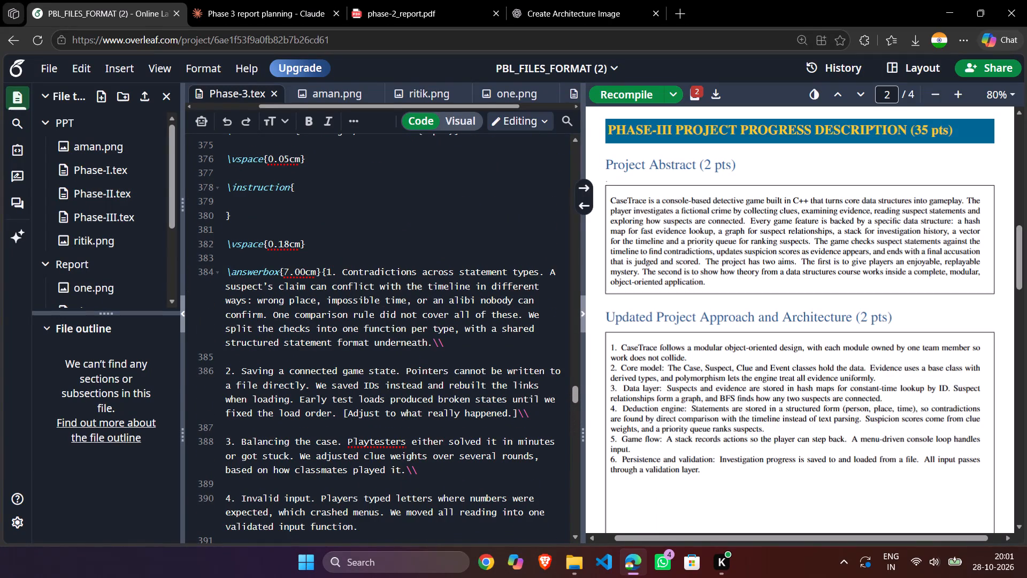
scroll(386, 286, "up", 9)
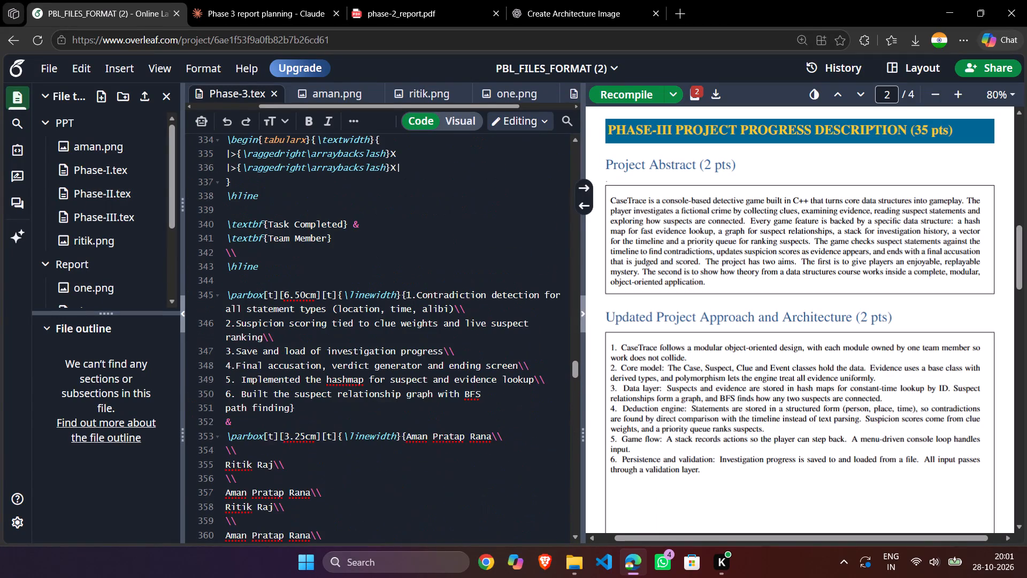
scroll(386, 286, "up", 18)
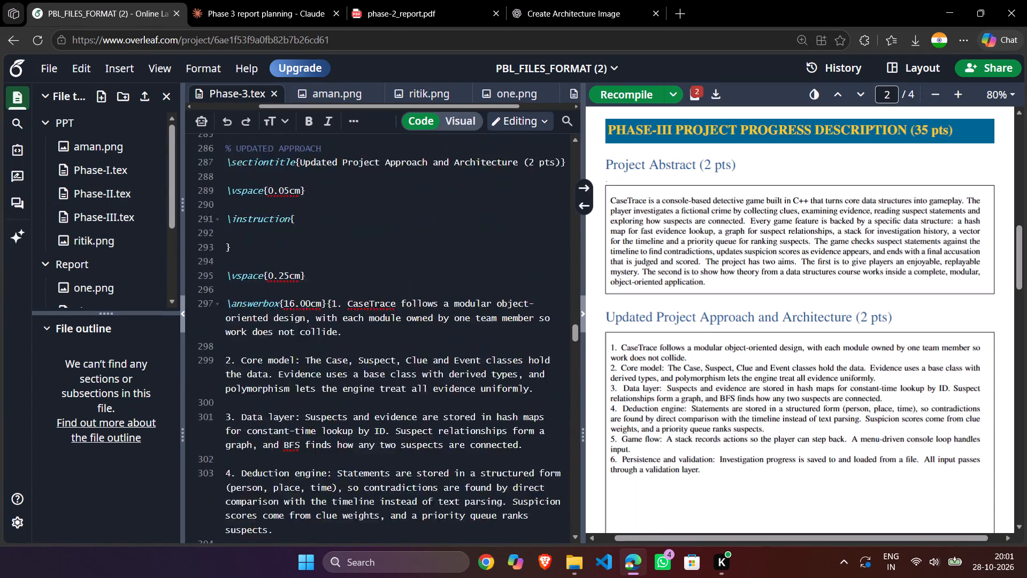
scroll(386, 286, "up", 17)
scroll(410, 243, "up", 4)
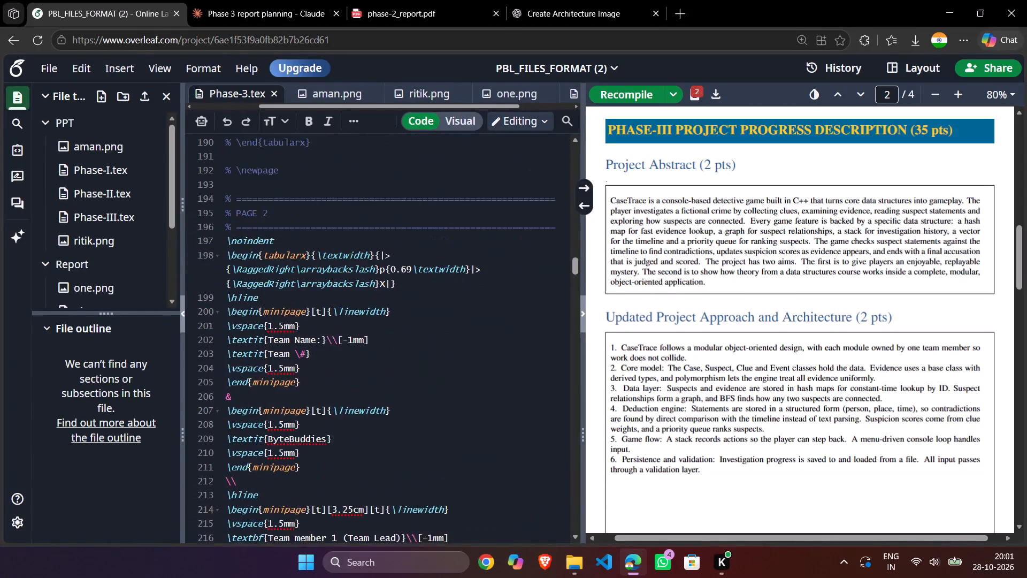
scroll(407, 234, "up", 11)
scroll(409, 284, "up", 2)
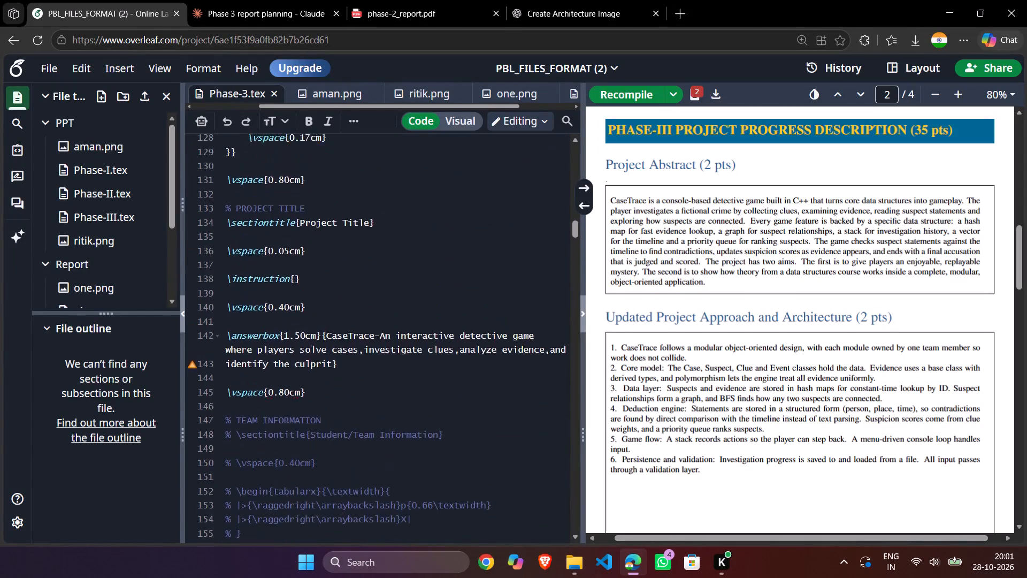
scroll(409, 284, "up", 1)
scroll(450, 346, "up", 7)
scroll(337, 427, "up", 1)
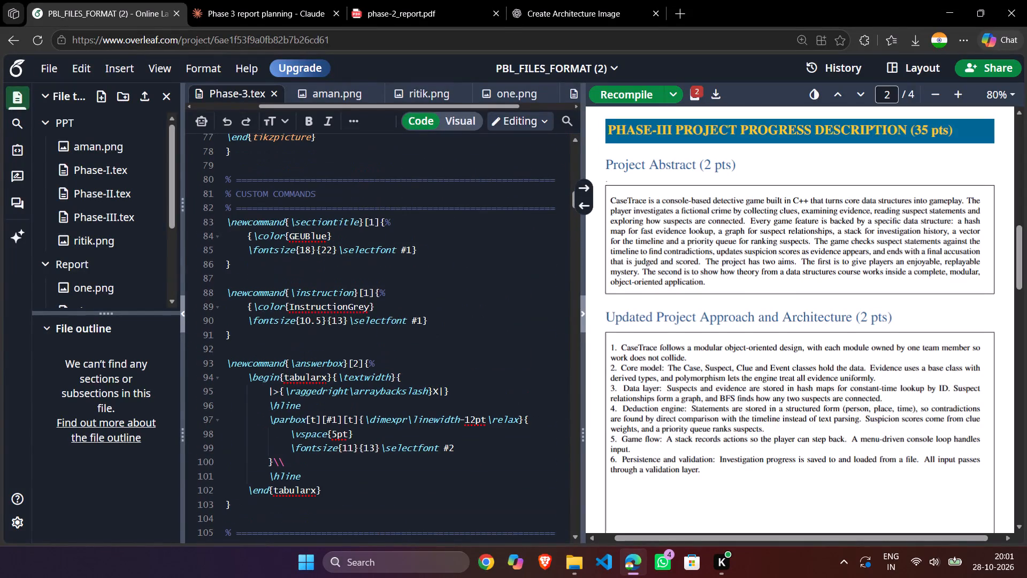
scroll(303, 191, "up", 3)
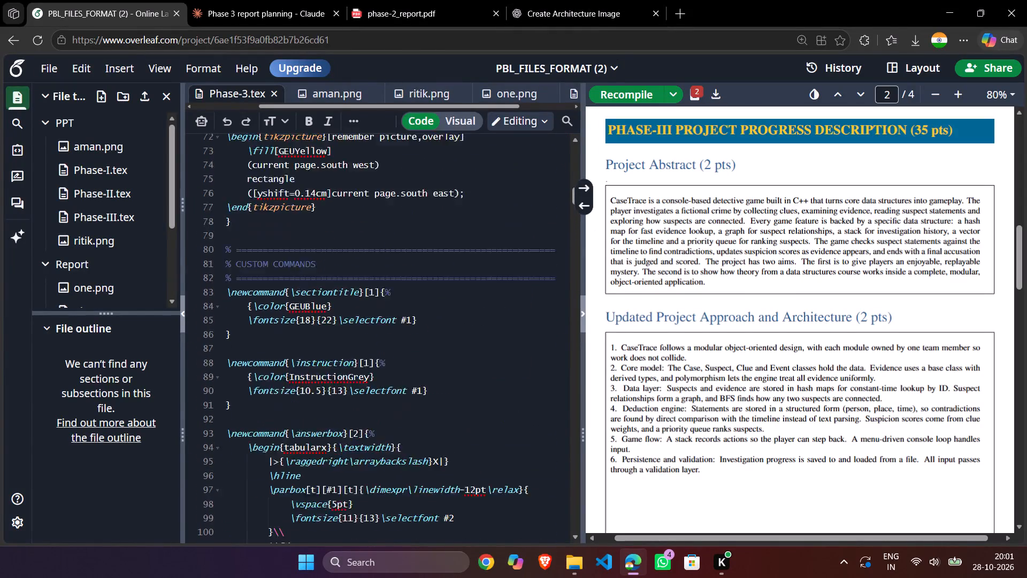
scroll(362, 238, "up", 2)
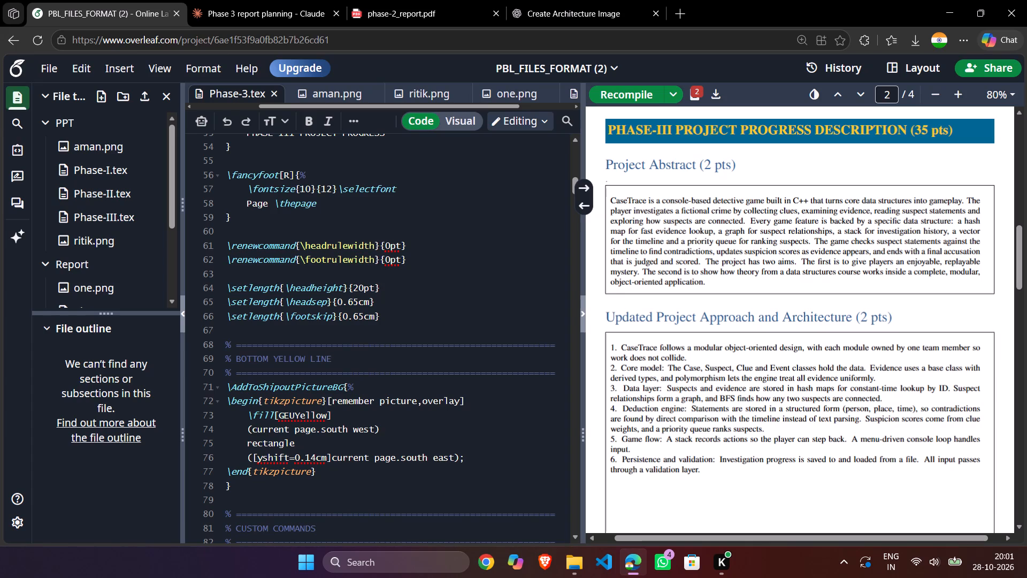
left_click(267, 483)
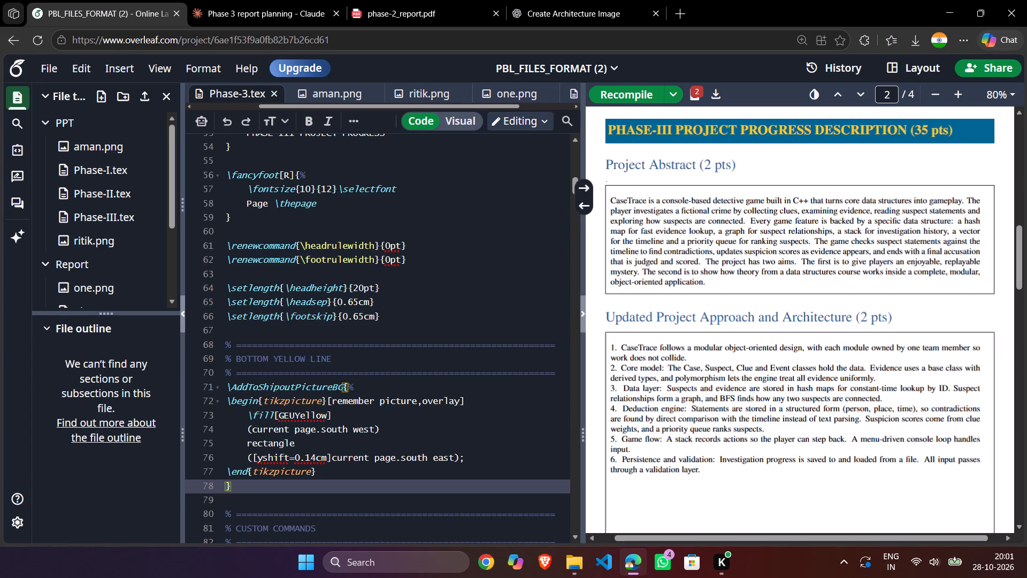
Replace the whole figure environment after point 6 of the architecture answerbox with the copied \includegraphics command.
scroll(301, 445, "up", 13)
scroll(301, 445, "up", 8)
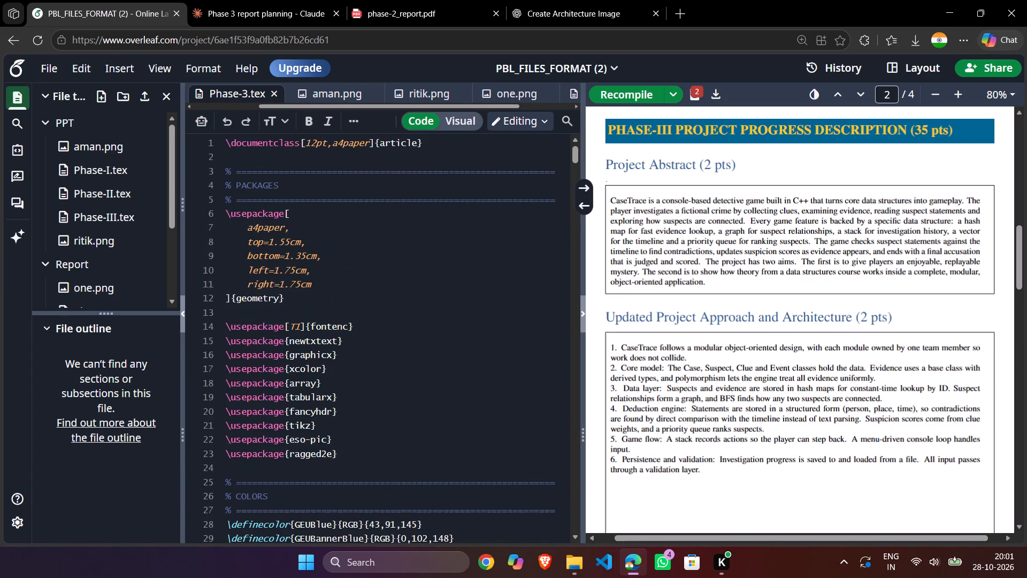
scroll(301, 445, "up", 3)
scroll(344, 423, "down", 20)
scroll(344, 423, "down", 6)
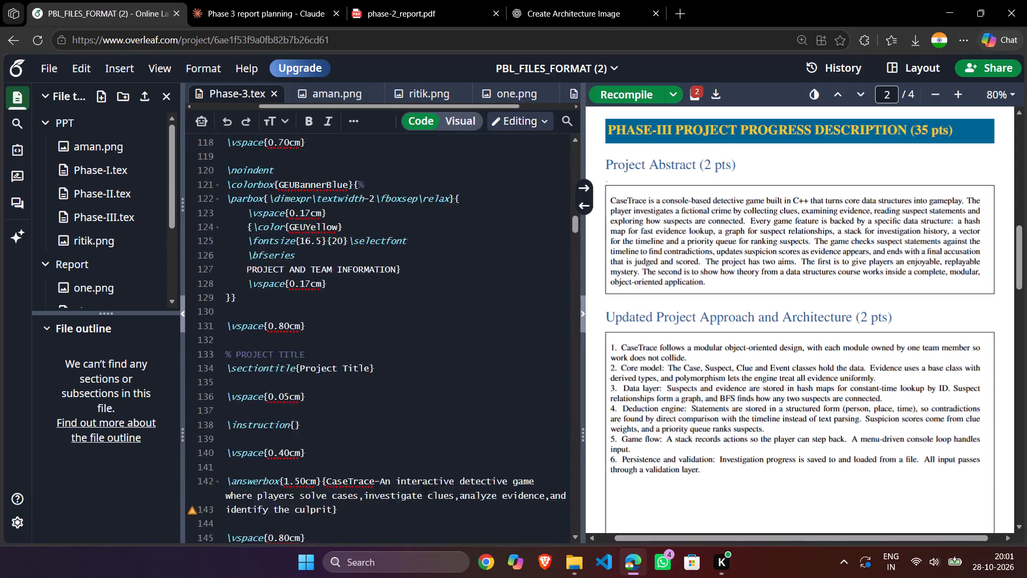
scroll(370, 403, "down", 3)
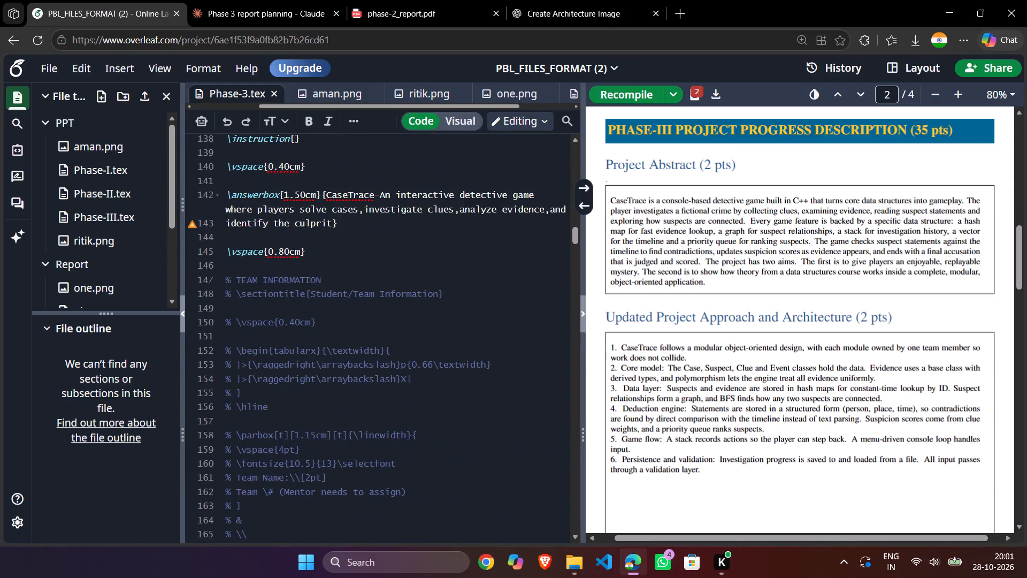
scroll(366, 393, "down", 18)
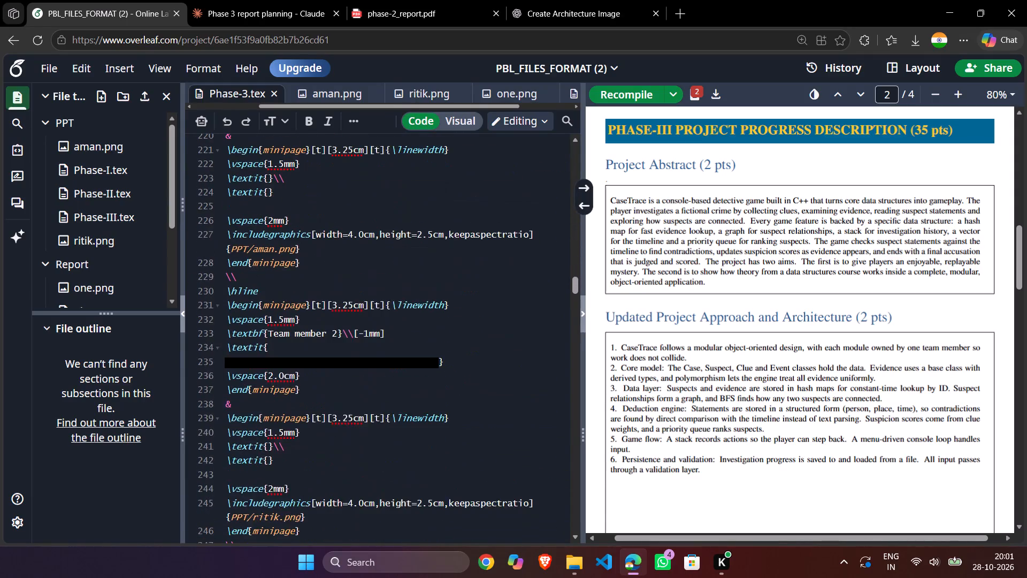
scroll(364, 389, "down", 19)
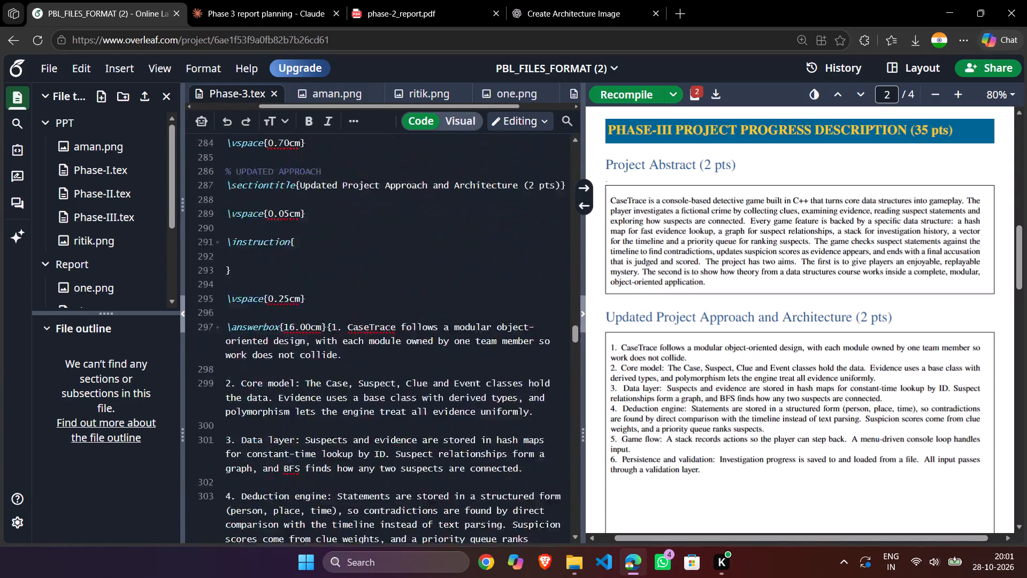
scroll(364, 389, "down", 4)
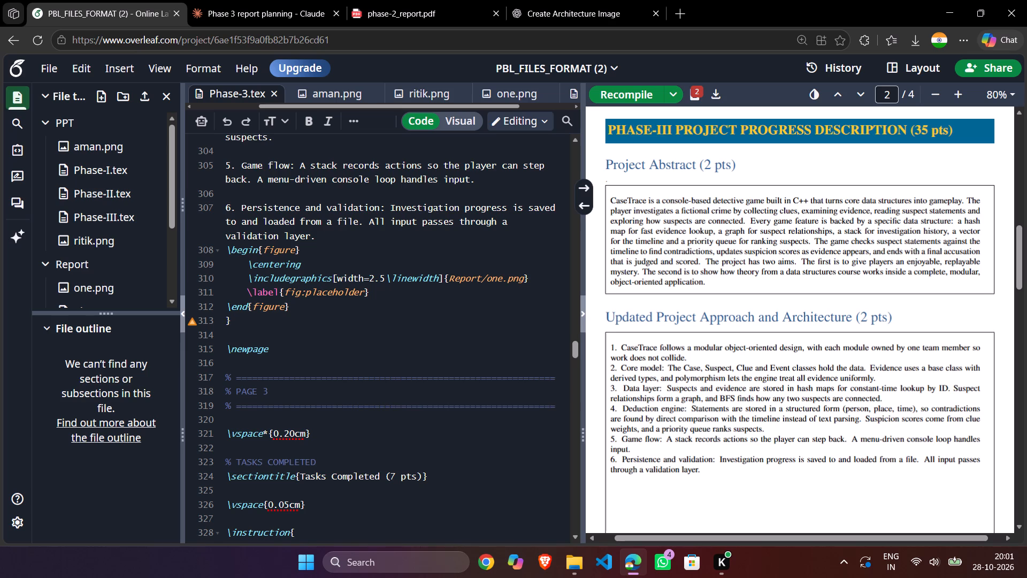
left_click_drag(309, 305, 212, 247)
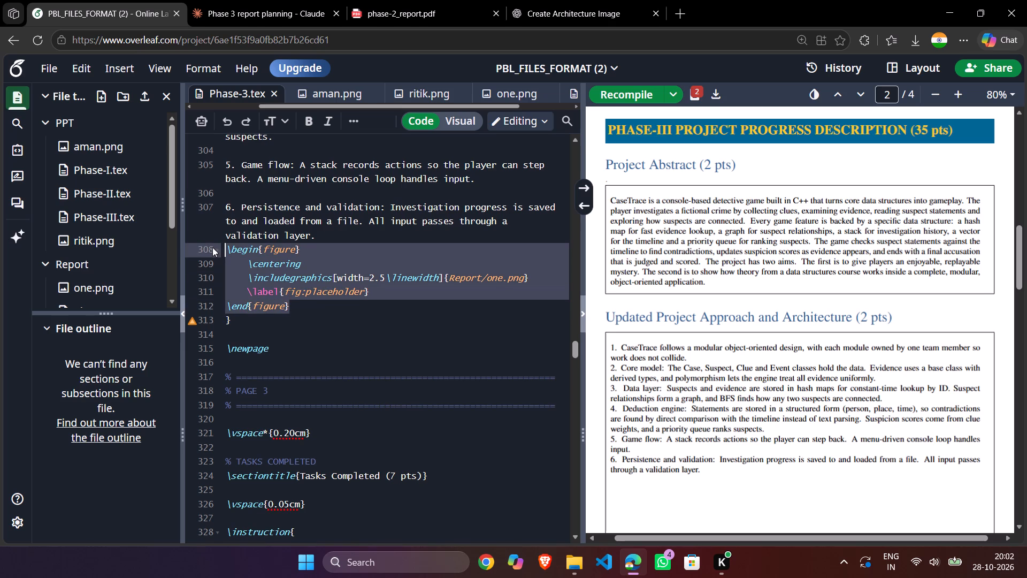
key("BackSpace")
key("ctrl+v")
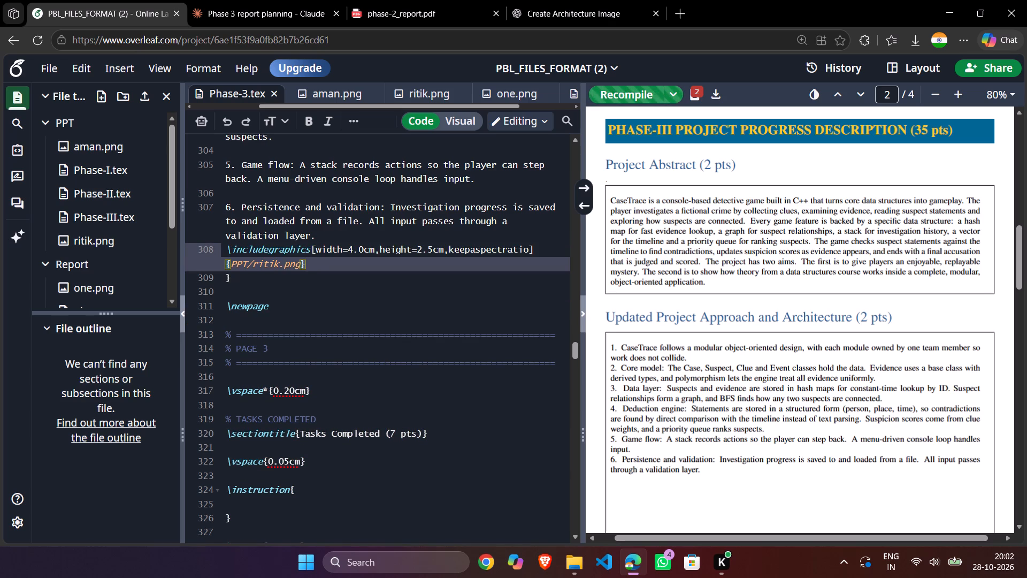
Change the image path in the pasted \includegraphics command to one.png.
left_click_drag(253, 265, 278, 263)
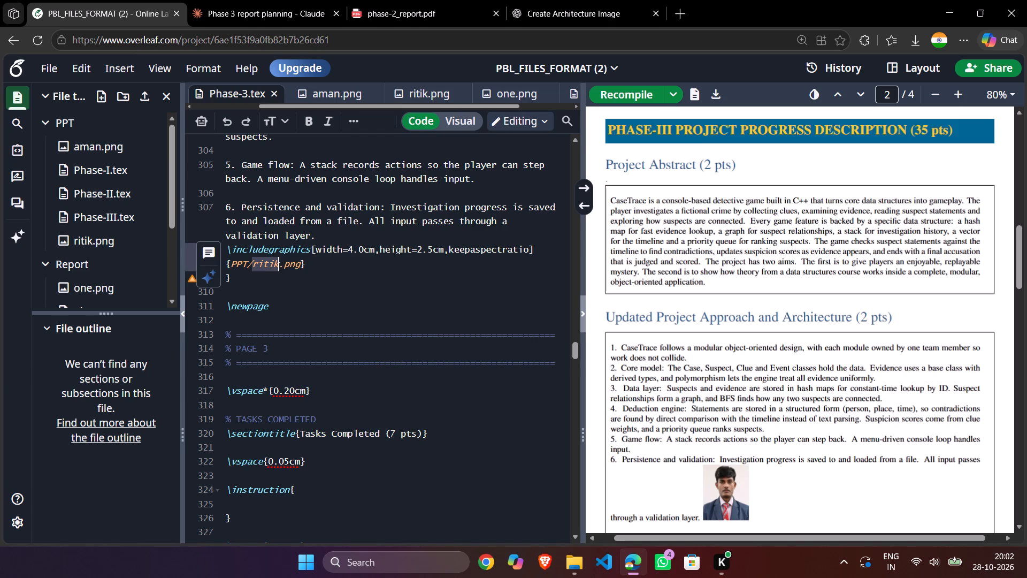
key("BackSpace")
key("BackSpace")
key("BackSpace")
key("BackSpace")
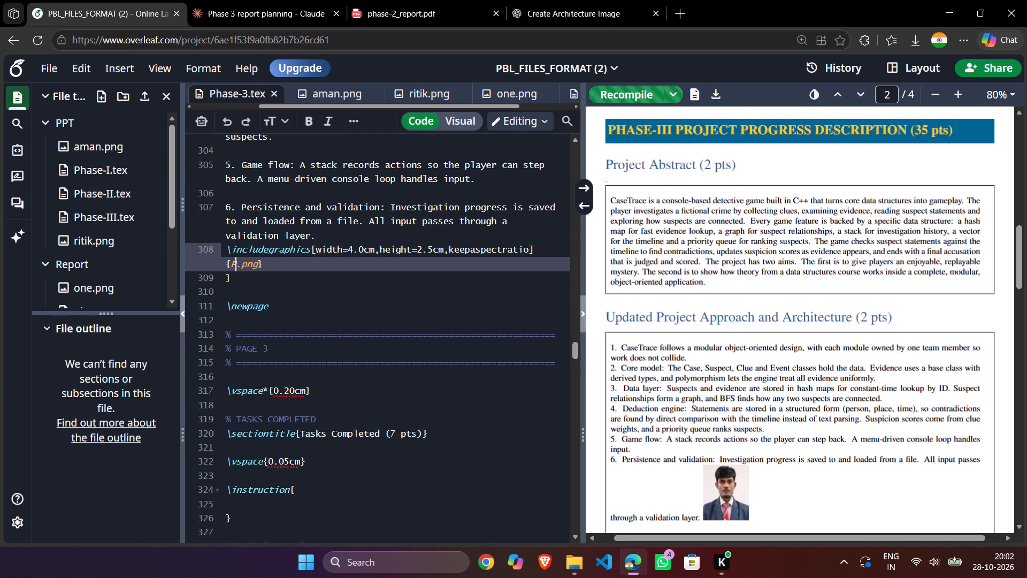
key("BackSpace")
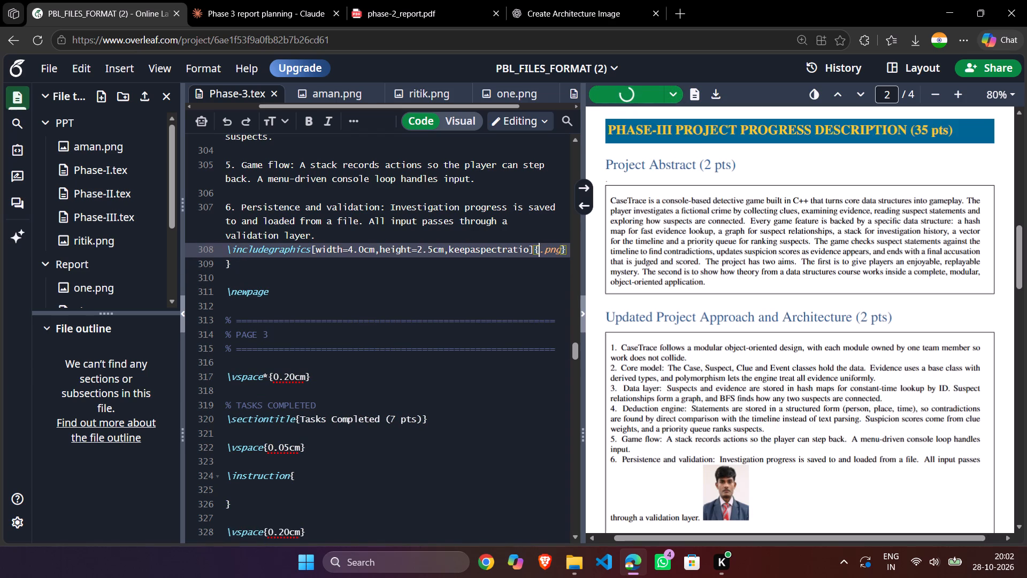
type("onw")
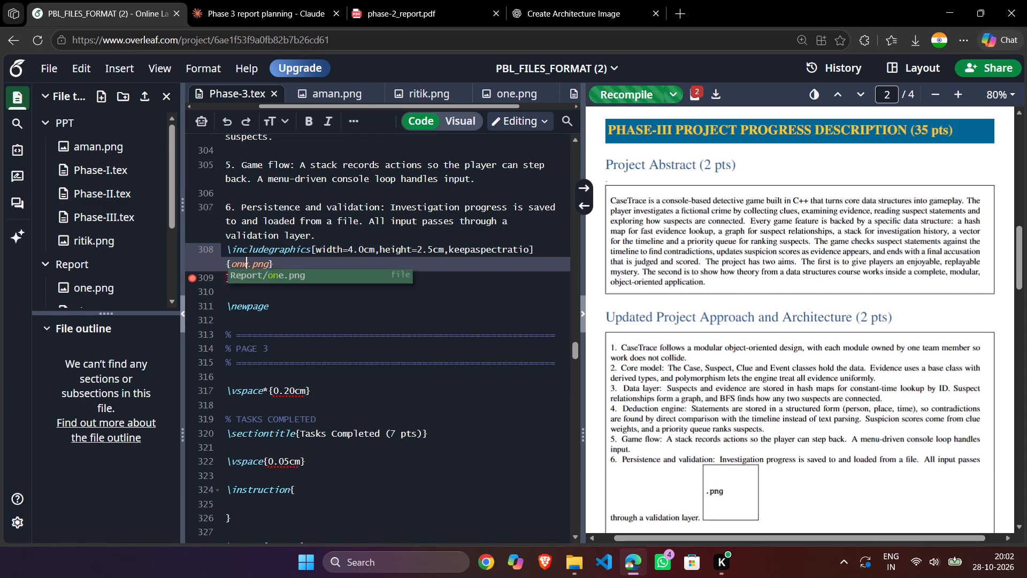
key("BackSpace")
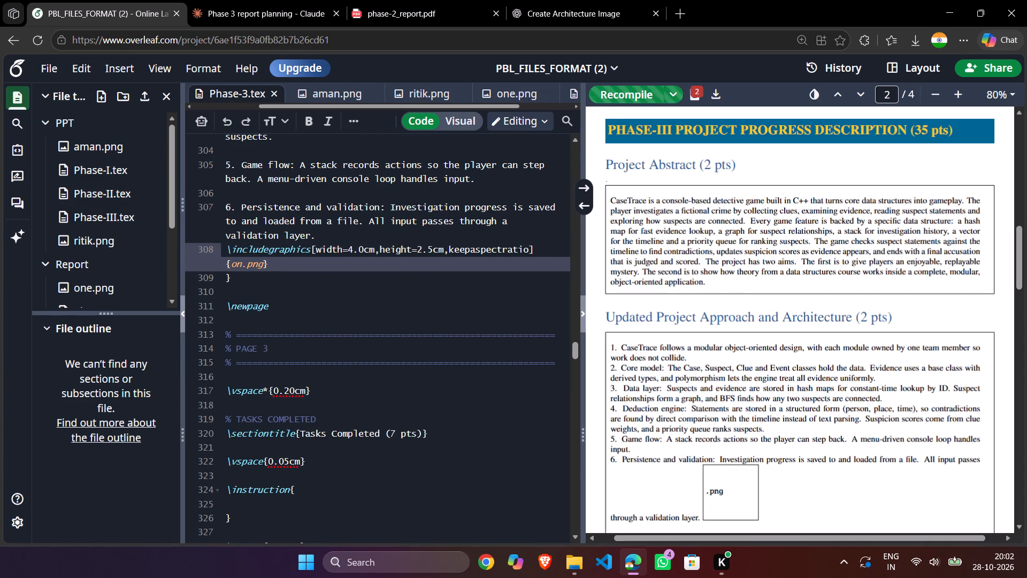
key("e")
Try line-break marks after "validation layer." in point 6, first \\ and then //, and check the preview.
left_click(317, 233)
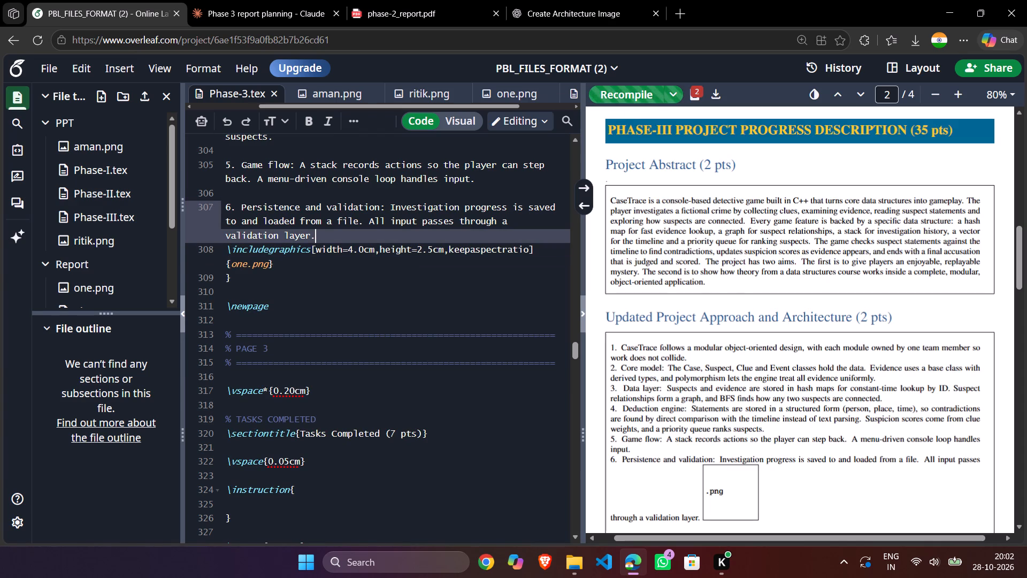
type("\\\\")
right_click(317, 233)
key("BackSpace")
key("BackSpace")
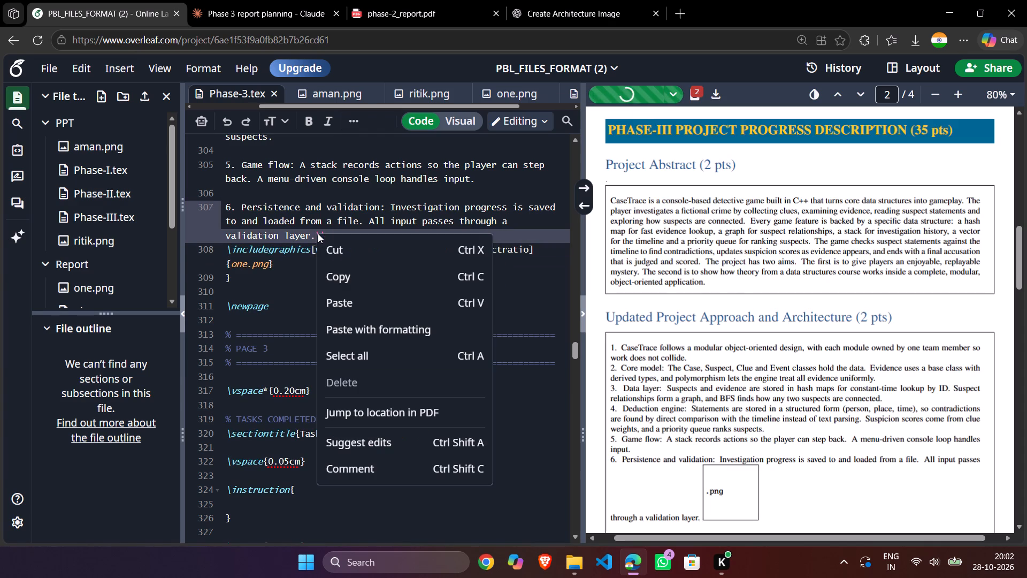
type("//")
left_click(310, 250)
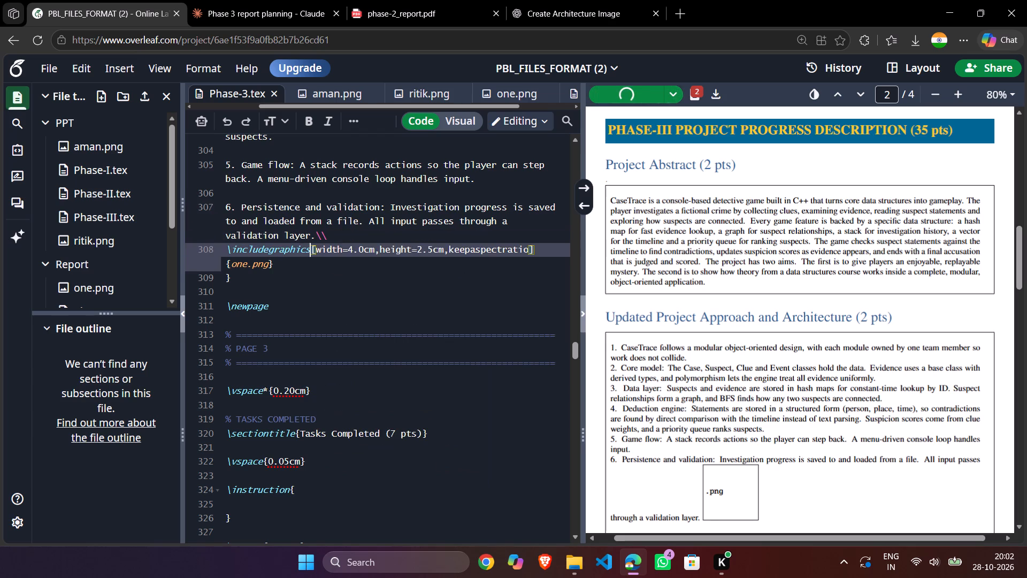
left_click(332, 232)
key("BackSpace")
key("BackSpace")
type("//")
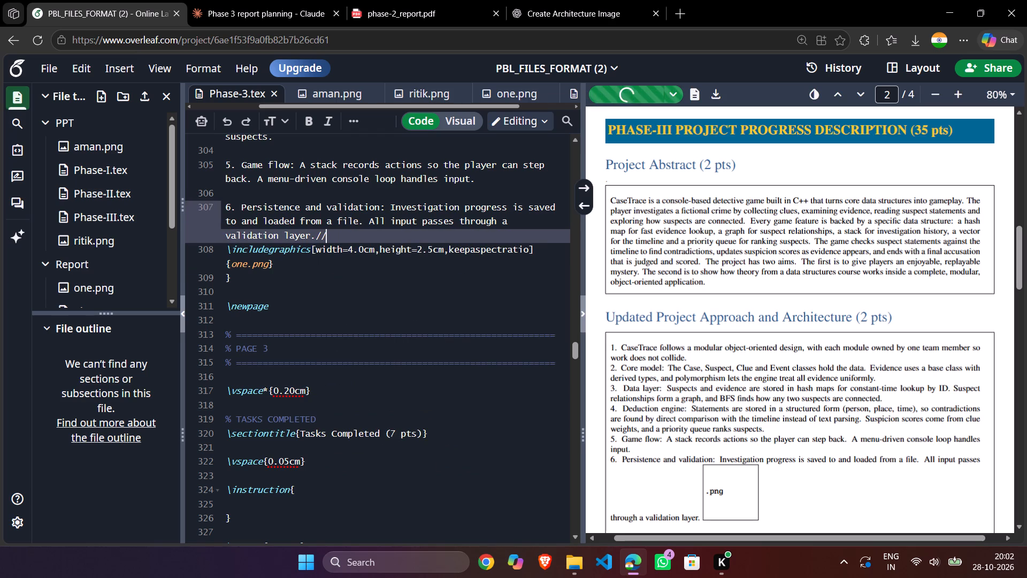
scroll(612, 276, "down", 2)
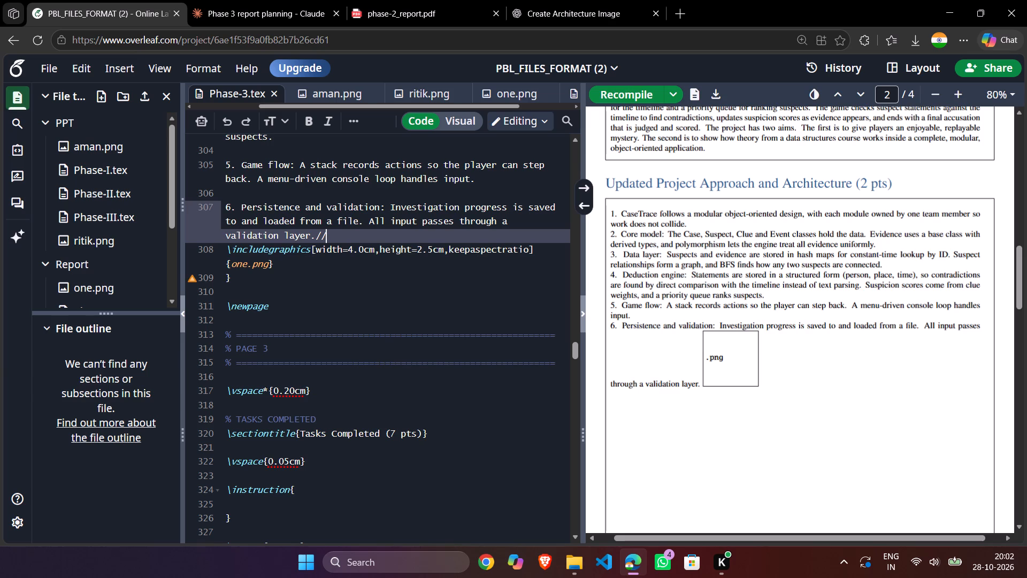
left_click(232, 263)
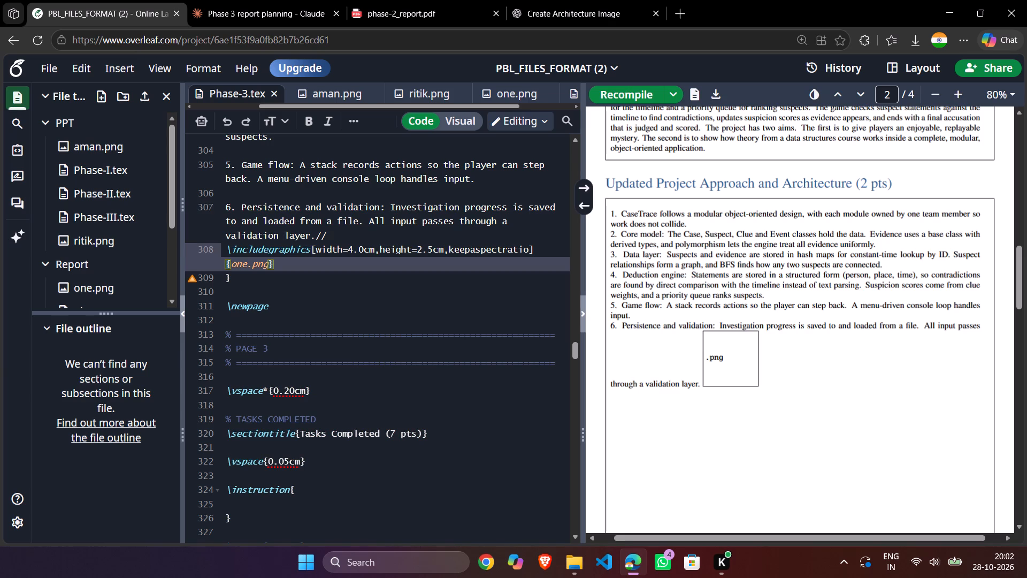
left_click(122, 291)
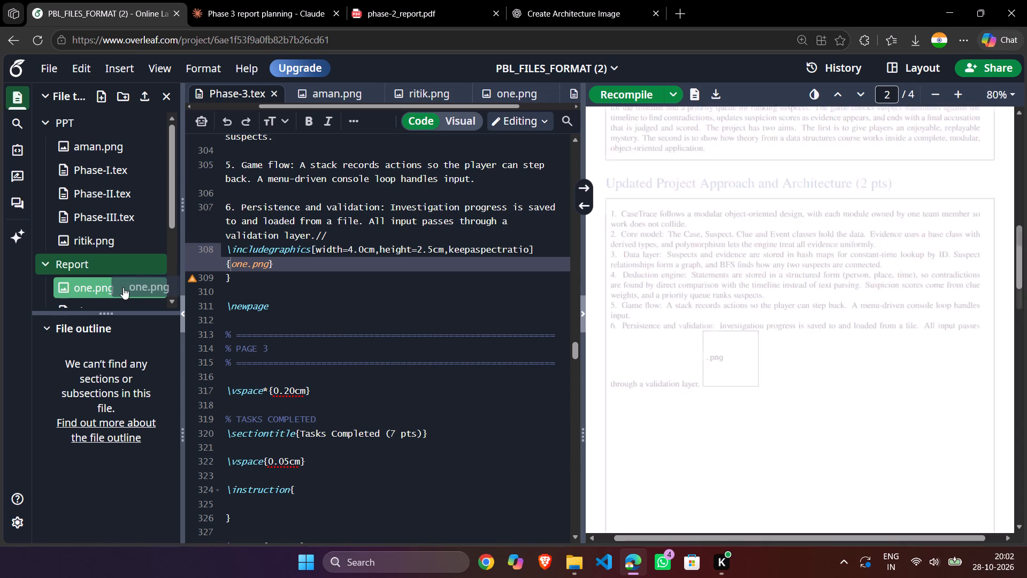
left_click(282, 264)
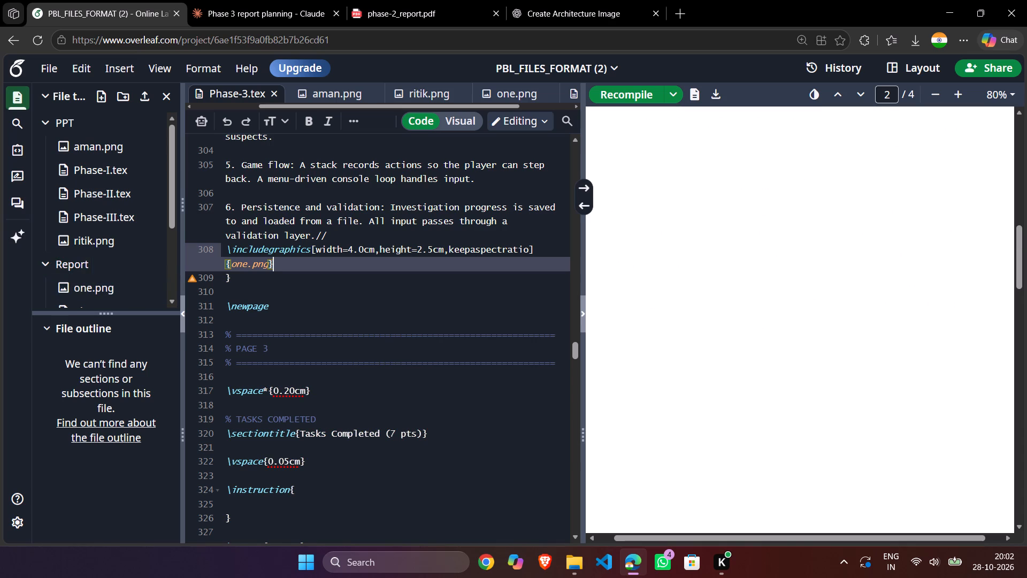
Replace the // after point 6 with a \\ line break on its own line above the \includegraphics command.
left_click(326, 239)
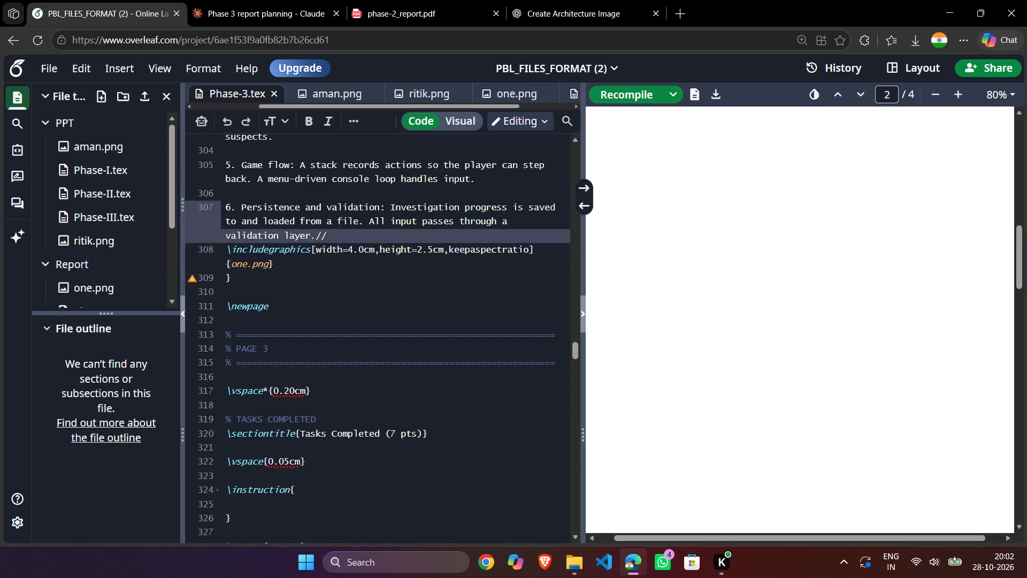
key("BackSpace")
key("BackSpace")
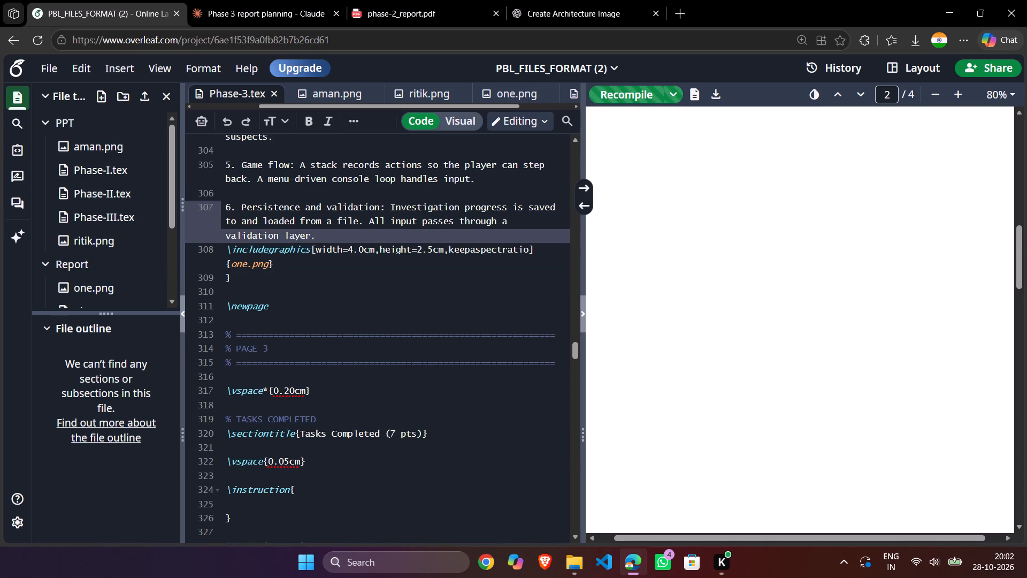
key("Return")
type("\\\\")
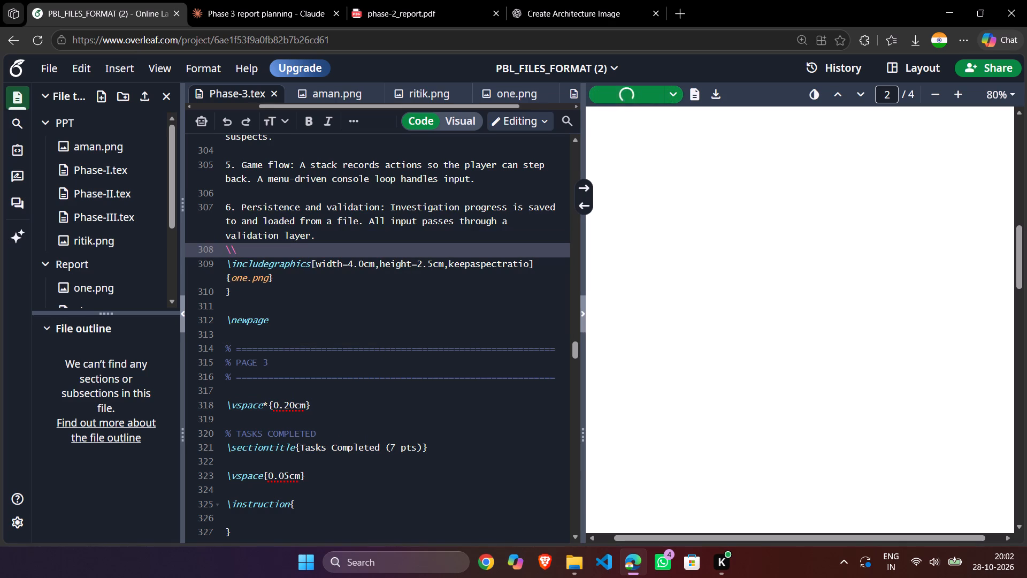
Set the \includegraphics image path to the suggested Report/one.png.
left_click_drag(249, 278, 231, 277)
key("BackSpace")
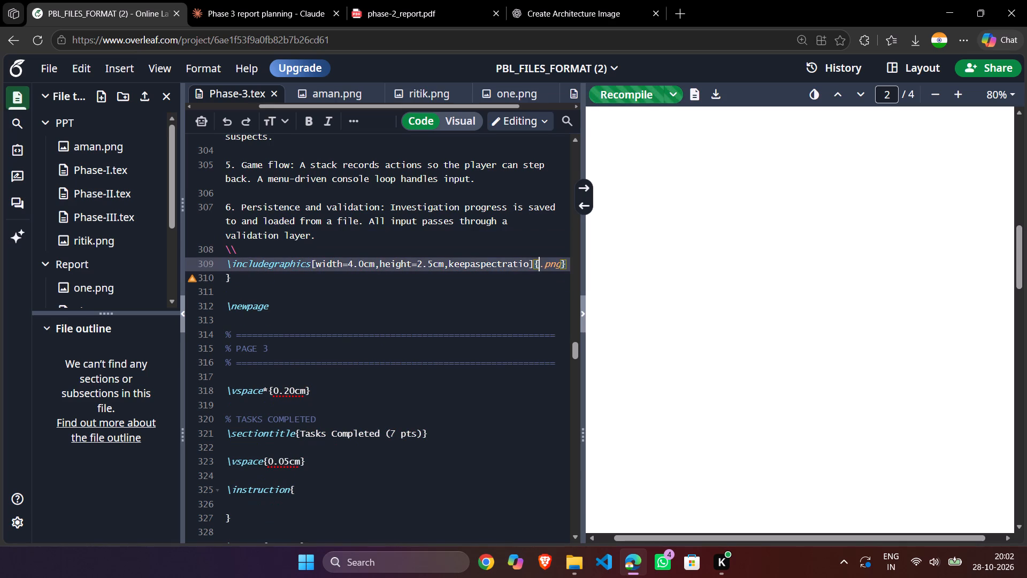
type("one")
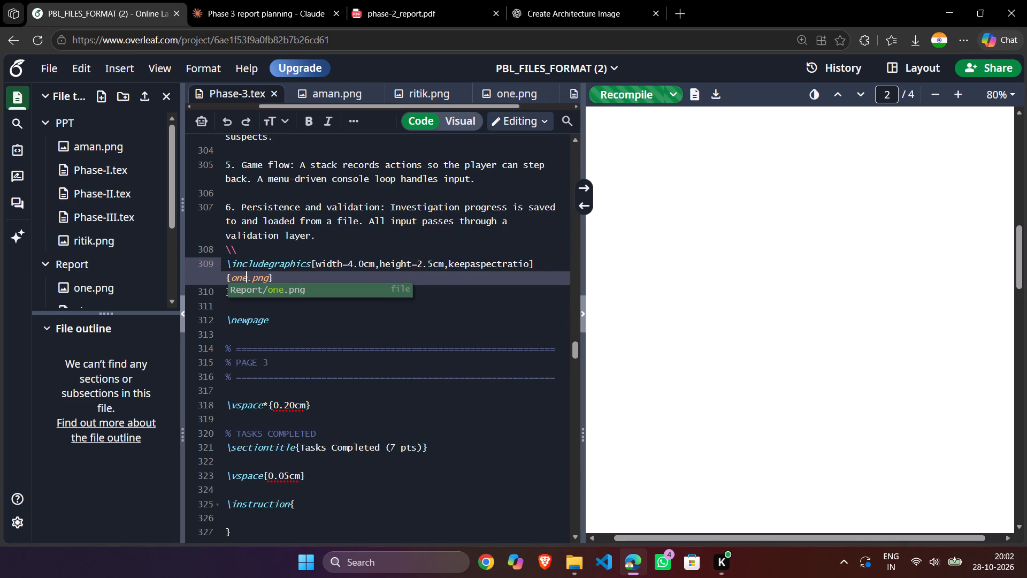
left_click(362, 288)
Look through the preview from page 1 to the Project Outcome/Deliverables section for the architecture diagram, comparing with the source around the image command.
scroll(736, 282, "up", 2)
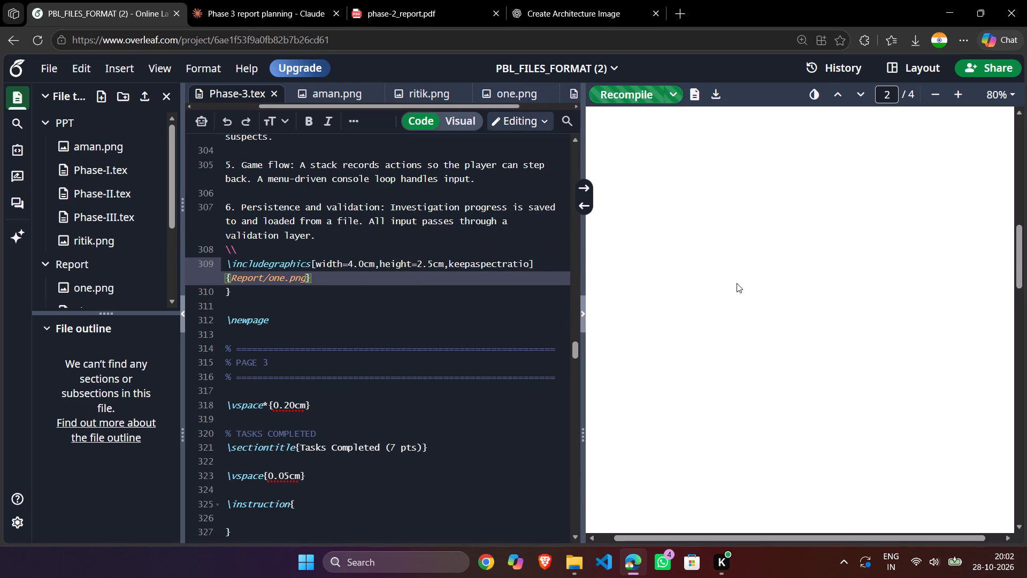
scroll(737, 283, "up", 8)
scroll(714, 262, "down", 20)
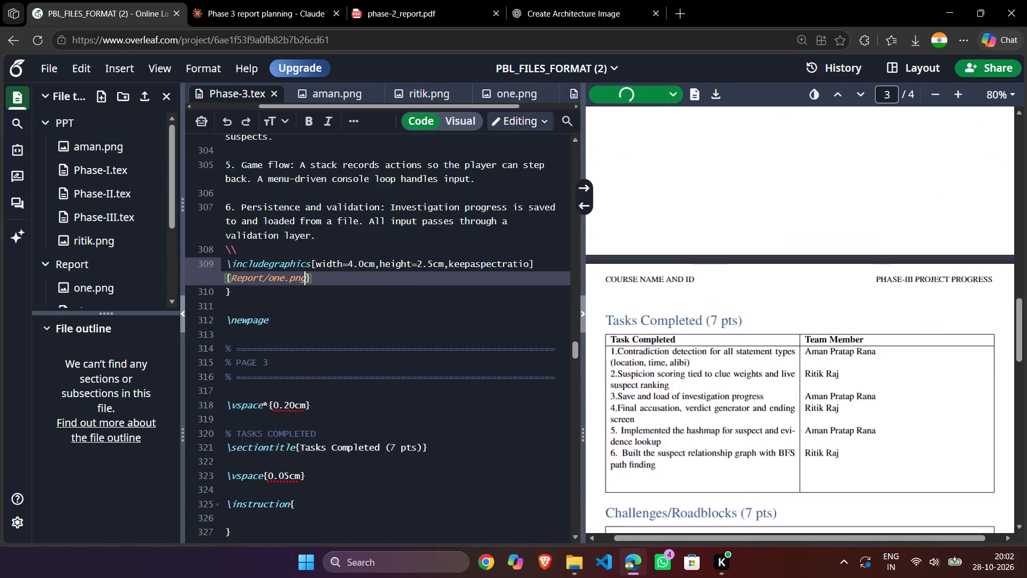
scroll(730, 282, "down", 6)
scroll(676, 262, "up", 12)
scroll(711, 277, "down", 8)
scroll(715, 309, "up", 4)
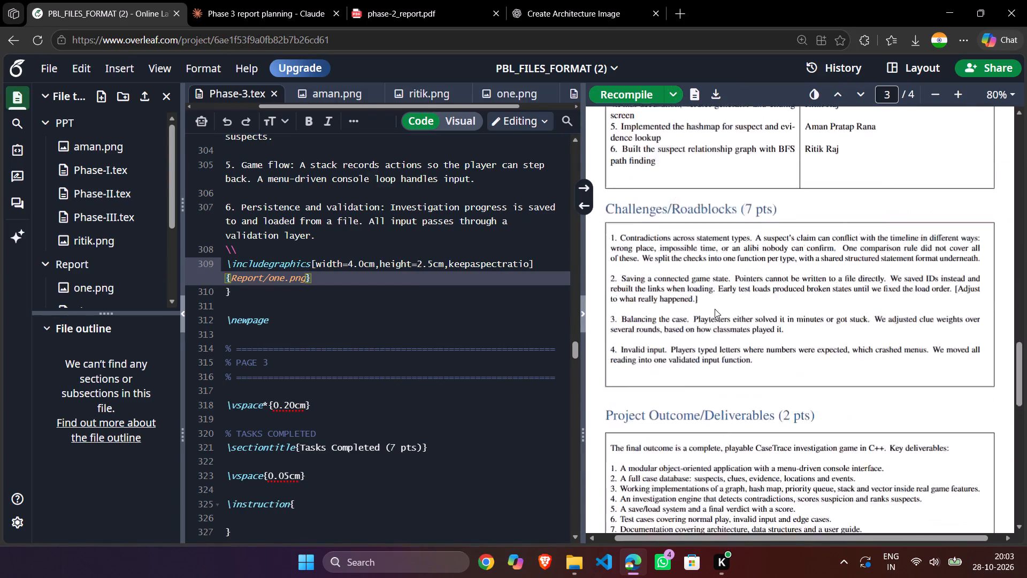
scroll(715, 309, "up", 6)
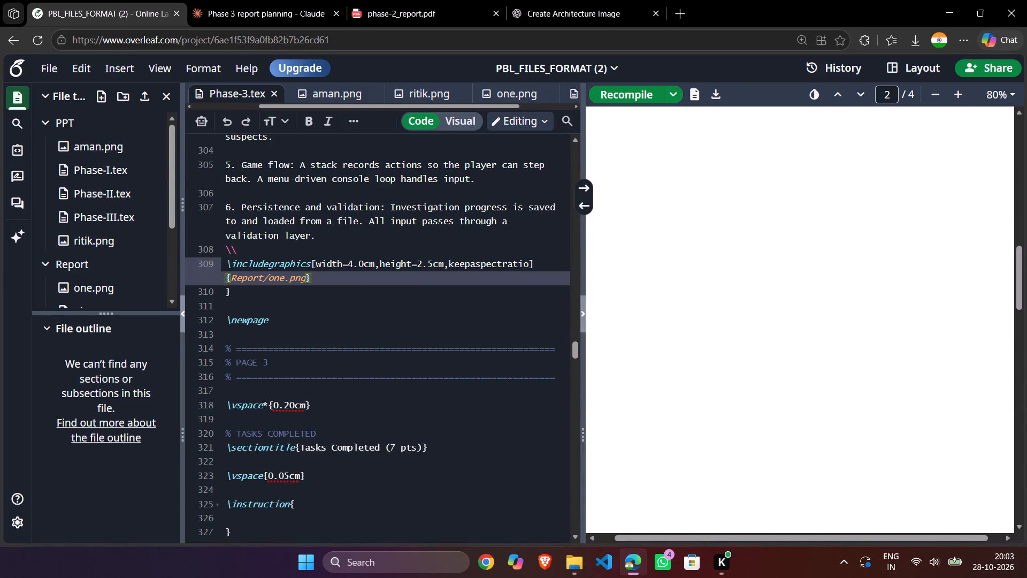
scroll(839, 266, "up", 7)
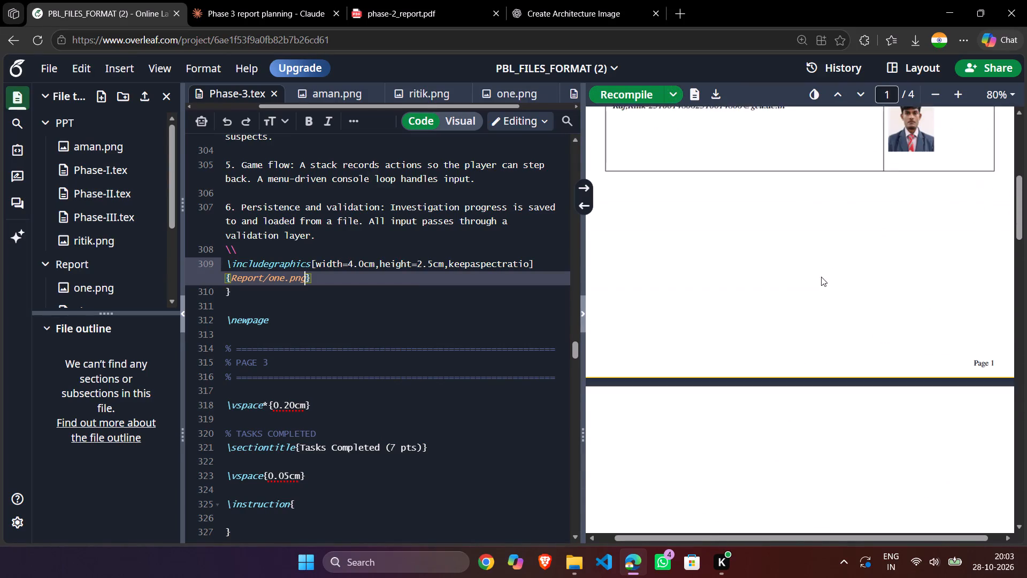
scroll(800, 276, "down", 3)
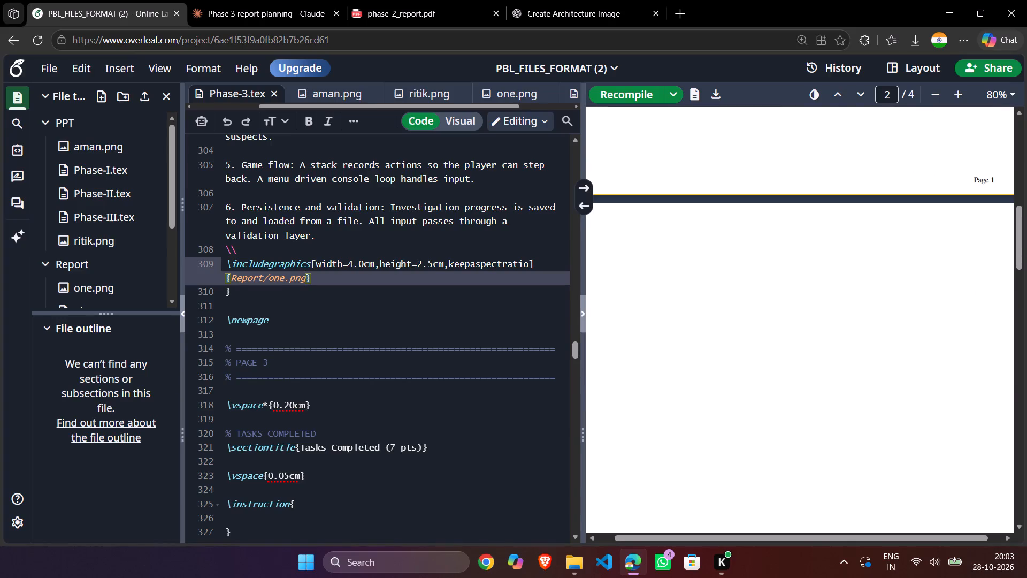
scroll(269, 318, "up", 2)
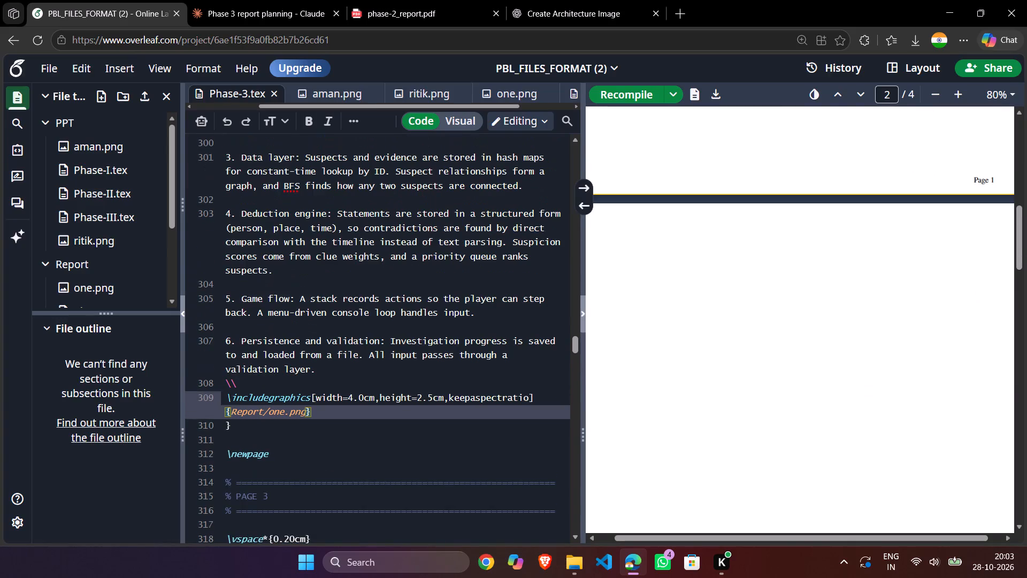
scroll(855, 357, "up", 5)
scroll(855, 357, "down", 10)
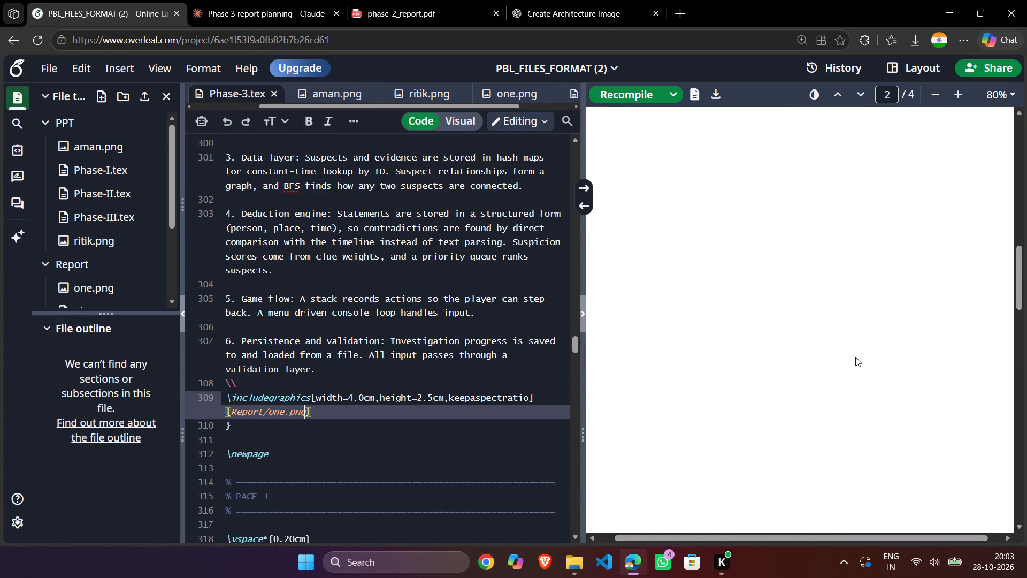
scroll(855, 357, "down", 3)
Recompile the report and check page 2 in the preview.
left_click(624, 91)
scroll(780, 182, "up", 3)
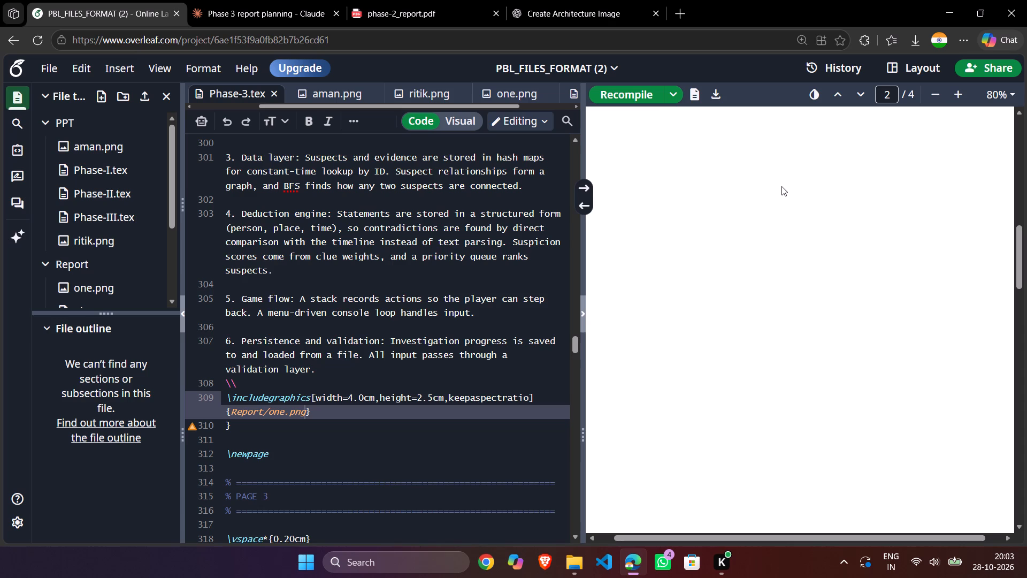
Delete the \\ line break and the \includegraphics command for Report/one.png after point 6, keeping the closing brace.
left_click(283, 382)
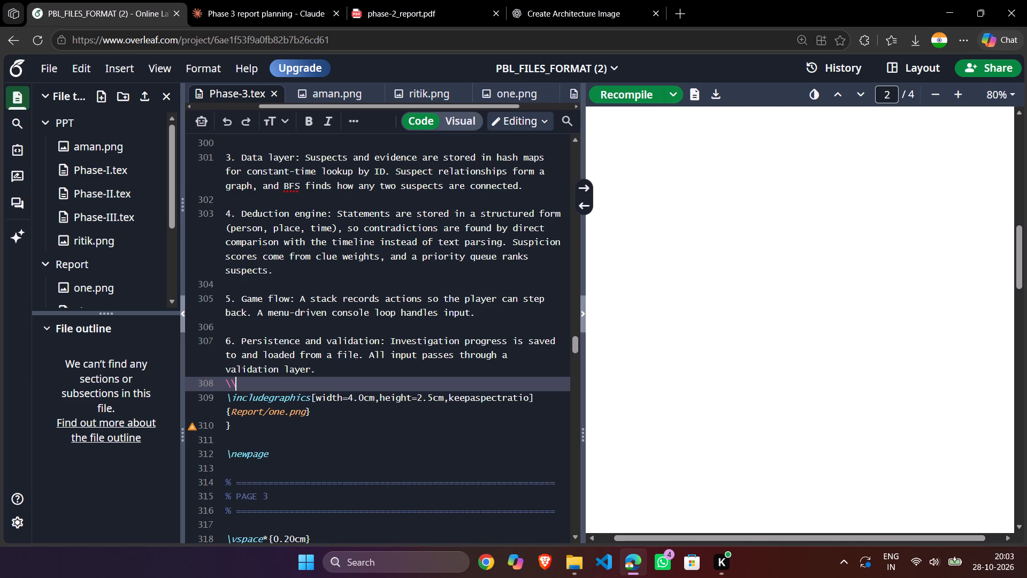
left_click_drag(328, 412, 226, 383)
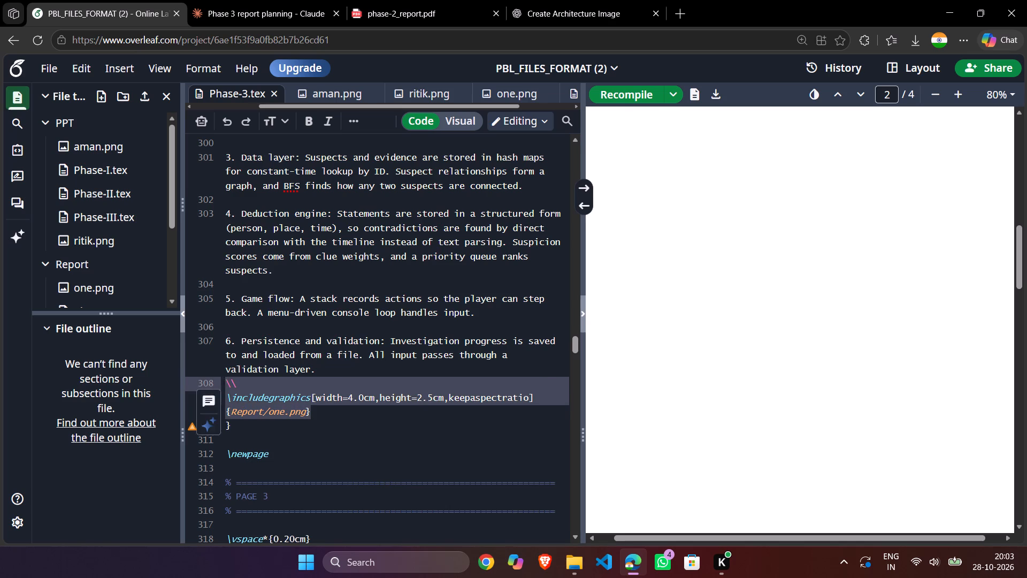
key("BackSpace")
key("shift+braceright")
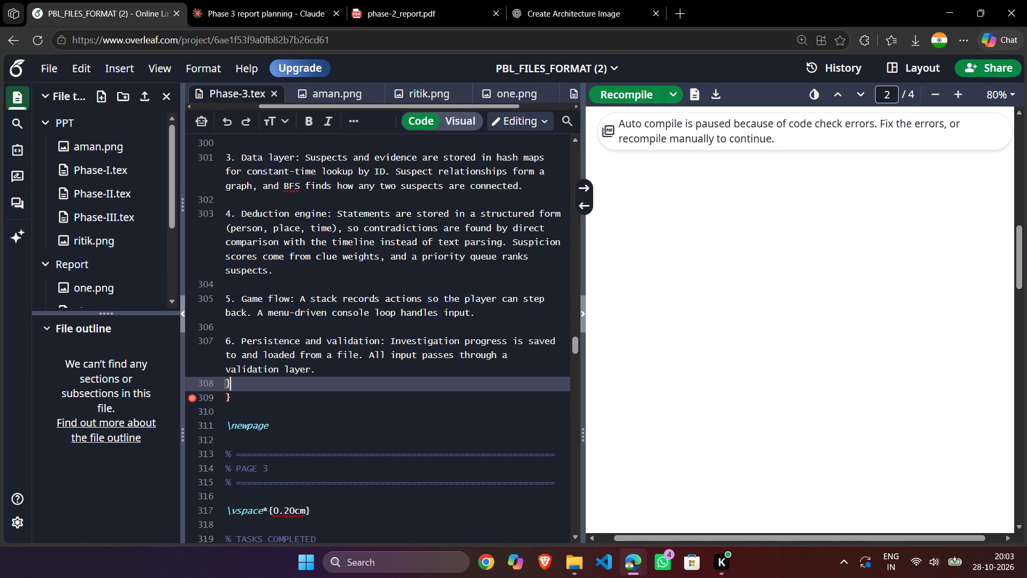
key("BackSpace")
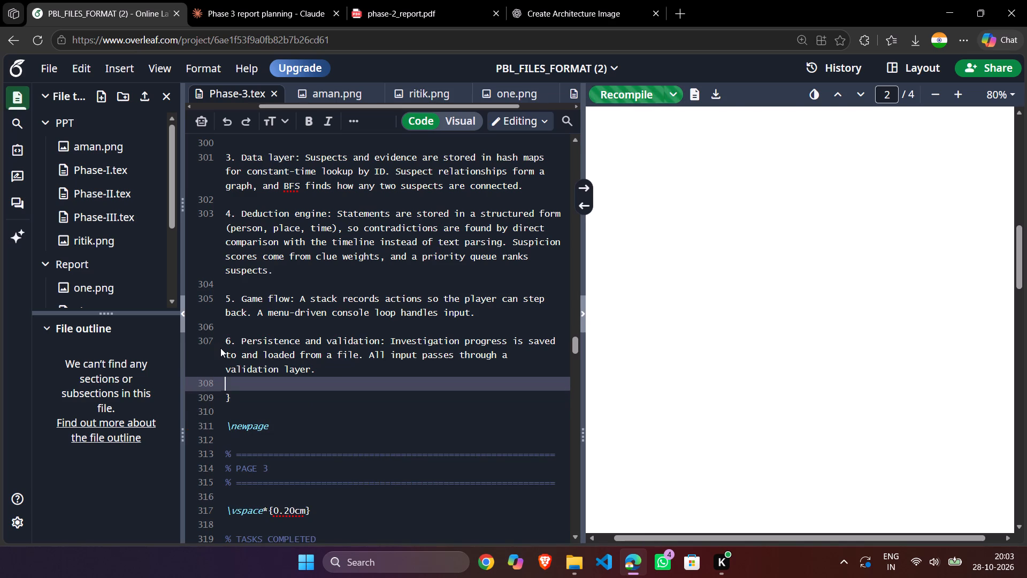
key("ctrl+z")
key("ctrl+z")
key("ctrl+z")
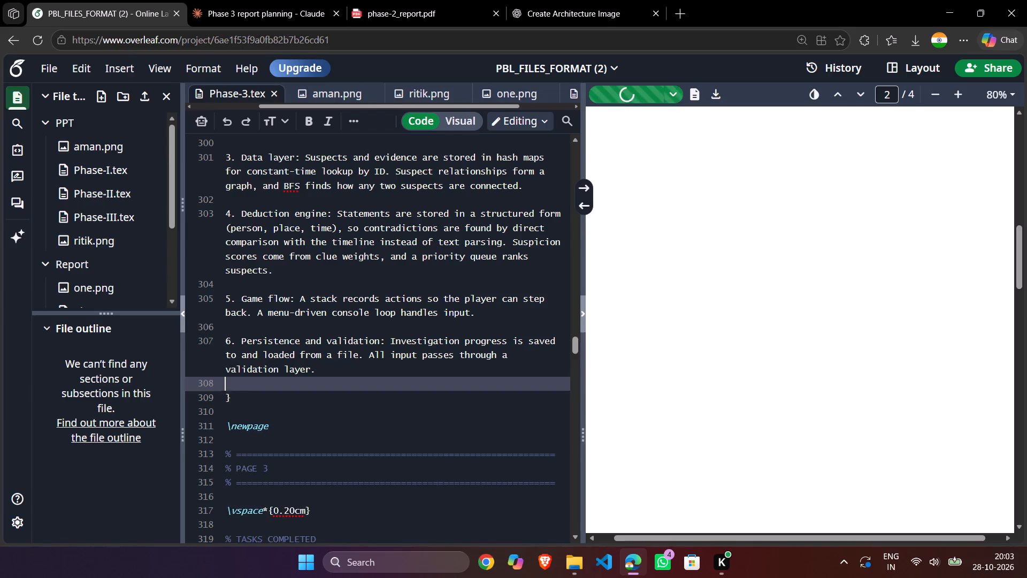
key("BackSpace")
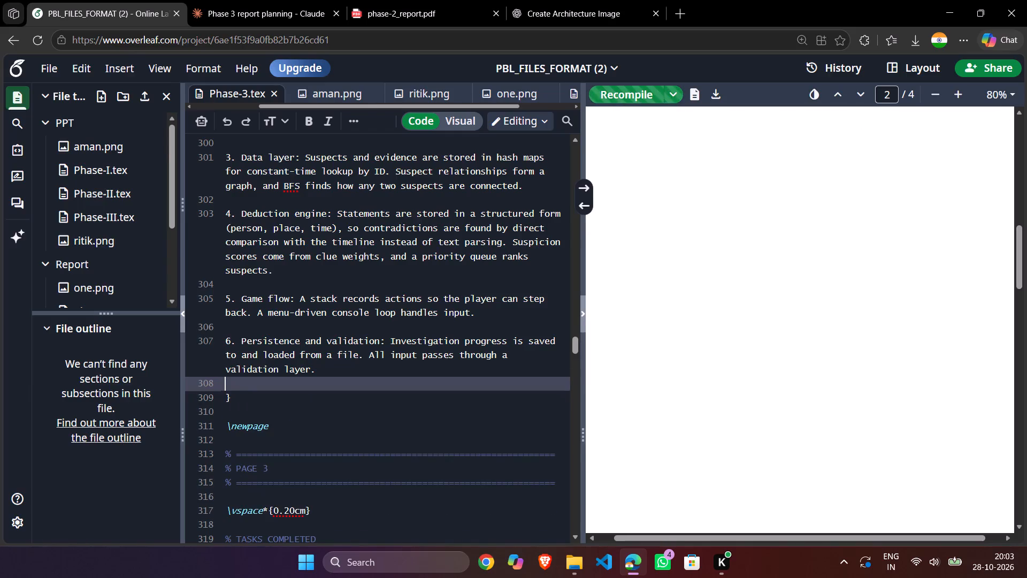
Check the Updated Project Approach and Architecture section on page 2 of the preview and its surrounding pages.
scroll(989, 377, "up", 9)
scroll(987, 375, "down", 5)
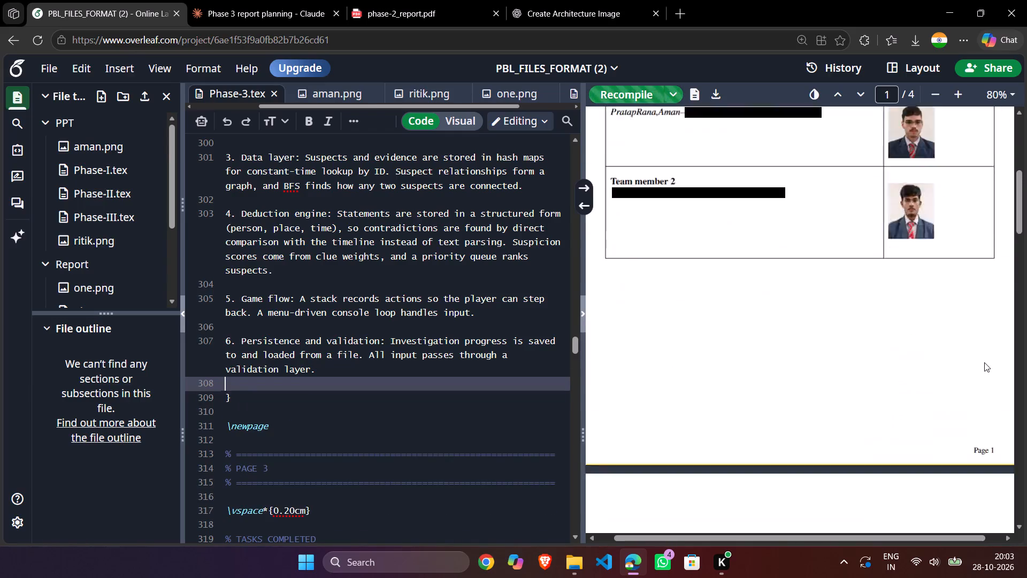
scroll(984, 362, "down", 15)
scroll(974, 345, "up", 6)
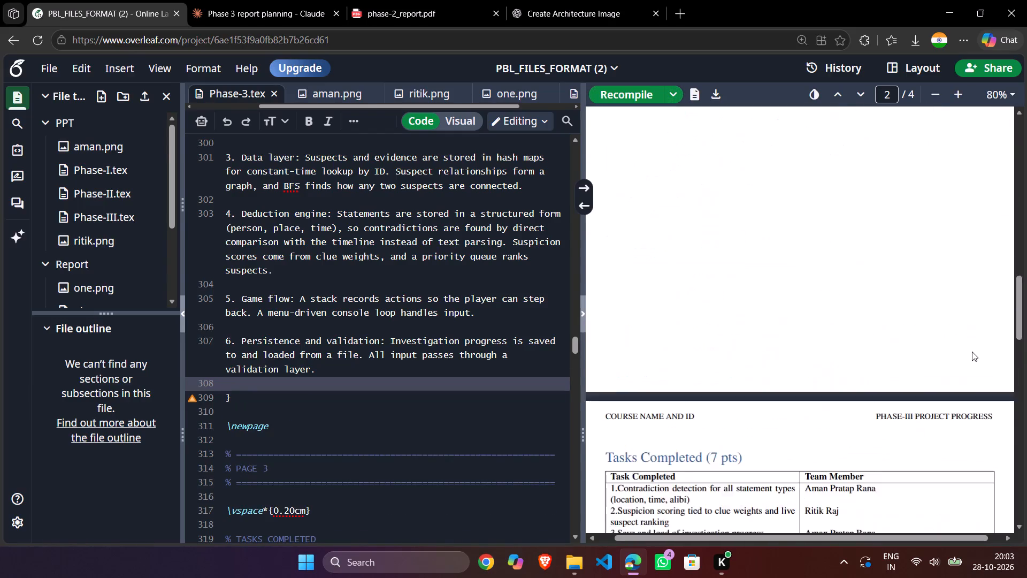
scroll(972, 352, "up", 13)
scroll(972, 368, "down", 6)
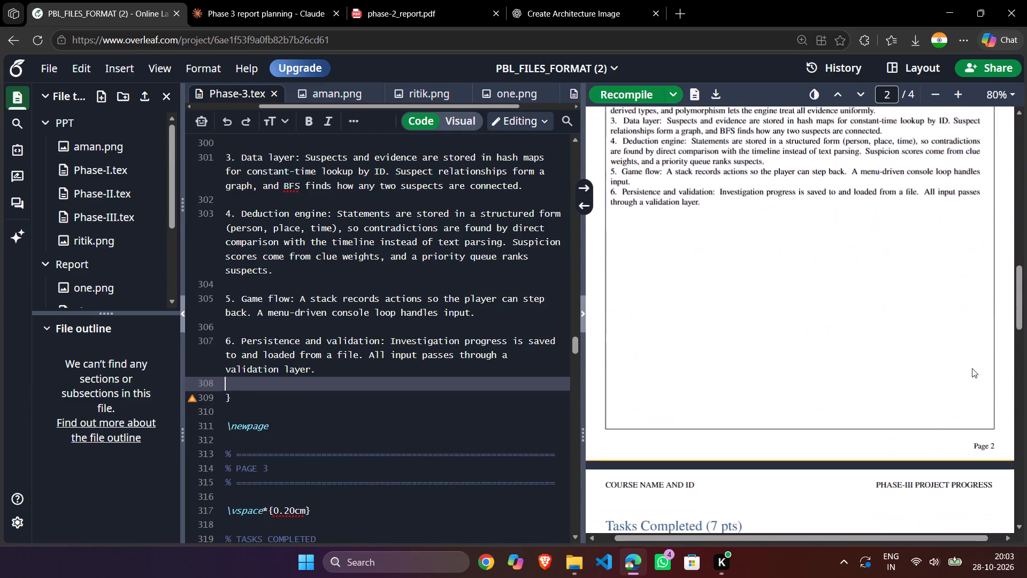
scroll(876, 378, "up", 5)
scroll(876, 378, "down", 1)
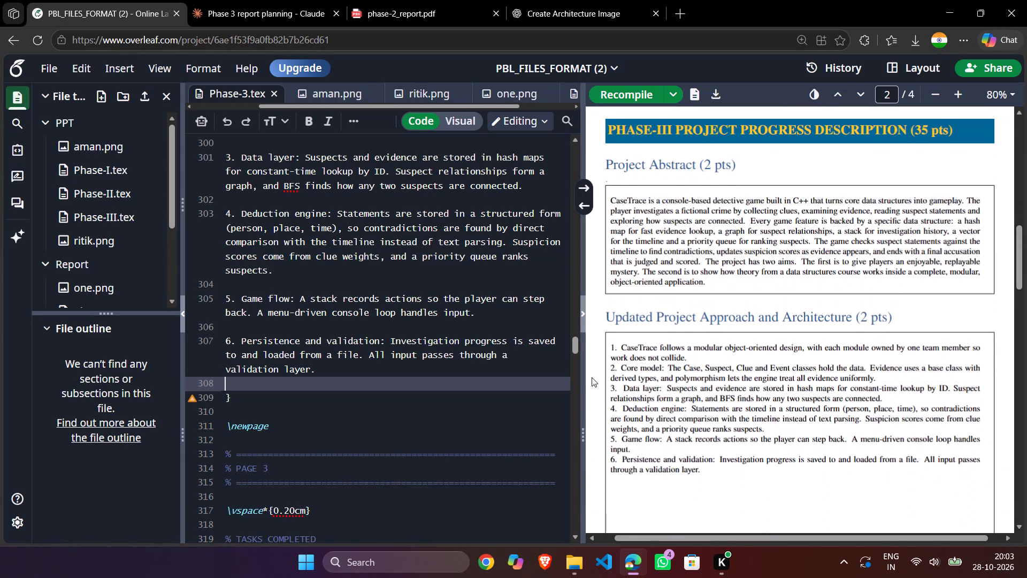
Set the answerbox height of the Updated Project Approach and Architecture section to 8.00cm.
scroll(455, 337, "up", 2)
scroll(312, 246, "up", 2)
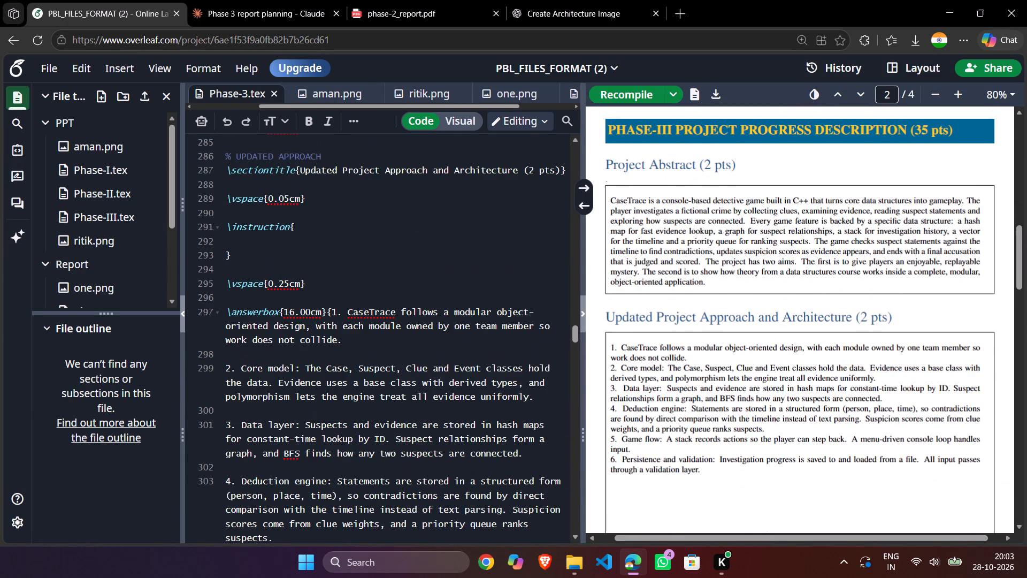
left_click(294, 309)
key("bracketright")
key("BackSpace")
key("BackSpace")
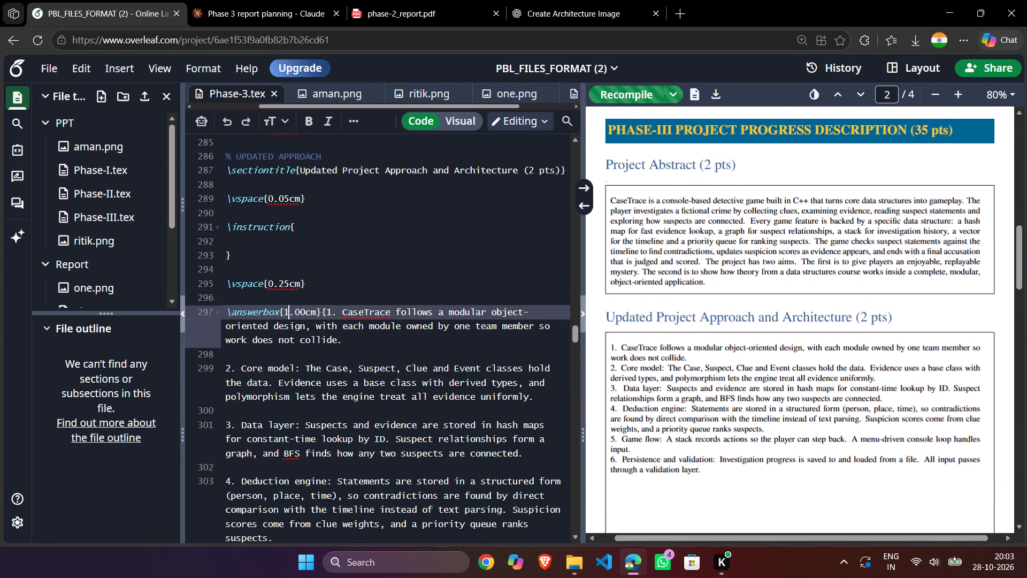
key("BackSpace")
key("8")
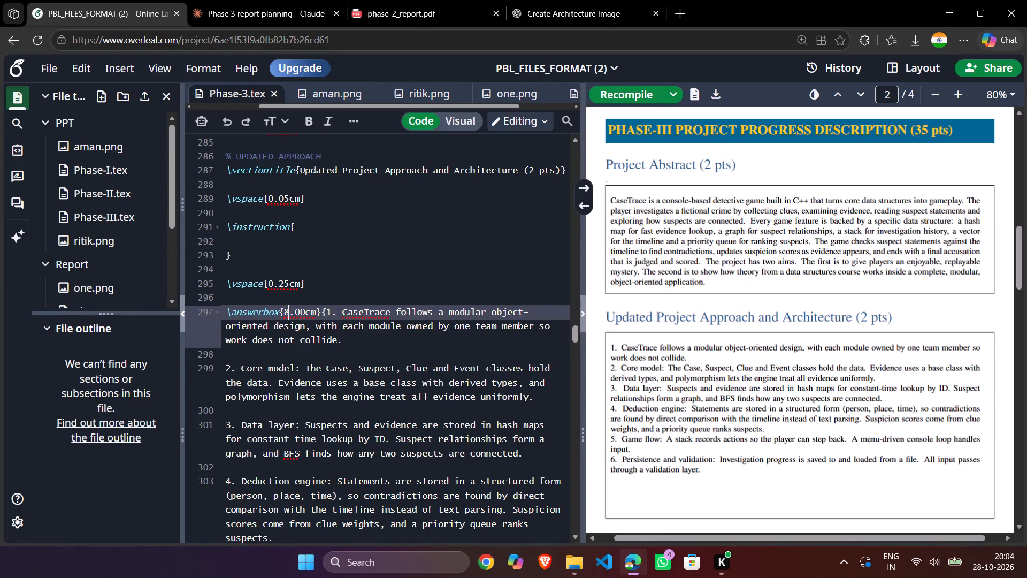
Review all pages of the compiled preview, from the project abstract through to the Deliverables Progress section on page 4.
scroll(773, 385, "down", 11)
scroll(767, 331, "down", 12)
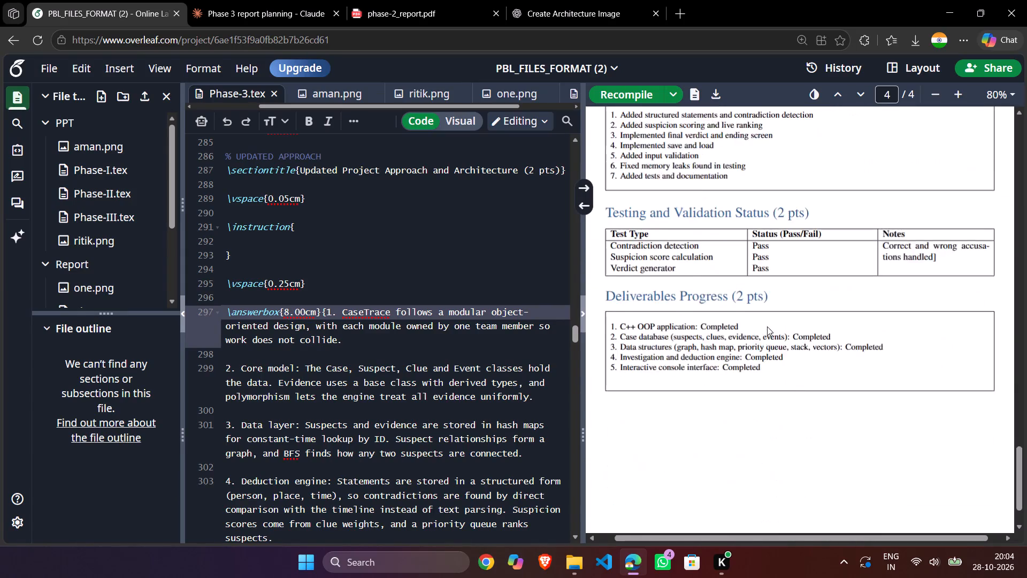
scroll(767, 326, "down", 4)
scroll(767, 326, "up", 20)
scroll(767, 326, "up", 6)
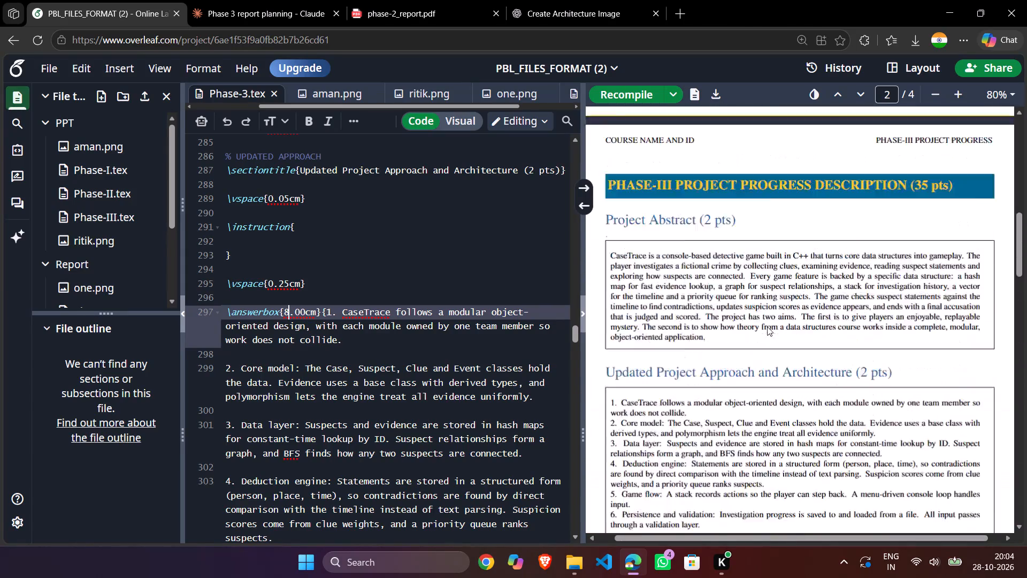
scroll(767, 326, "up", 9)
scroll(767, 316, "down", 8)
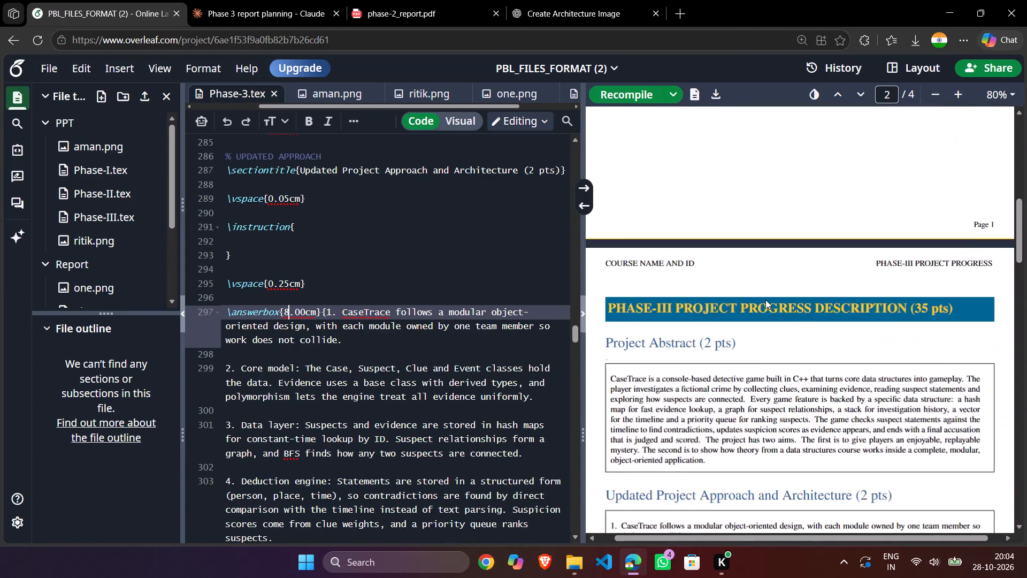
scroll(765, 300, "down", 3)
scroll(765, 299, "up", 1)
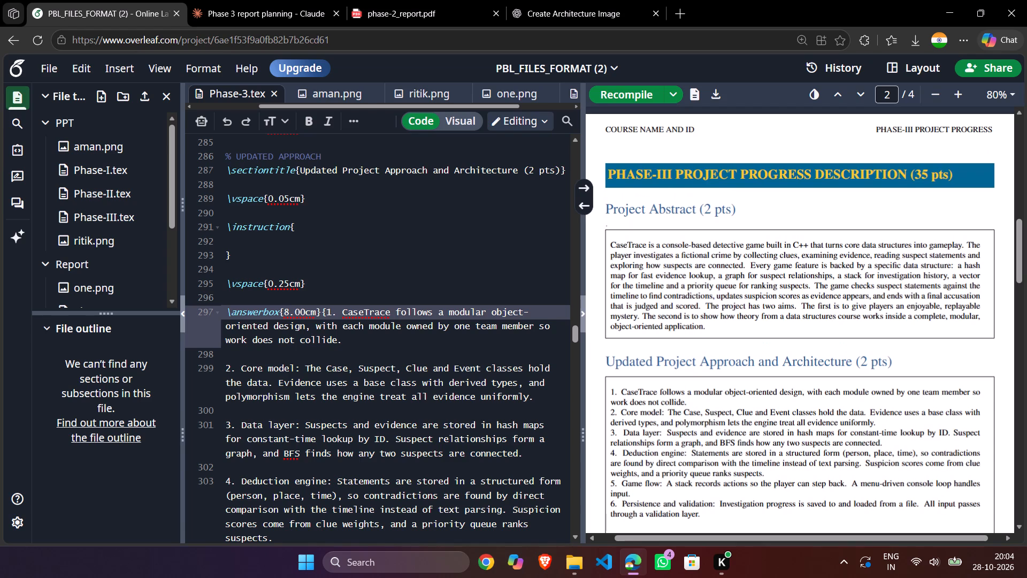
scroll(765, 299, "down", 12)
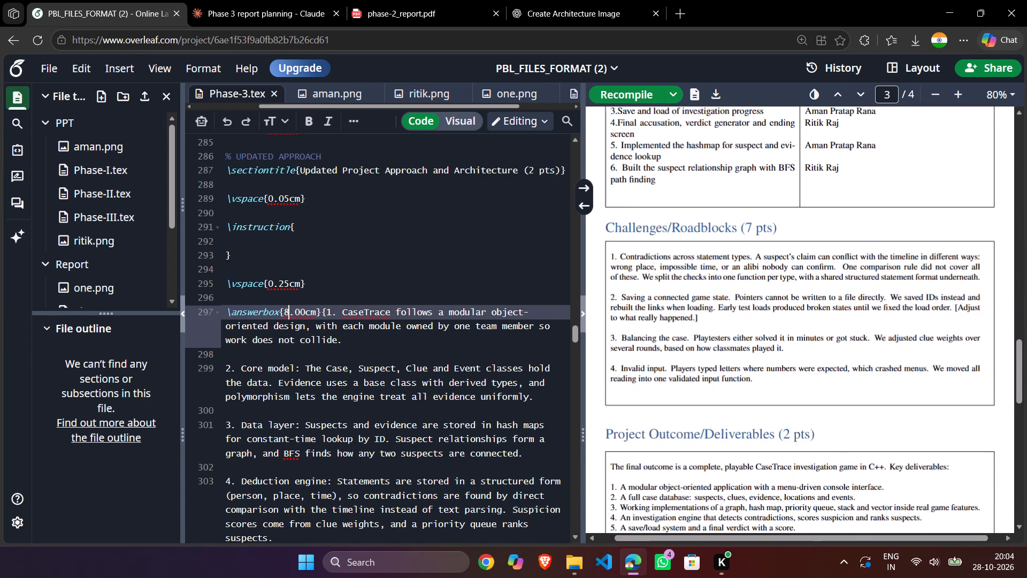
scroll(765, 299, "up", 1)
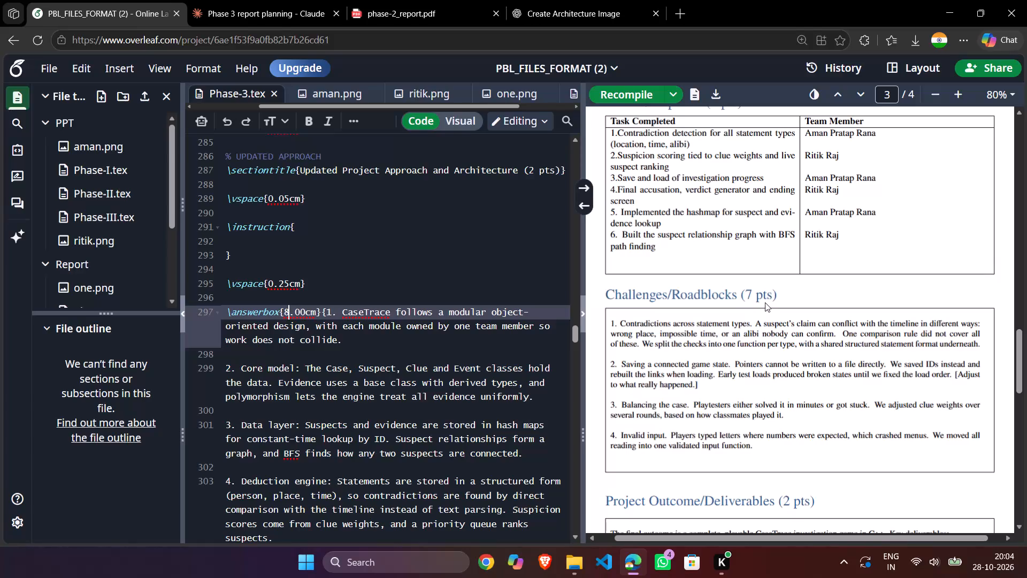
scroll(765, 302, "down", 1)
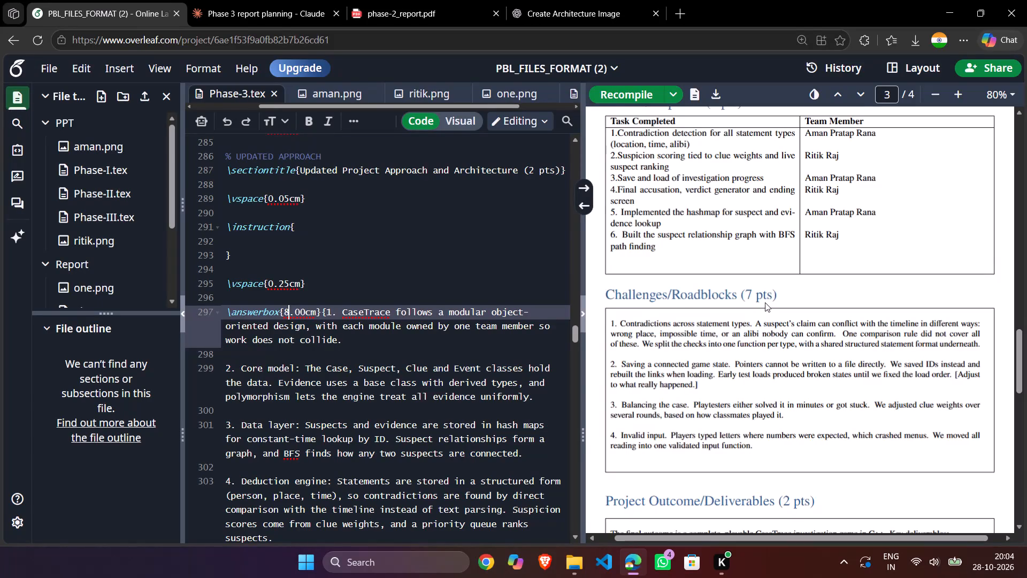
scroll(765, 302, "down", 4)
scroll(1003, 235, "down", 4)
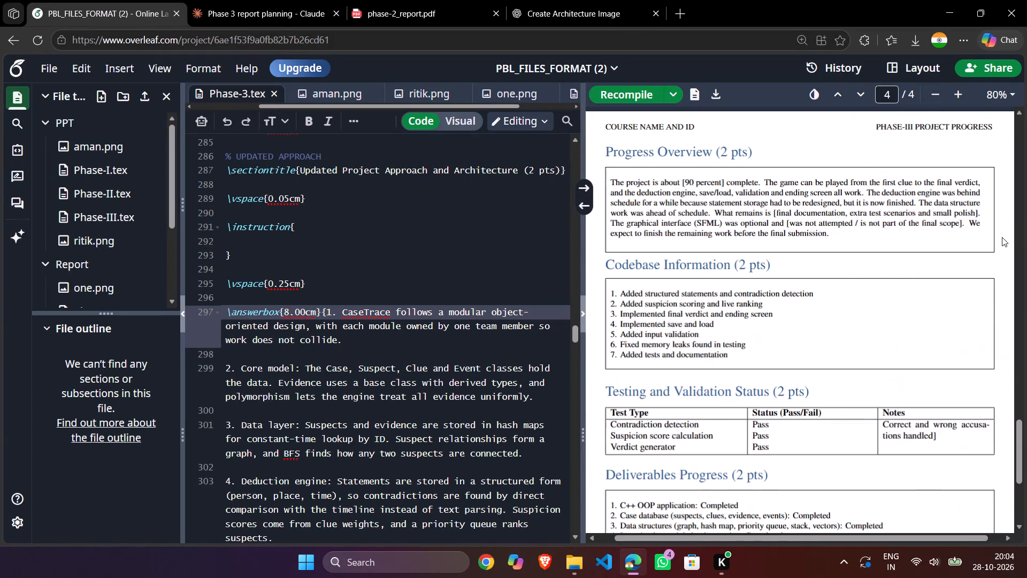
scroll(1002, 237, "down", 8)
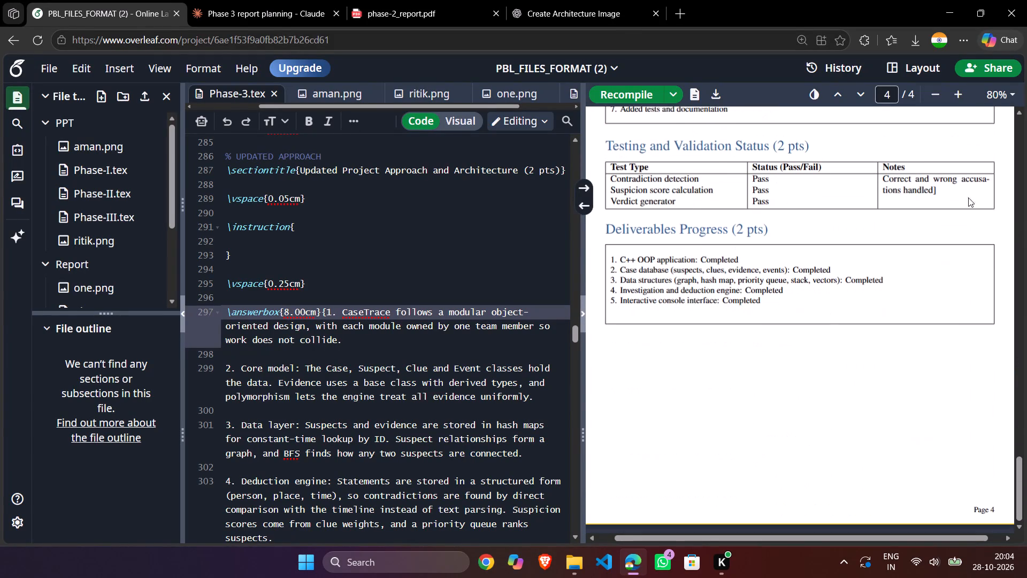
scroll(968, 197, "down", 1)
Download the compiled report as a PDF, choosing the Desktop as the save location.
left_click(712, 87)
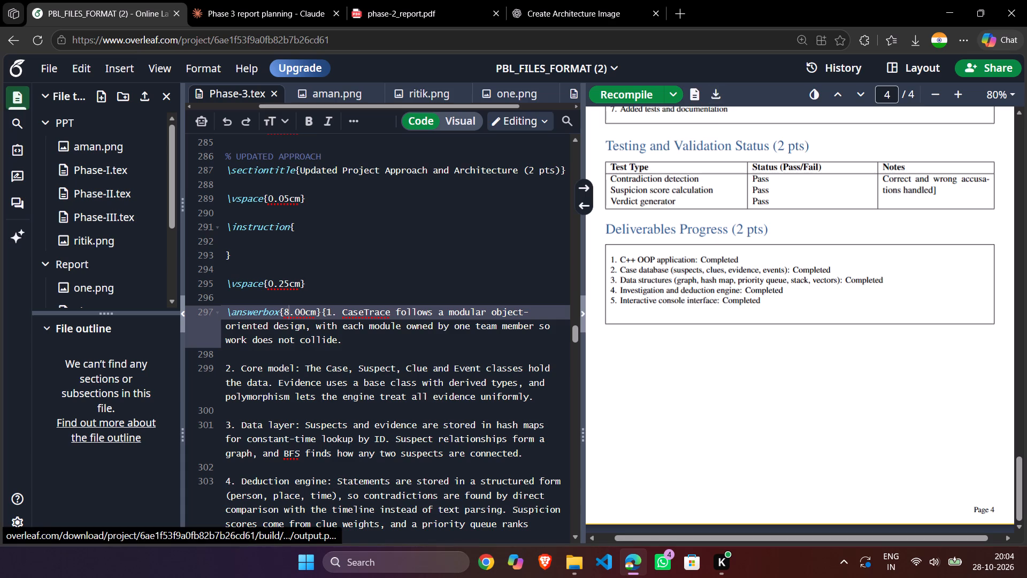
left_click(774, 128)
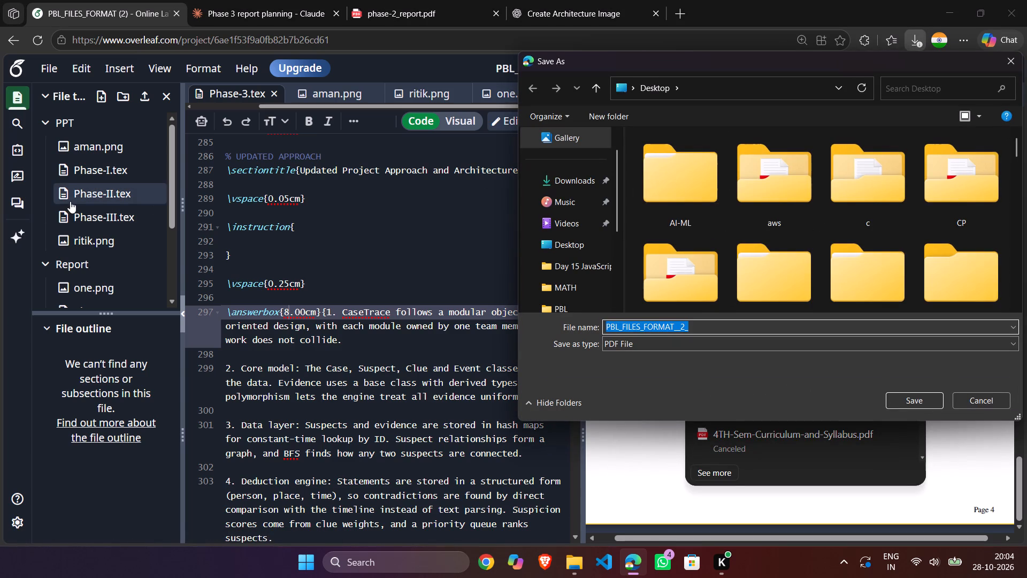
scroll(70, 201, "down", 4)
left_click(596, 249)
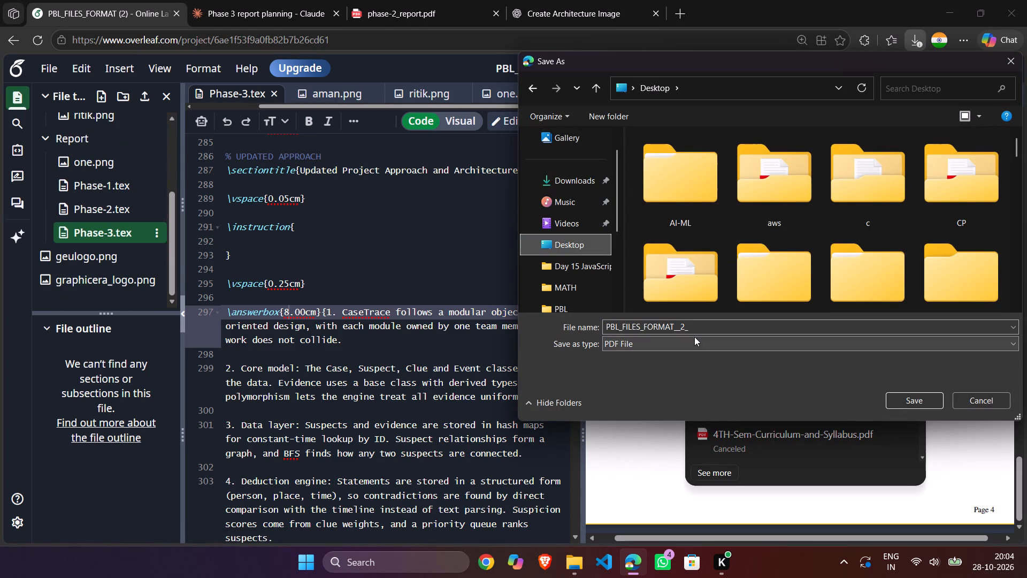
Name the PDF PHASE_III_REPORT and save it.
left_click(699, 325)
left_click(691, 330)
left_click(693, 325)
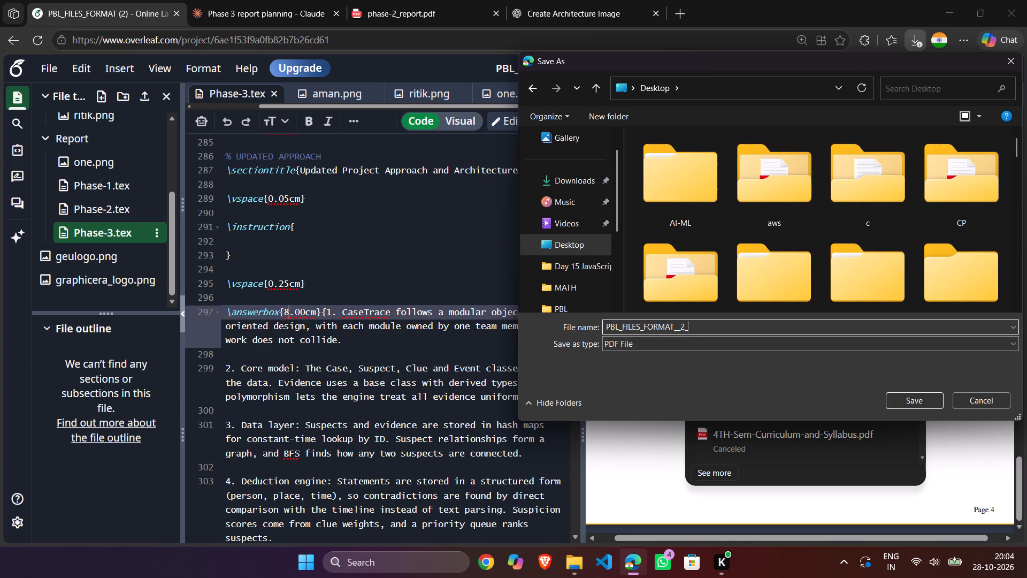
left_click_drag(710, 310, 655, 338)
left_click_drag(735, 323, 612, 328)
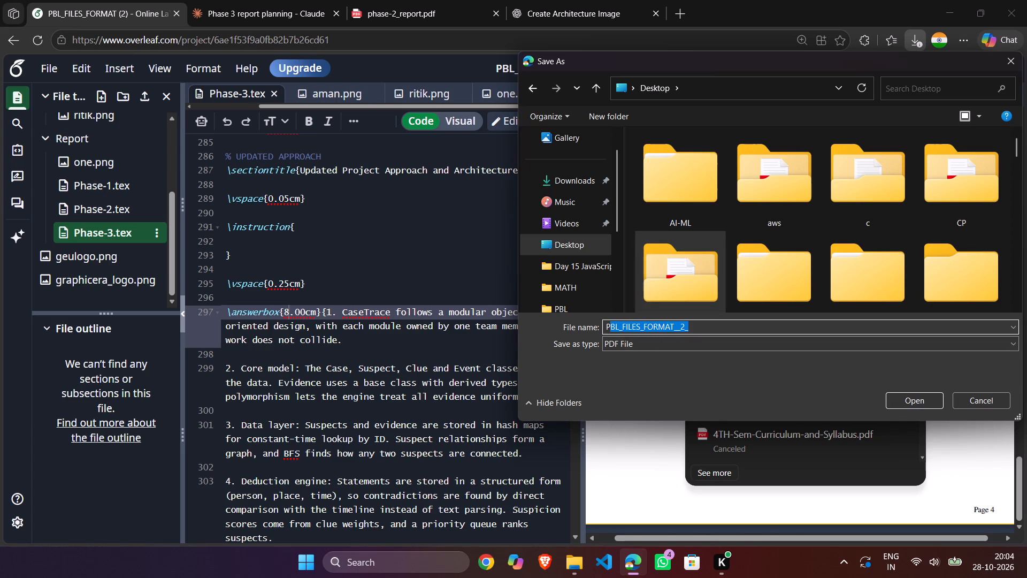
key("BackSpace")
key("BackSpace")
key("BackSpace")
key("BackSpace")
type("PHASE")
type("_III")
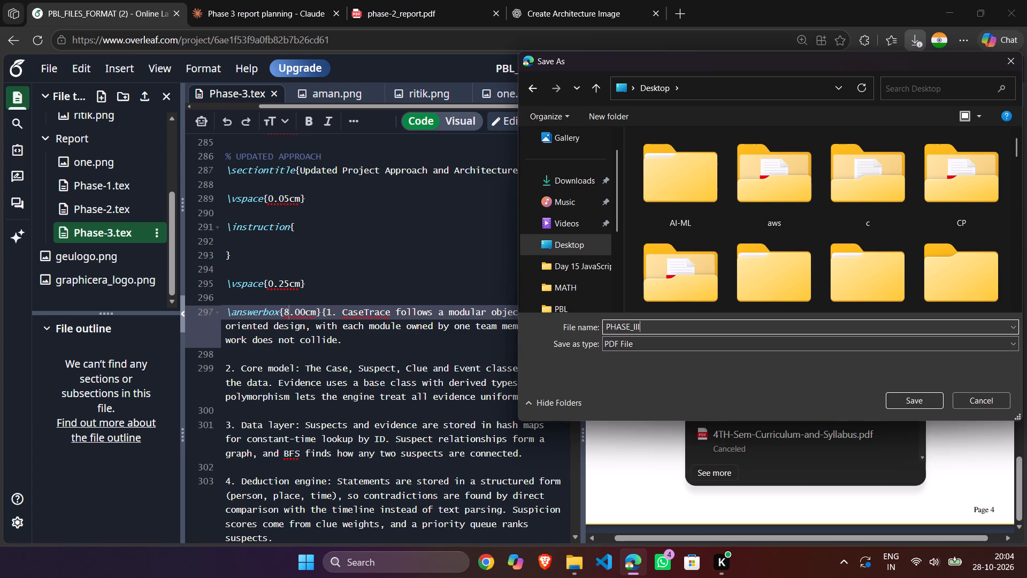
key("shift+underscore")
type("RepO")
key("BackSpace")
key("BackSpace")
key("BackSpace")
type("EPORT")
right_click_drag(622, 324, 630, 322)
left_click(937, 396)
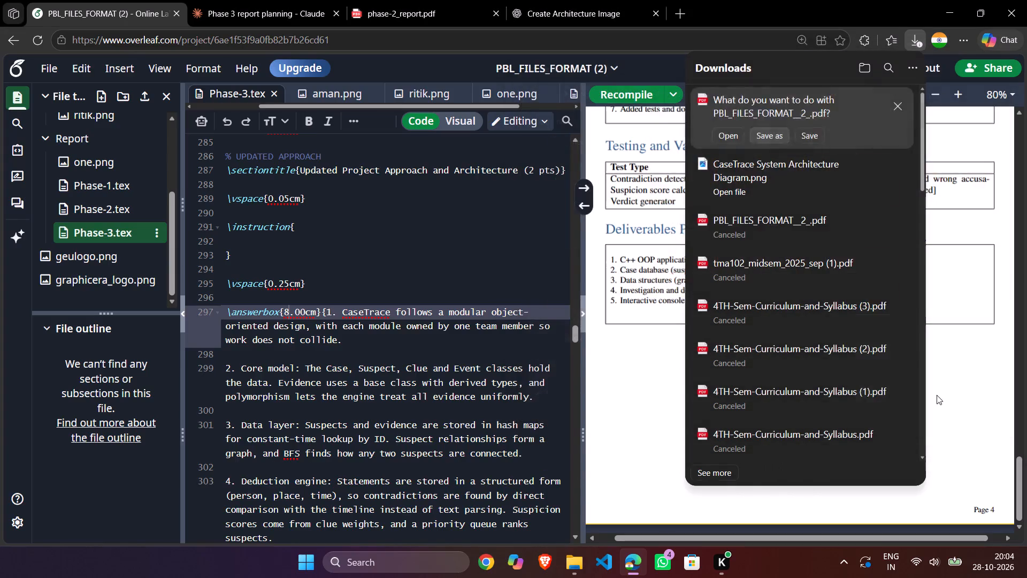
Open the saved PHASE_III_REPORT.pdf and examine all its pages fitted to width, from the team information through to the end of page 4.
left_click(731, 113)
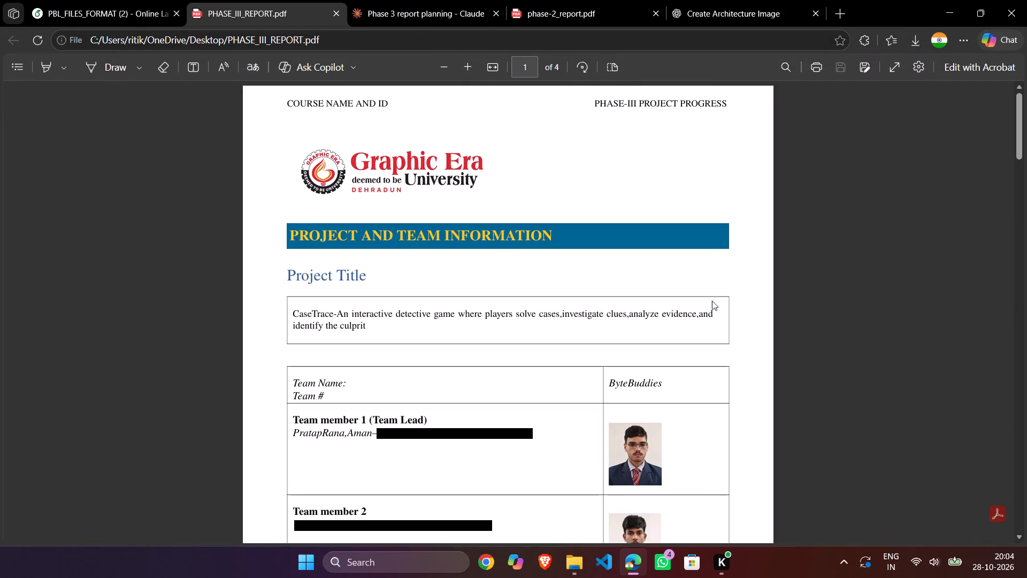
scroll(722, 292, "down", 6)
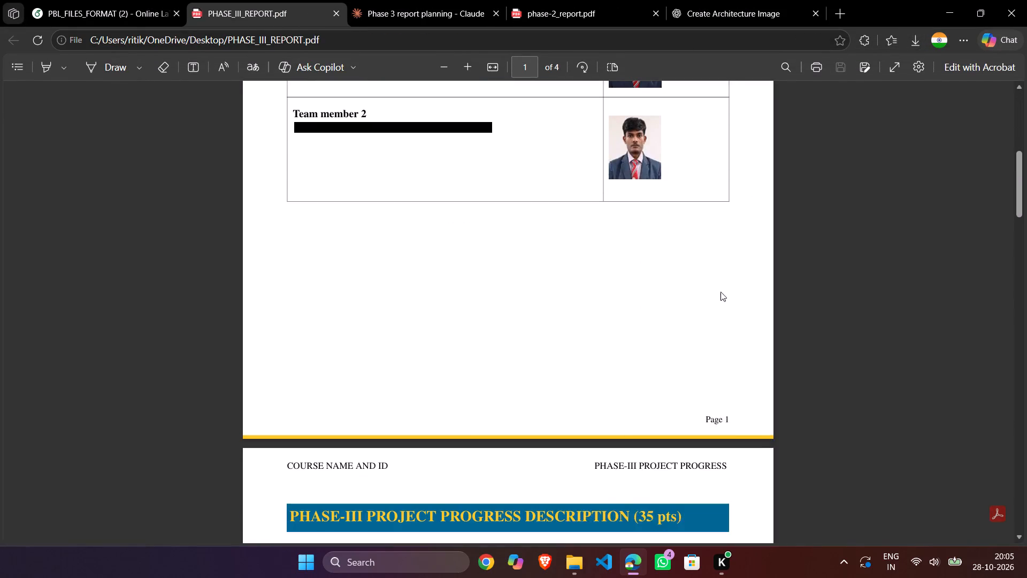
scroll(721, 292, "up", 3)
left_click(499, 69)
scroll(625, 297, "down", 5)
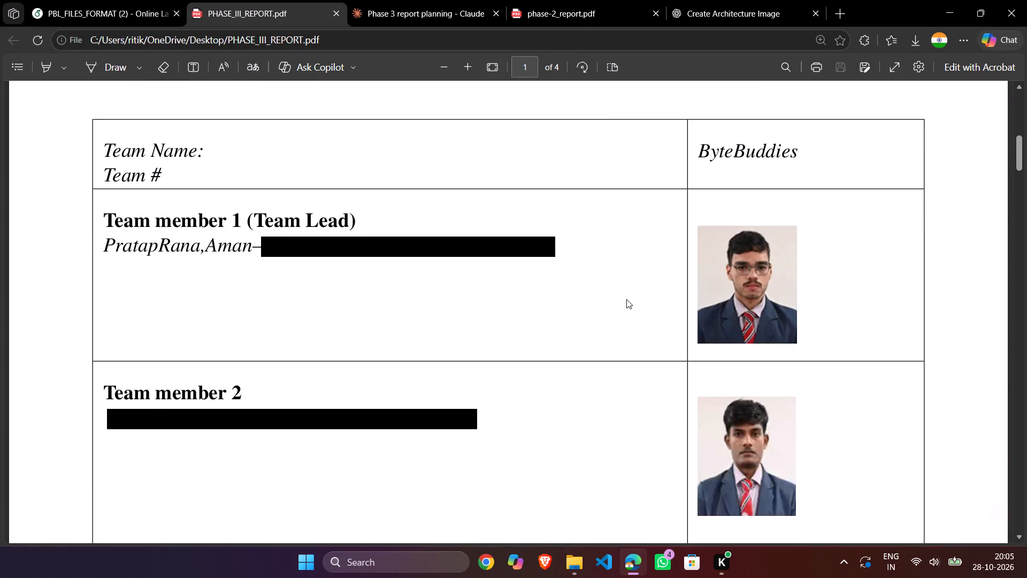
scroll(626, 299, "down", 11)
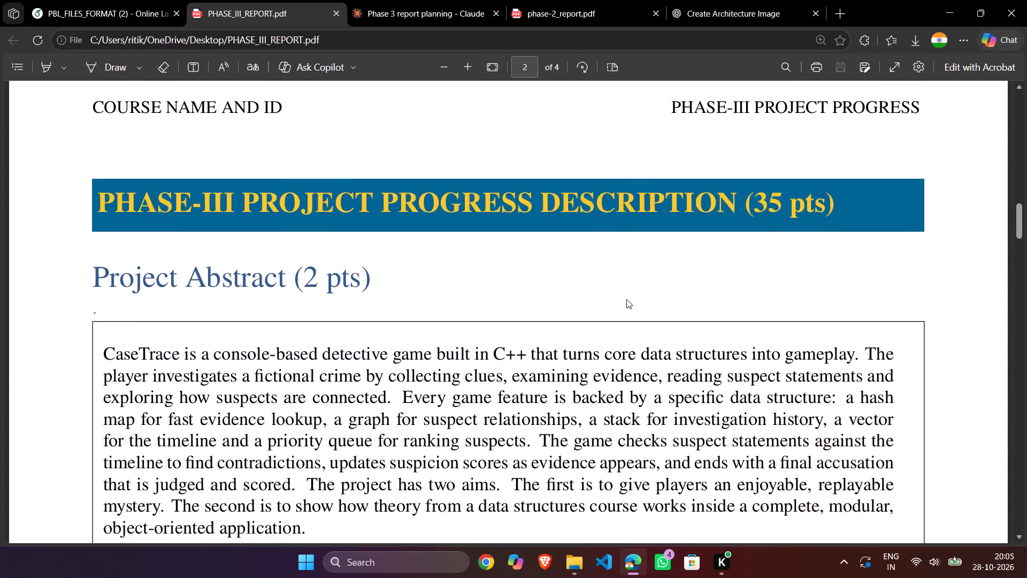
scroll(626, 299, "down", 20)
scroll(626, 299, "down", 2)
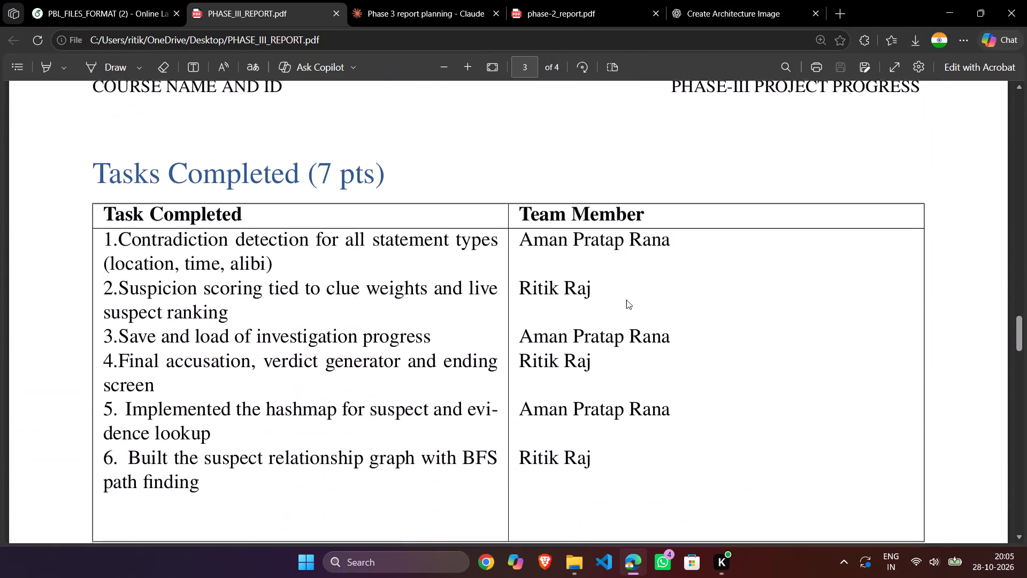
scroll(626, 300, "down", 1)
scroll(914, 286, "down", 7)
scroll(956, 291, "up", 2)
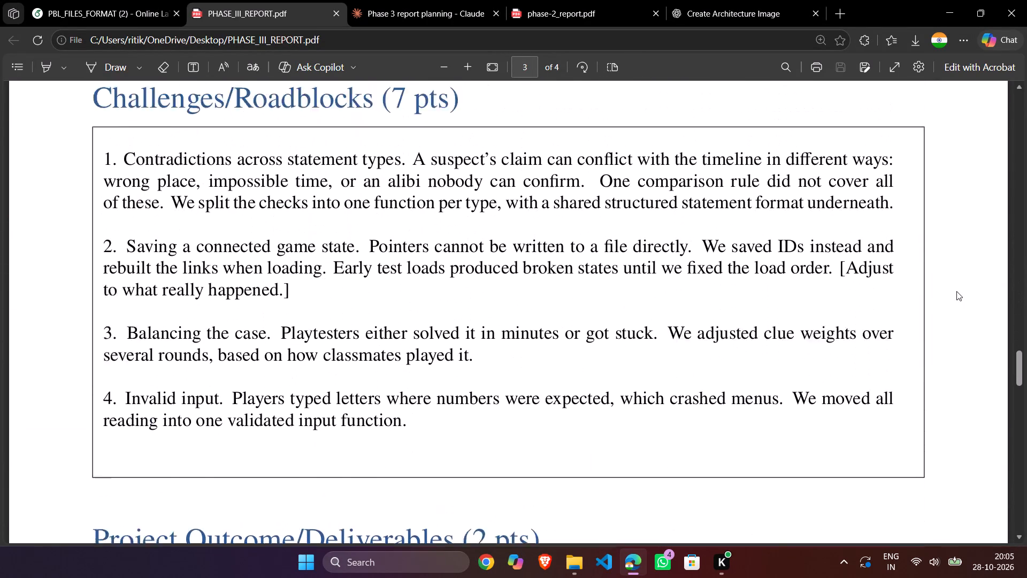
scroll(956, 292, "down", 15)
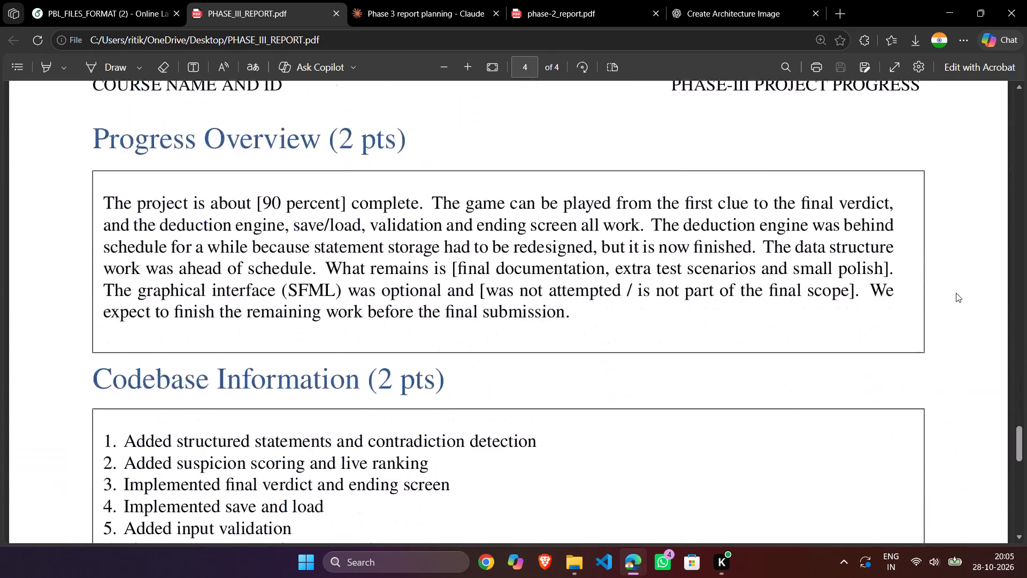
scroll(956, 293, "down", 11)
scroll(954, 294, "down", 10)
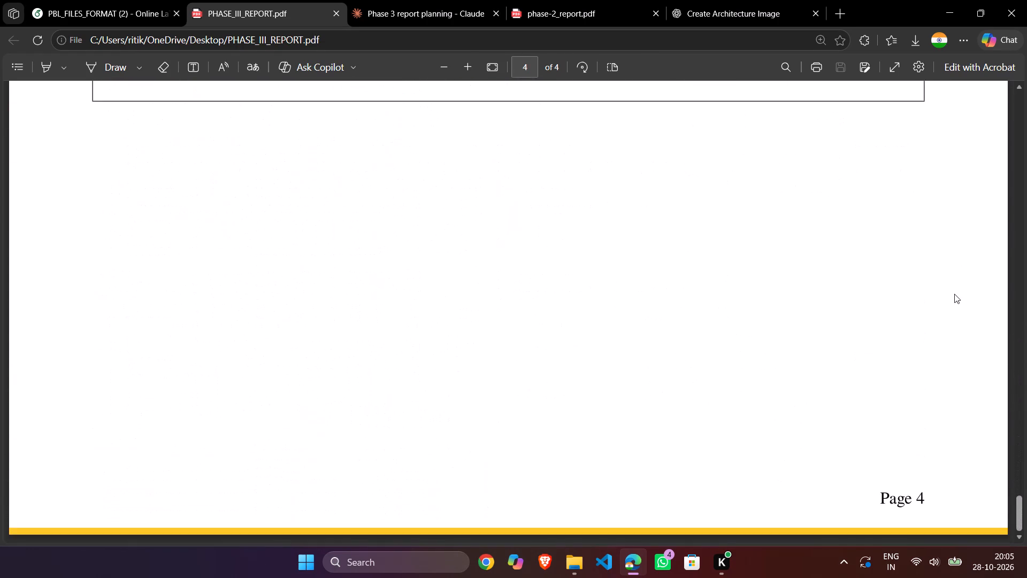
scroll(953, 294, "up", 9)
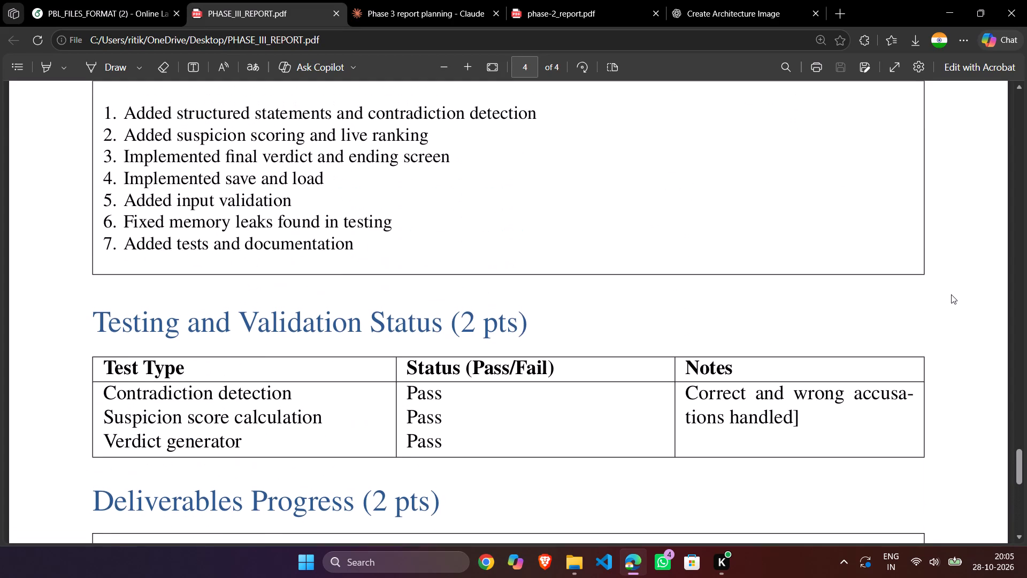
scroll(951, 294, "down", 9)
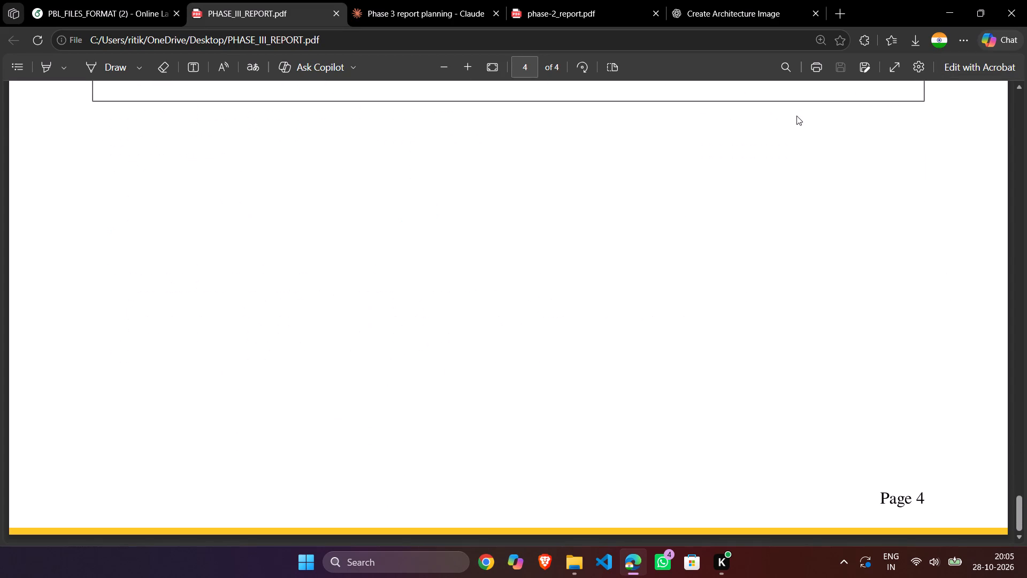